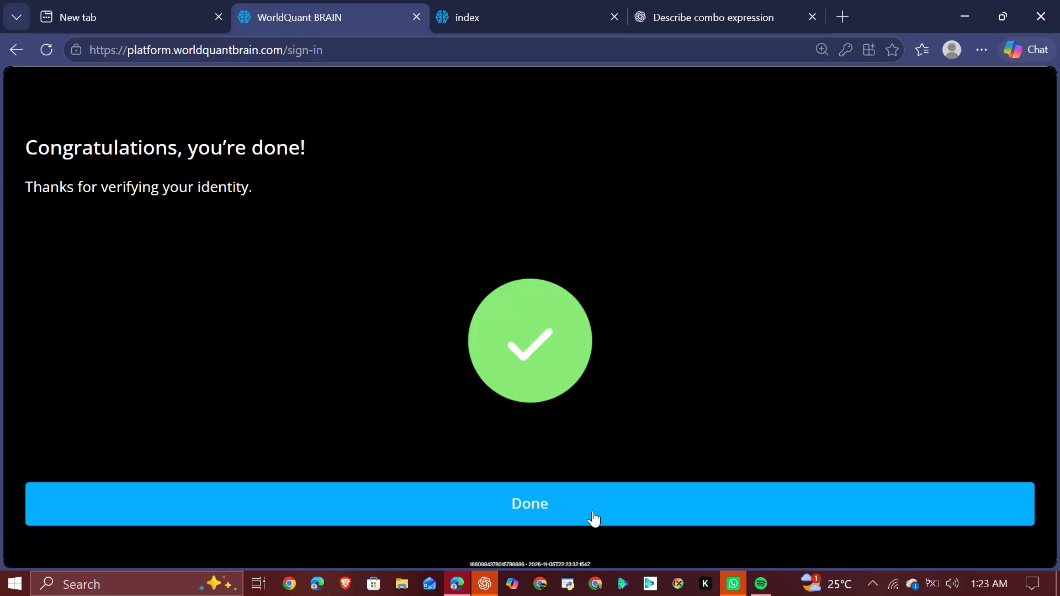
# Finish the identity verification and return to the WorldQuant BRAIN sign-in.
pyautogui.click(592, 510)
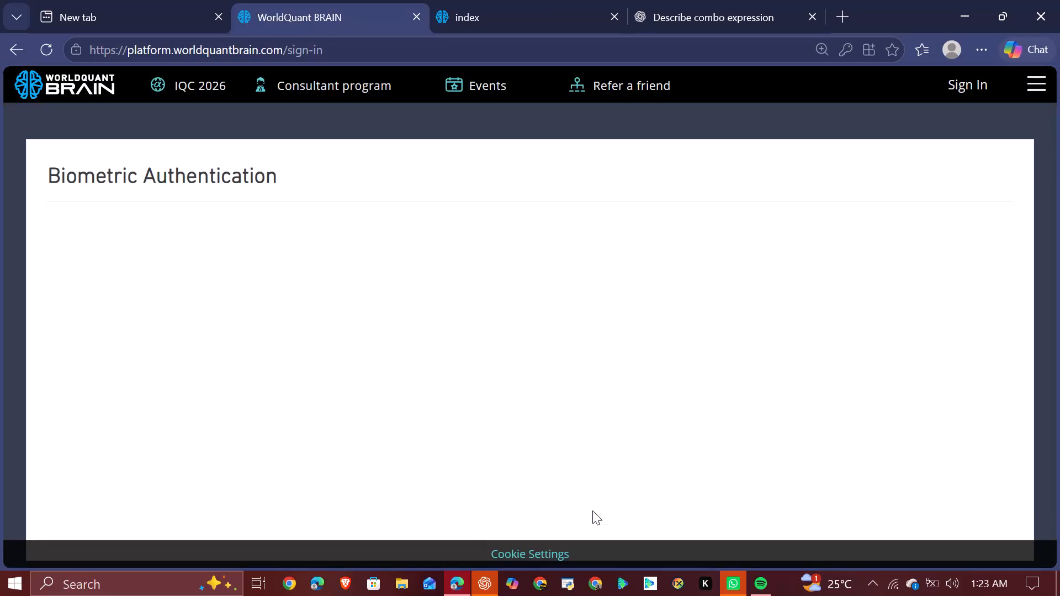
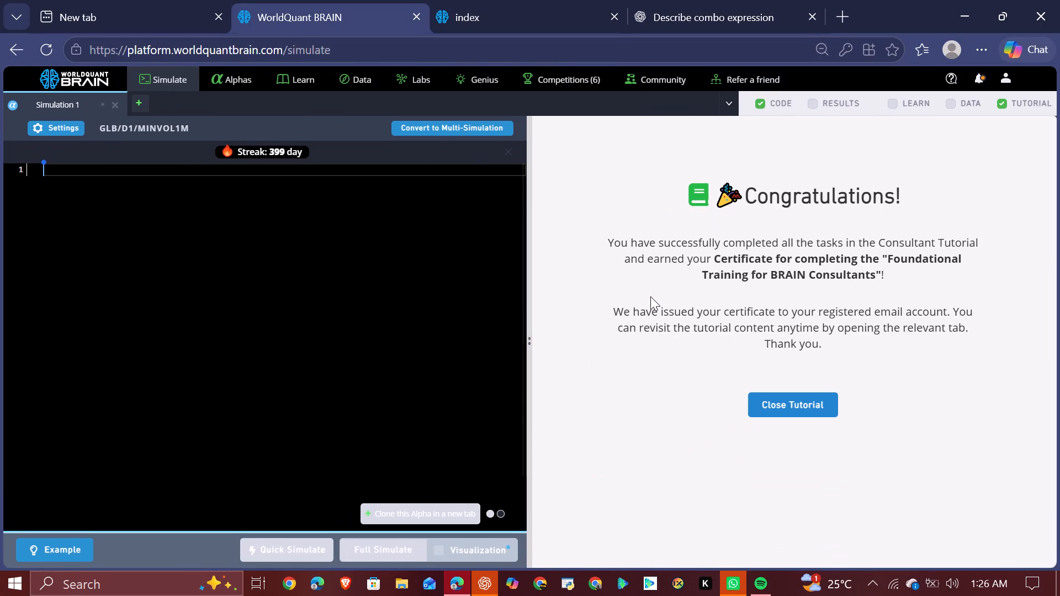
# Open the list of unsubmitted alphas on the WorldQuant BRAIN platform.
pyautogui.scroll(3, 402, 231)
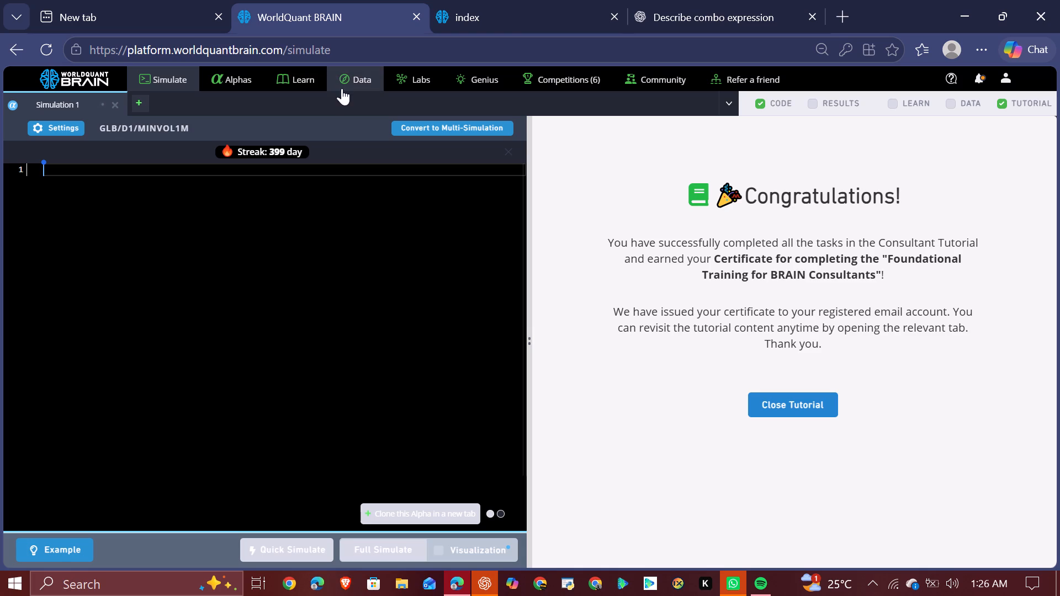
pyautogui.click(252, 77)
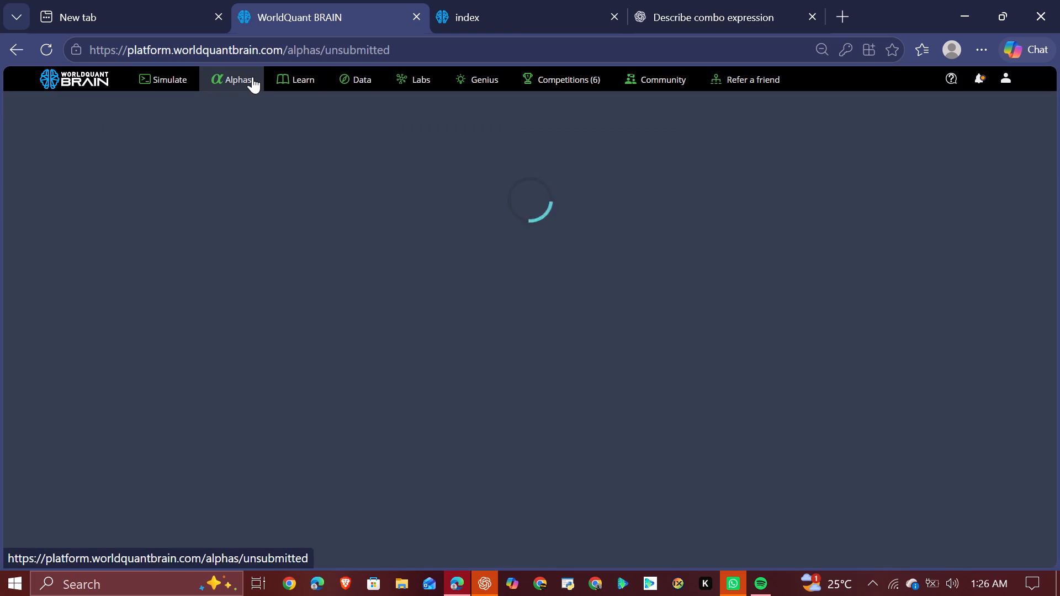
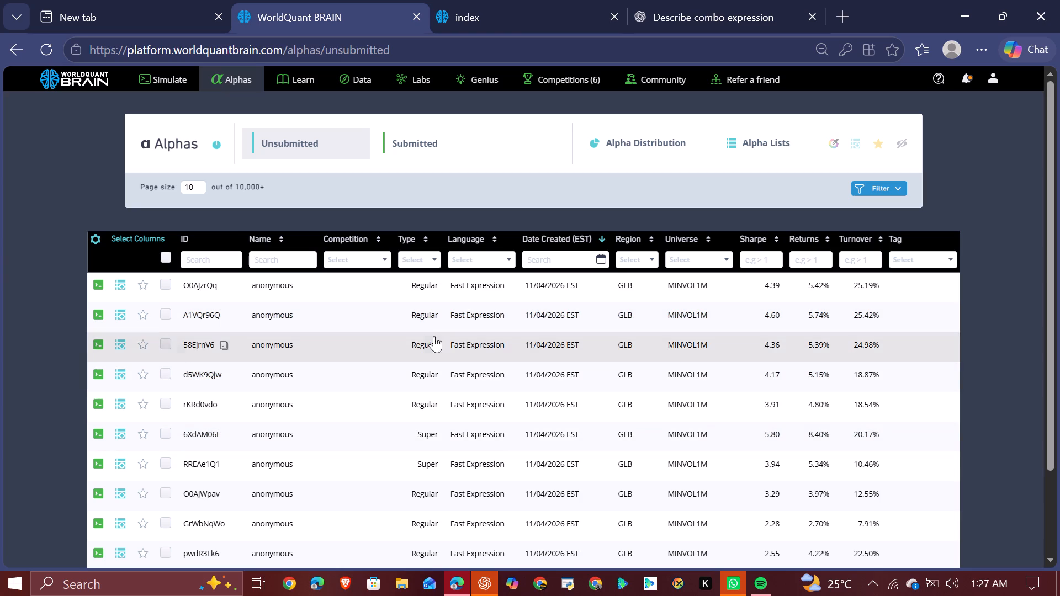
# Clone the unsubmitted alpha A1VQr96Q into a new simulation and run a full simulation of it.
pyautogui.click(416, 311)
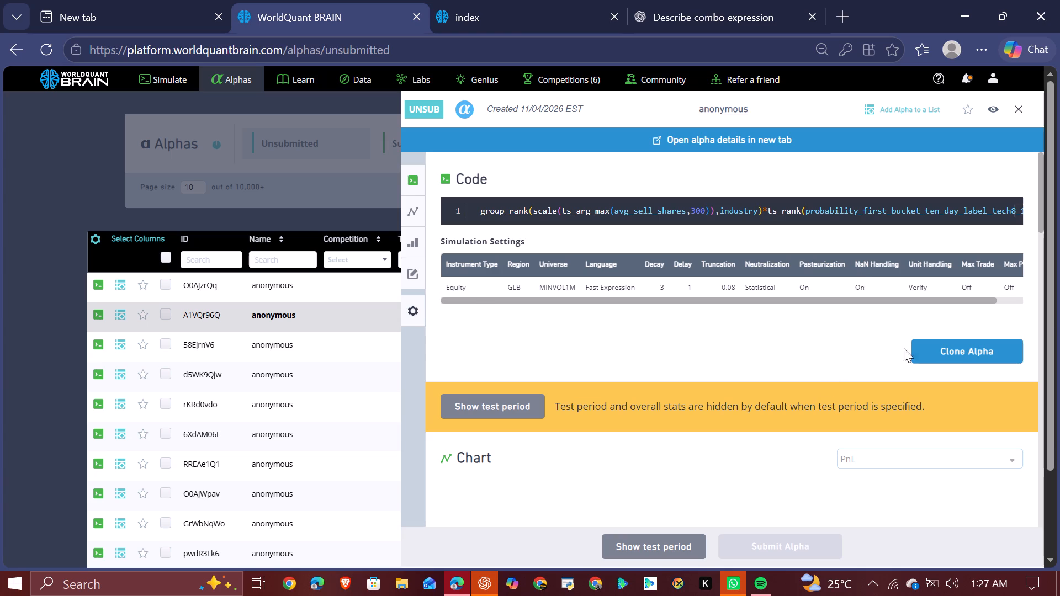
pyautogui.click(971, 356)
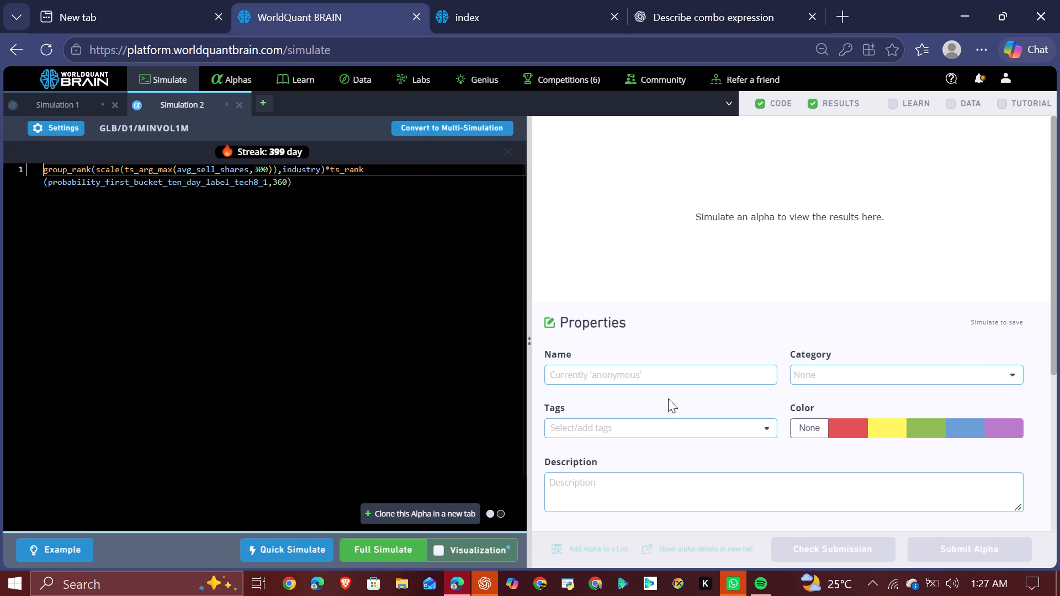
pyautogui.click(368, 552)
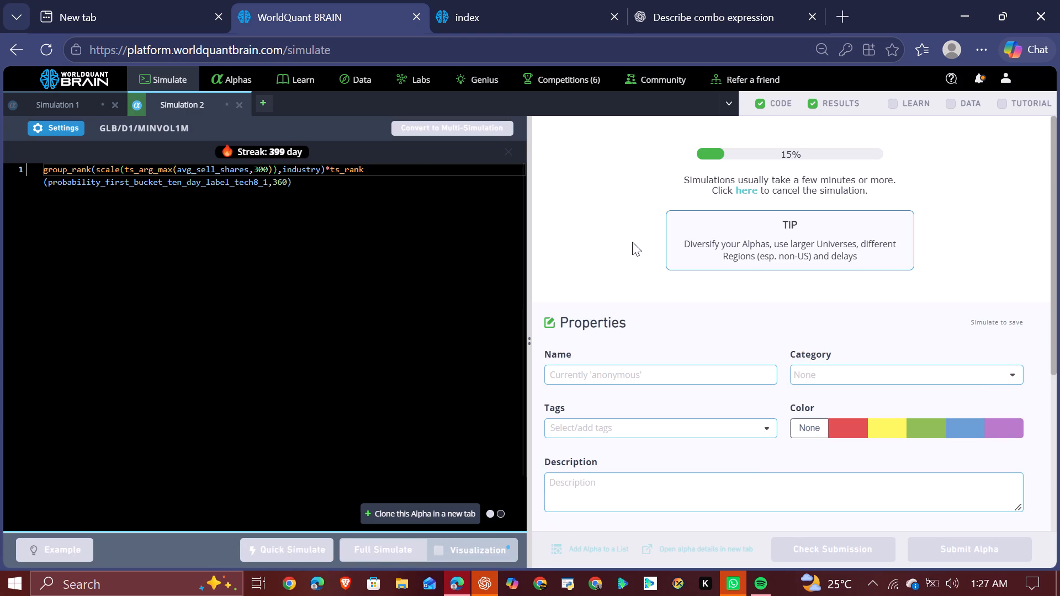
# Open all messages and read through the announcements, including the Power Pool and Systematic Predictions Challenge leaderboards.
pyautogui.click(979, 76)
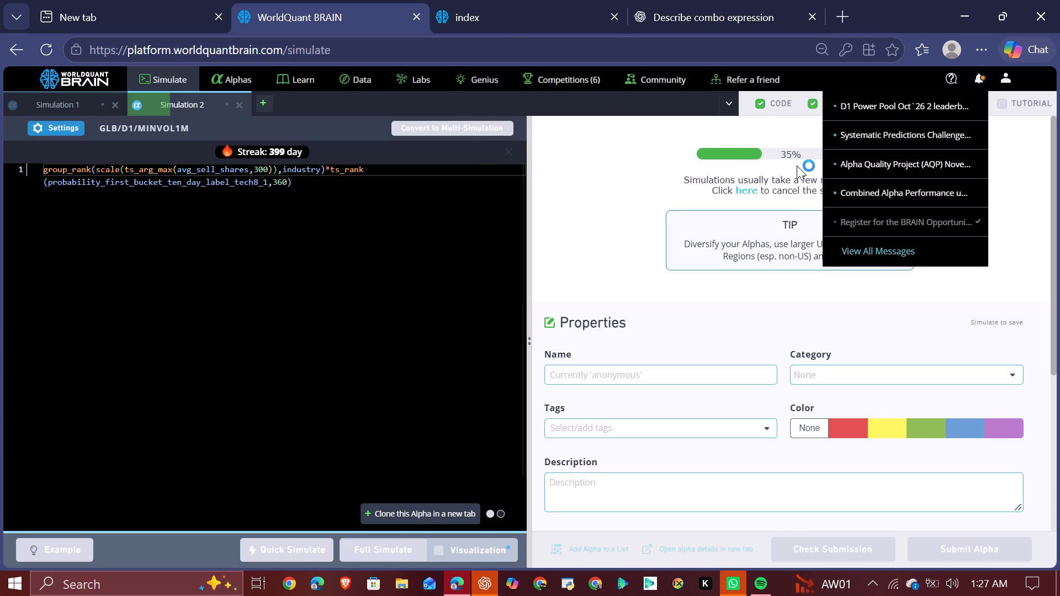
pyautogui.click(897, 246)
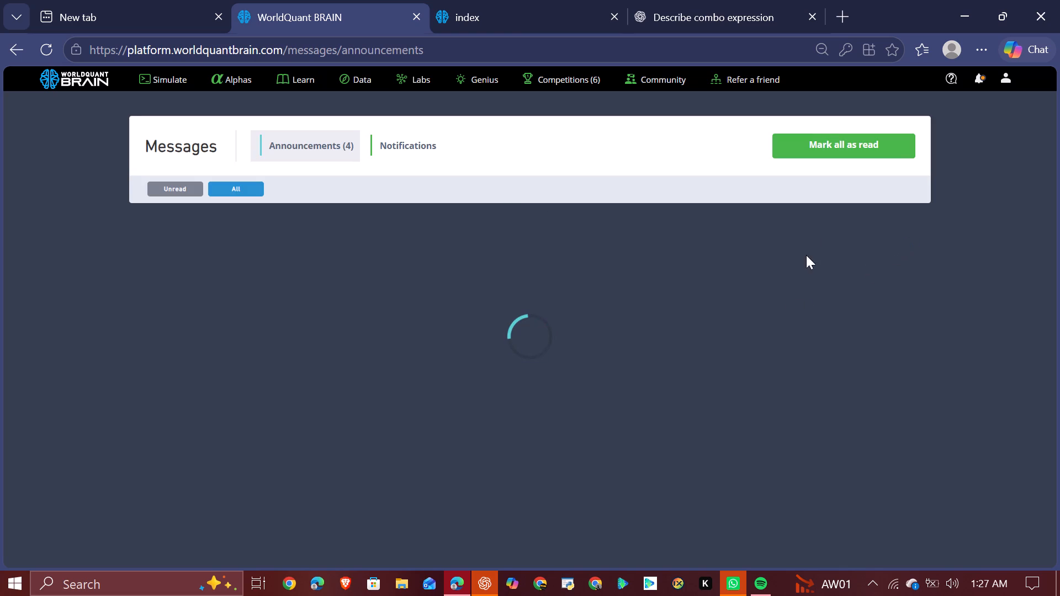
pyautogui.scroll(-1, 725, 317)
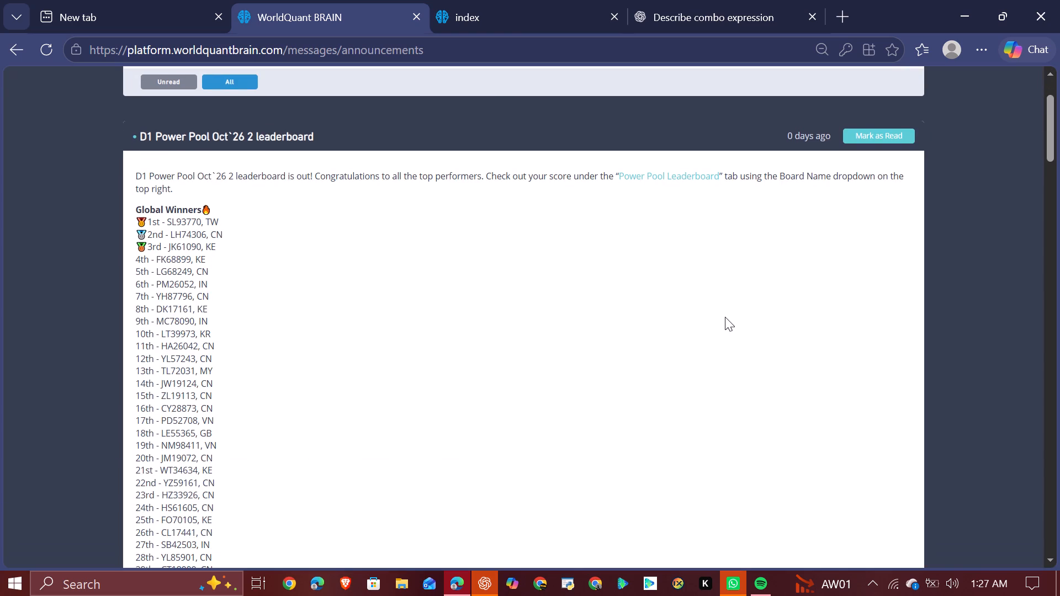
pyautogui.scroll(-8, 725, 317)
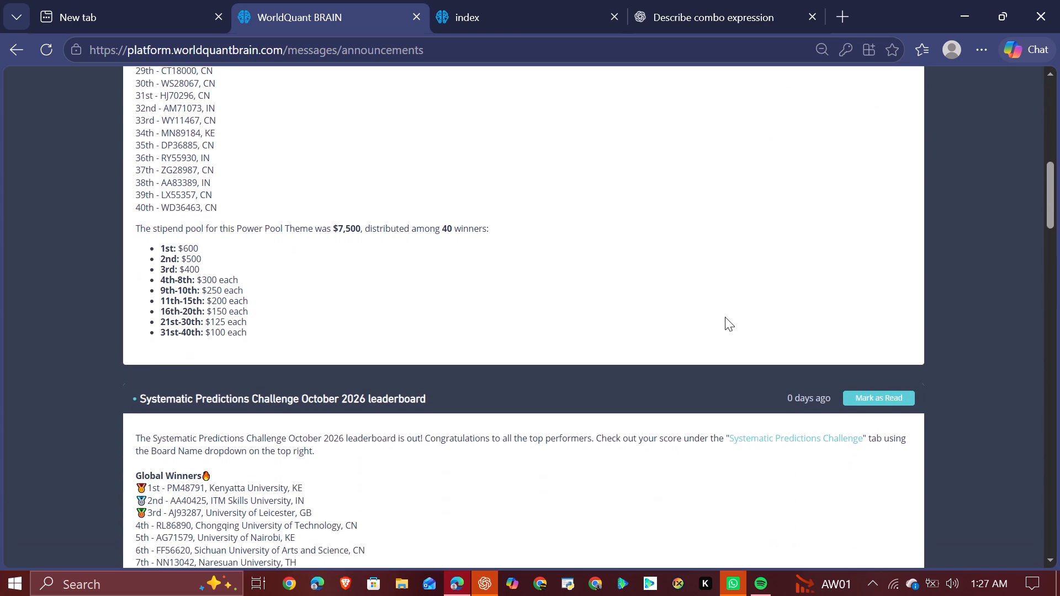
pyautogui.scroll(-3, 725, 317)
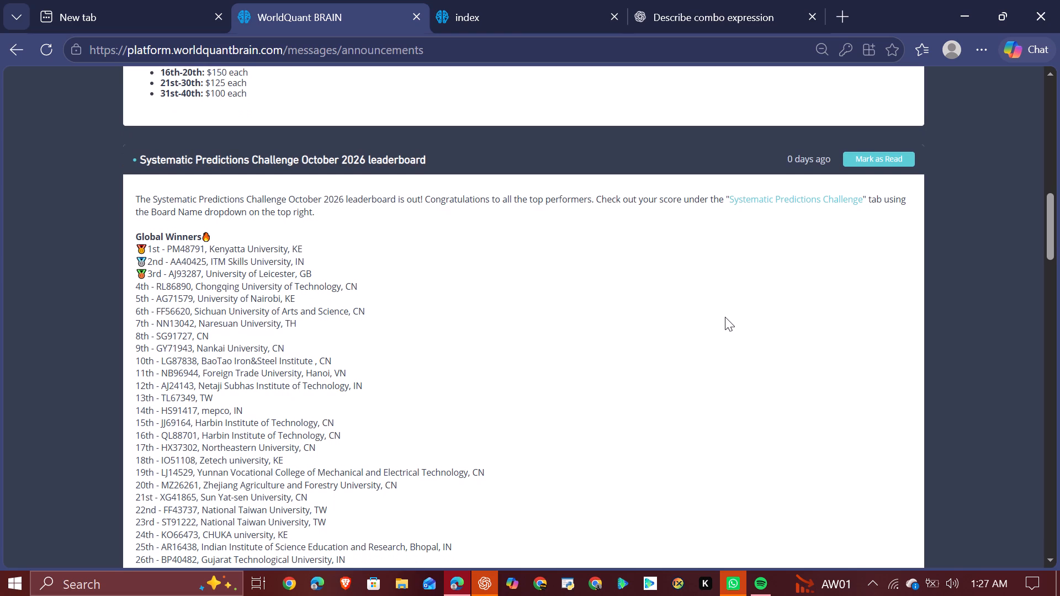
pyautogui.scroll(-3, 725, 317)
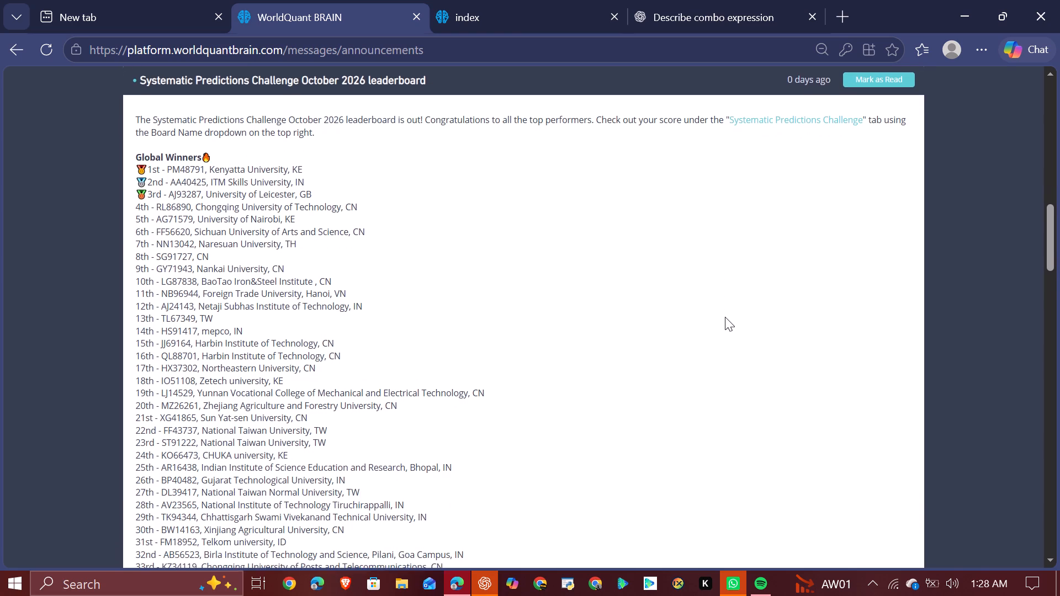
pyautogui.scroll(-7, 725, 317)
pyautogui.scroll(-1, 504, 290)
pyautogui.tripleClick(504, 290)
pyautogui.doubleClick(504, 290)
pyautogui.click(361, 356)
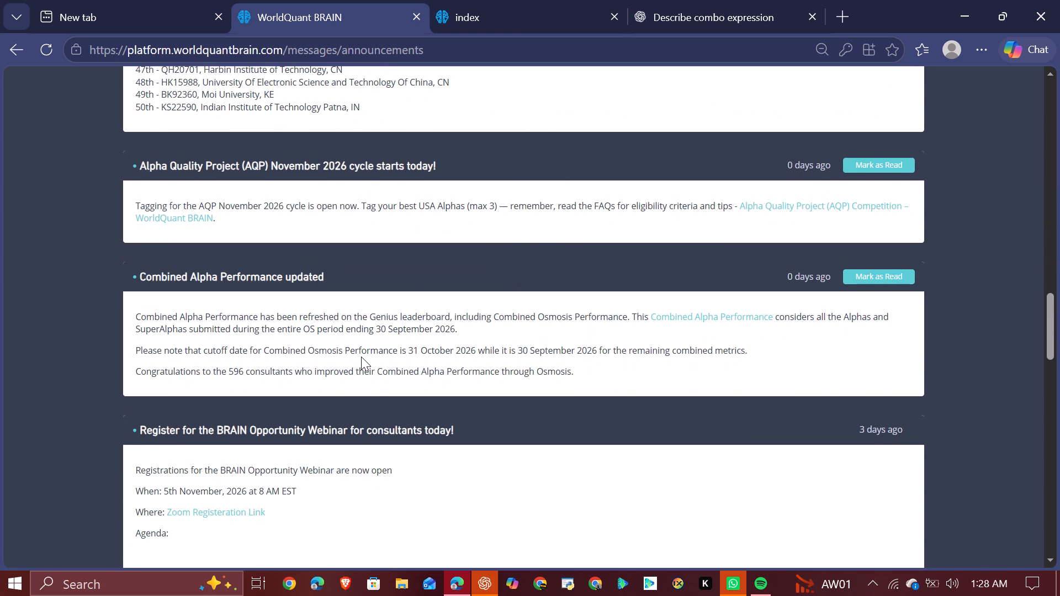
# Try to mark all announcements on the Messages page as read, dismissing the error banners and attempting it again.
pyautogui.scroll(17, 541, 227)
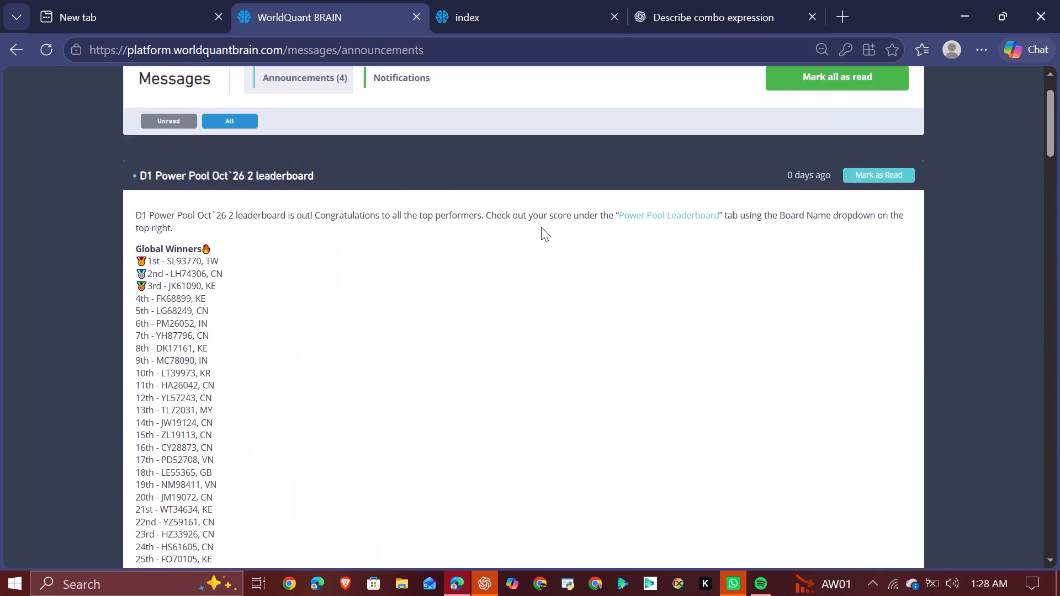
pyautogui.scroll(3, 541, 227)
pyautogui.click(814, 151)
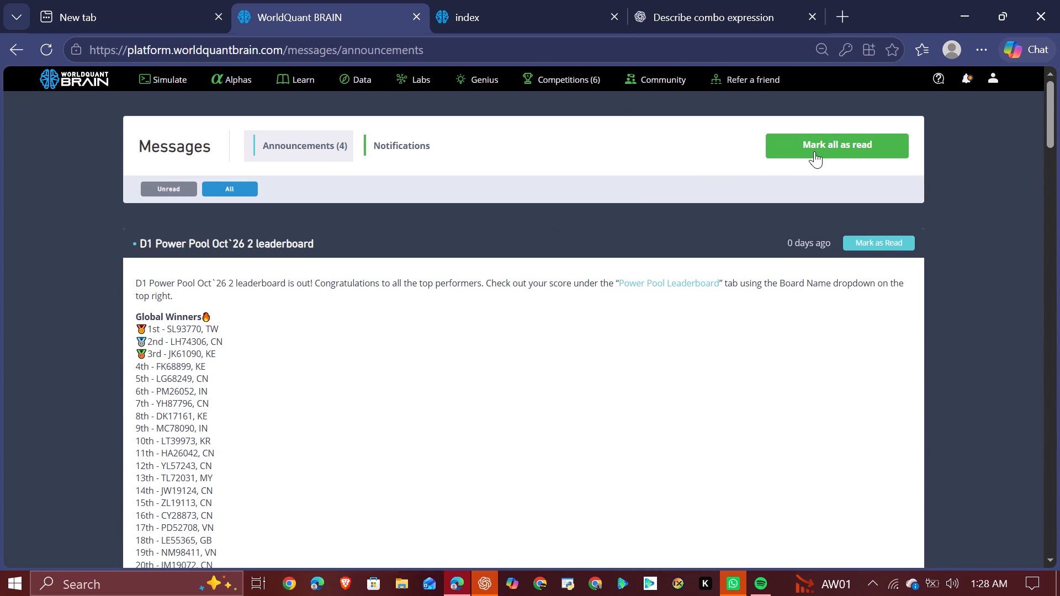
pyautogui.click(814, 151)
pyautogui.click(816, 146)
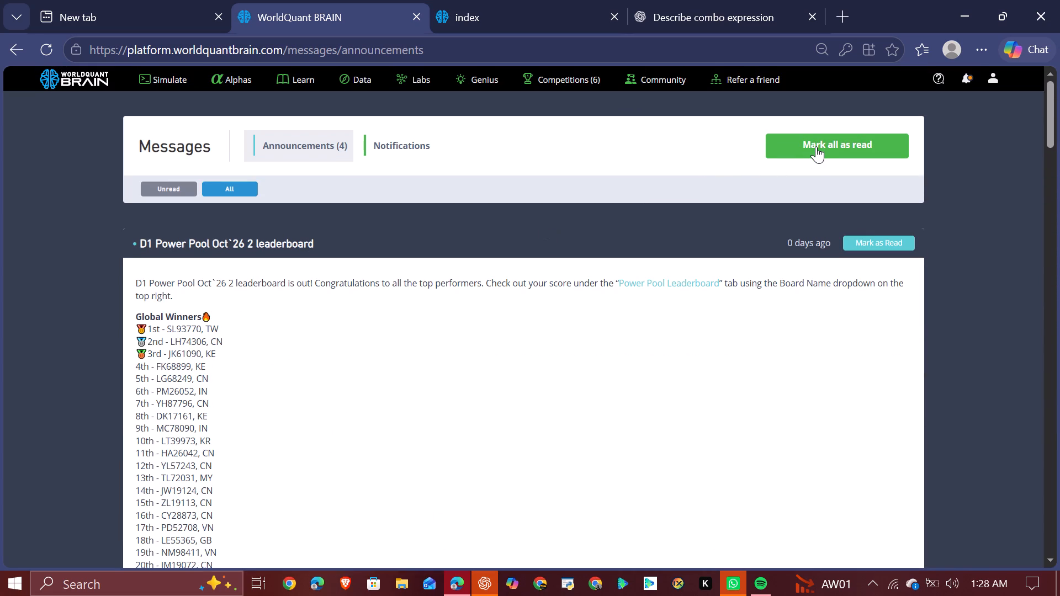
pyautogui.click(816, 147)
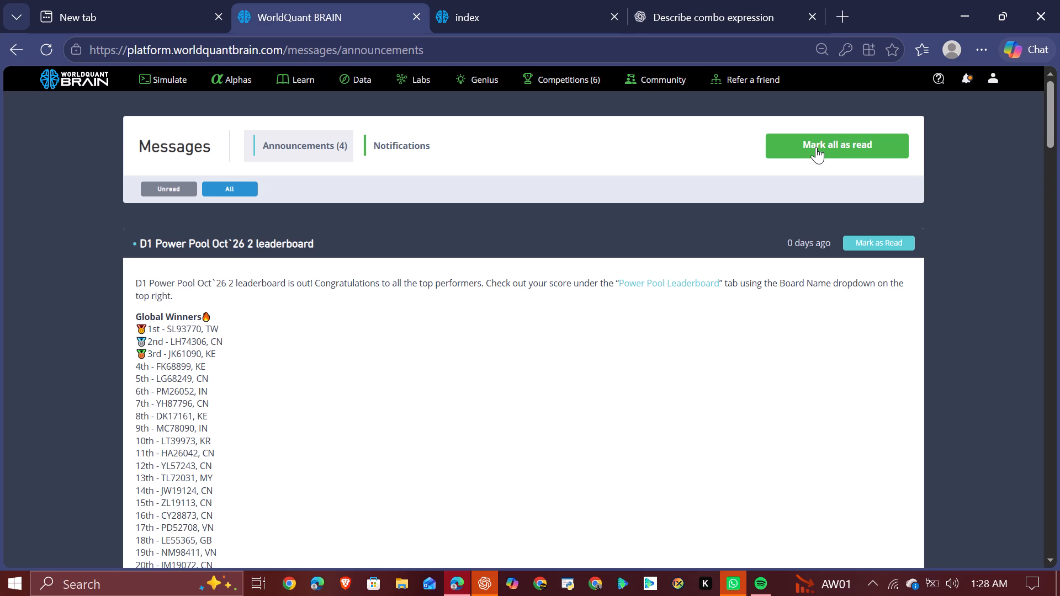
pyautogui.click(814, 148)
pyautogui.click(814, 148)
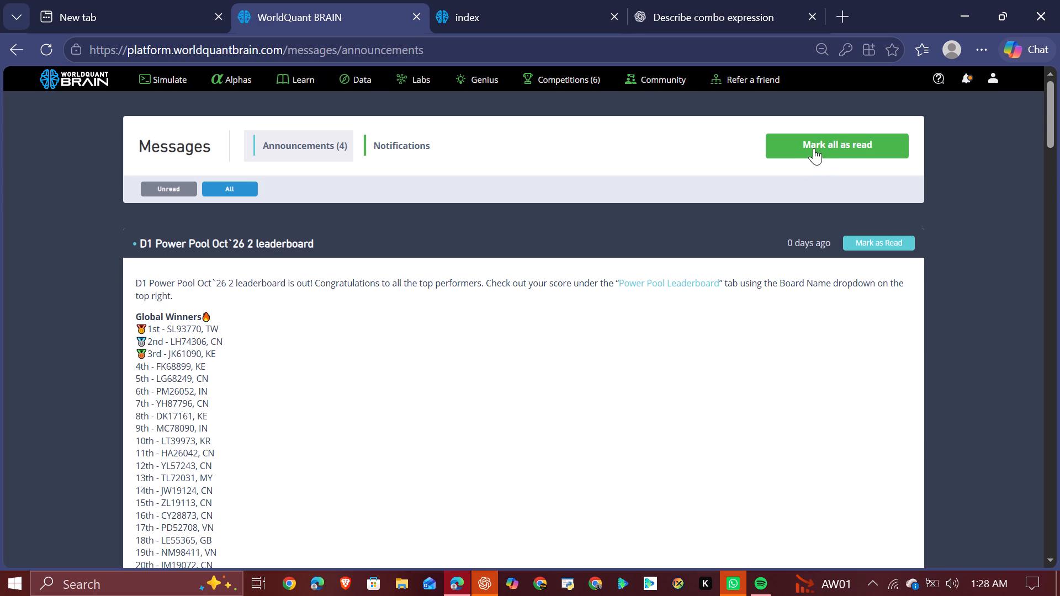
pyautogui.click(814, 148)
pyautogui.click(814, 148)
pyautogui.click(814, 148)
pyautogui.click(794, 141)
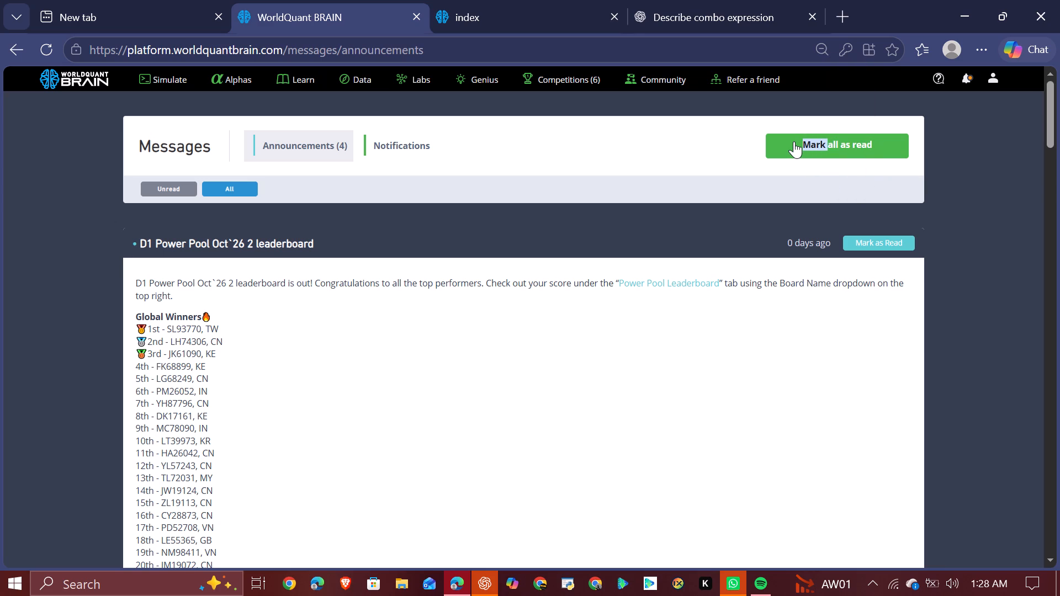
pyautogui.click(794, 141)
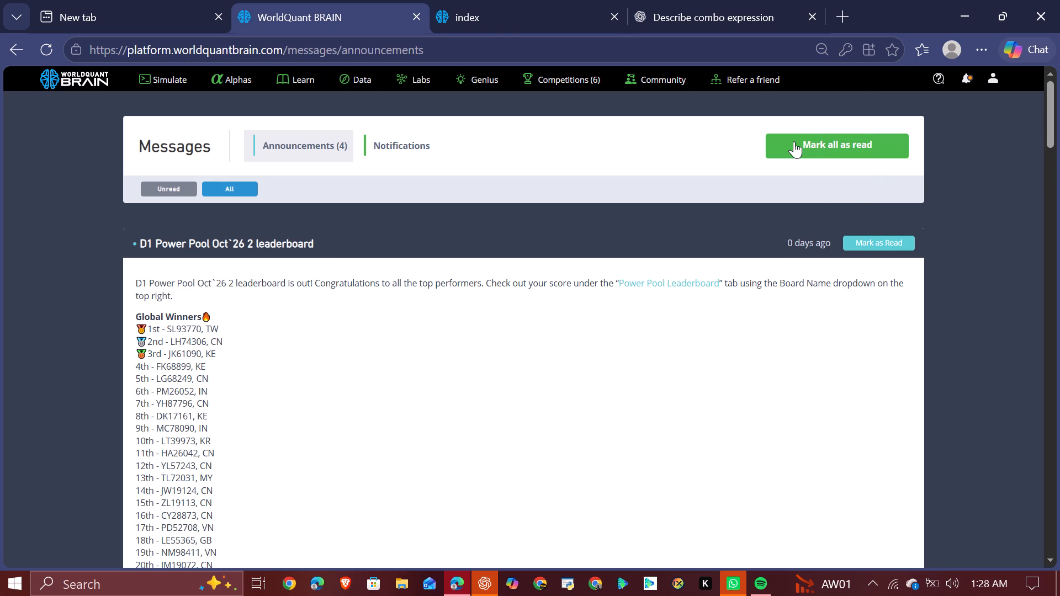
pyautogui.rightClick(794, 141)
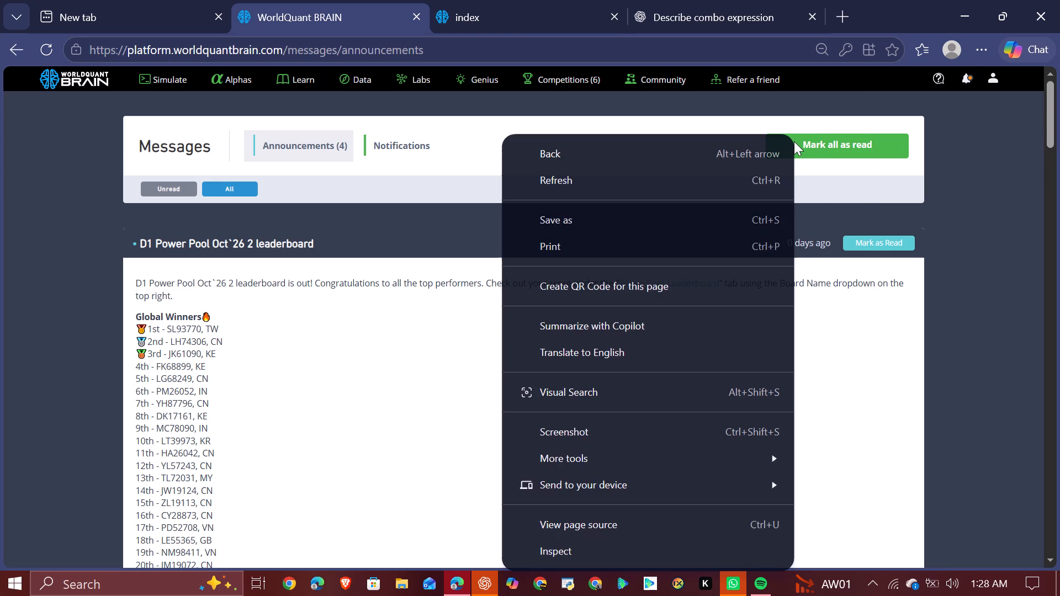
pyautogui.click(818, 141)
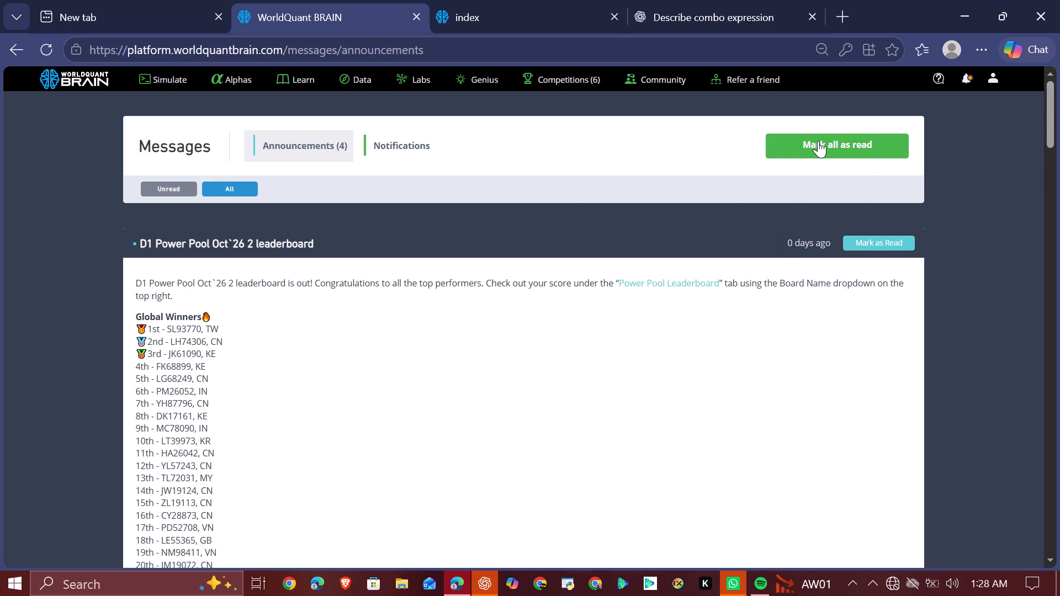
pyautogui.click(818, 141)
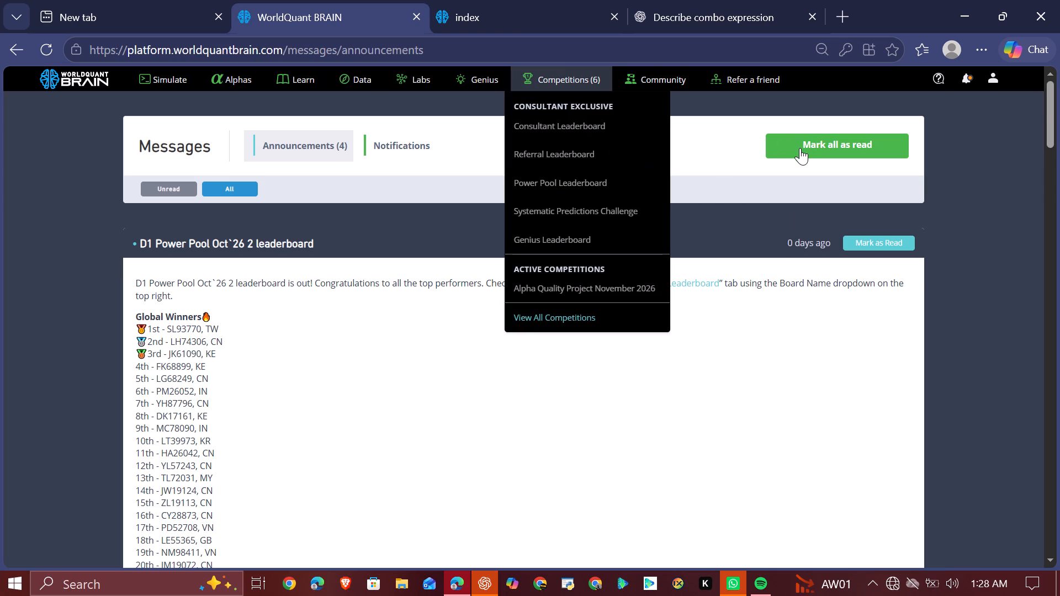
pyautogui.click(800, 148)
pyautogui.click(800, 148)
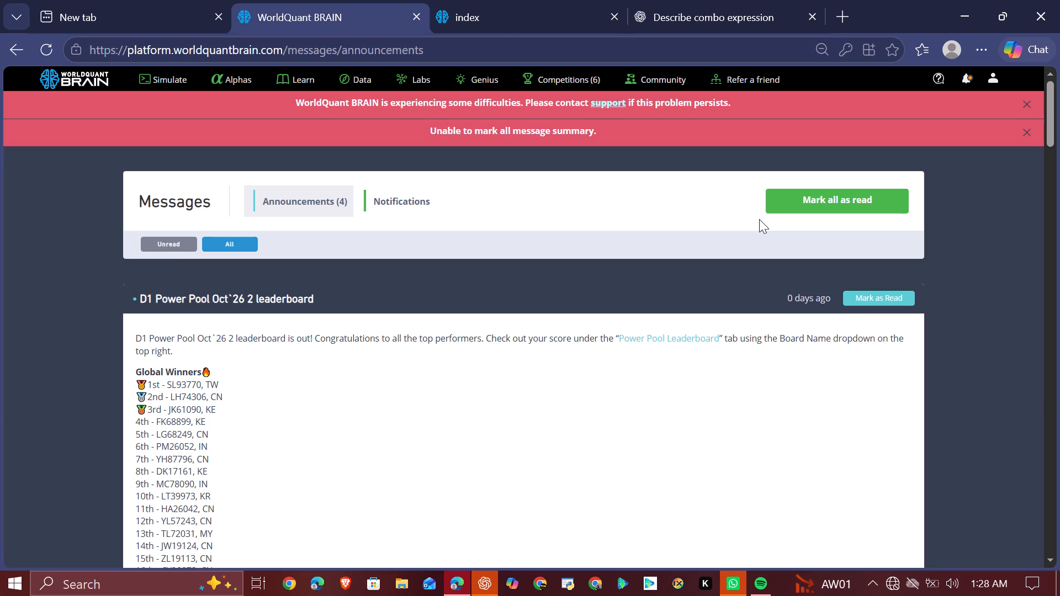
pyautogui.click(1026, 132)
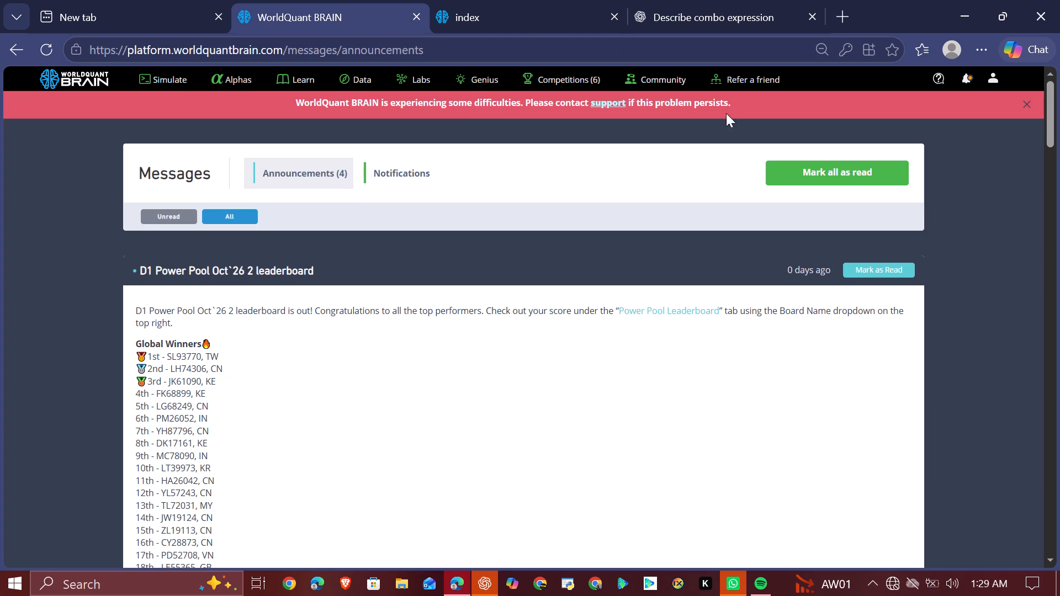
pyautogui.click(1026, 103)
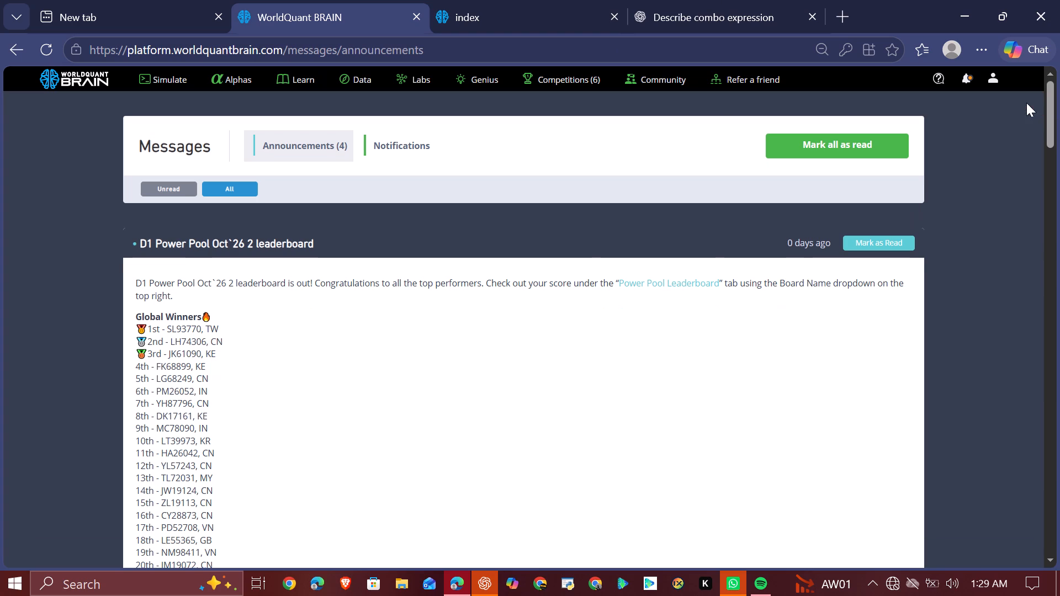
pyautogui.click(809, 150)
# Return to the Simulate page and dismiss the banner about marking the message summary.
pyautogui.click(170, 84)
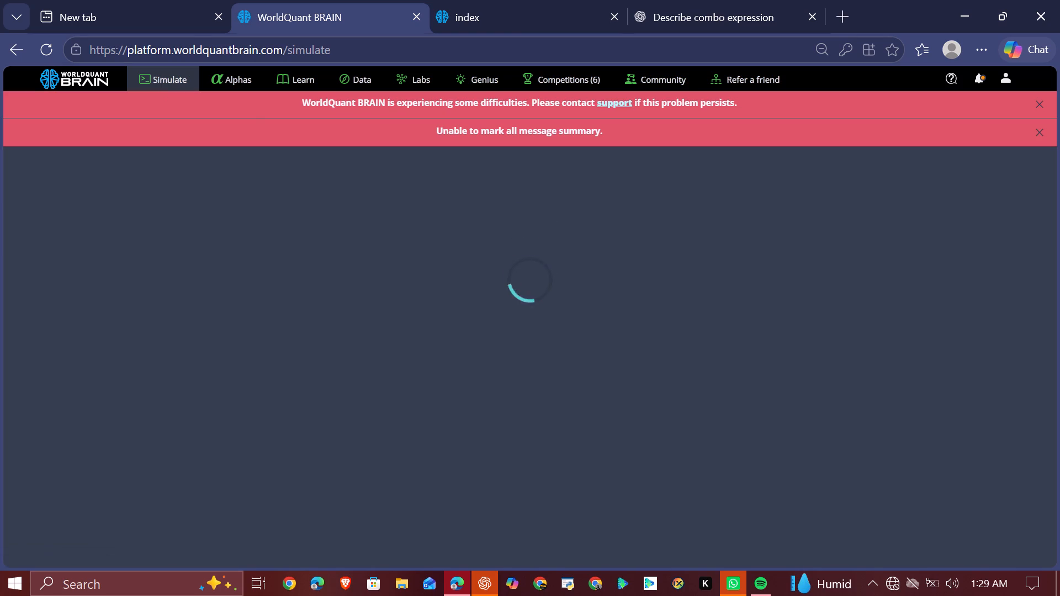
pyautogui.click(1041, 131)
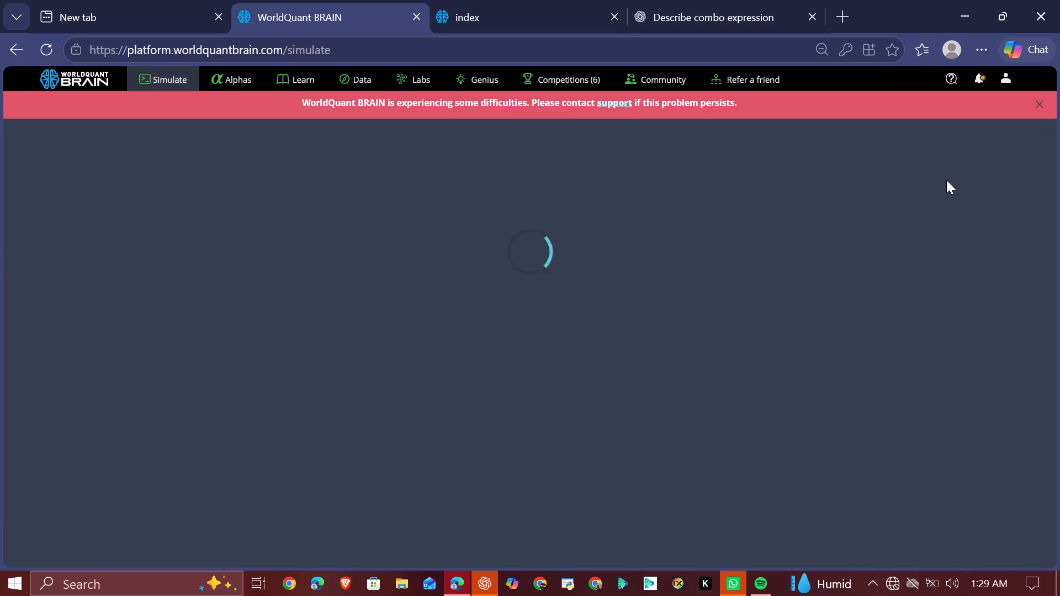
# Reconnect the computer to the secured A07 phone hotspot over Wi-Fi.
pyautogui.click(893, 588)
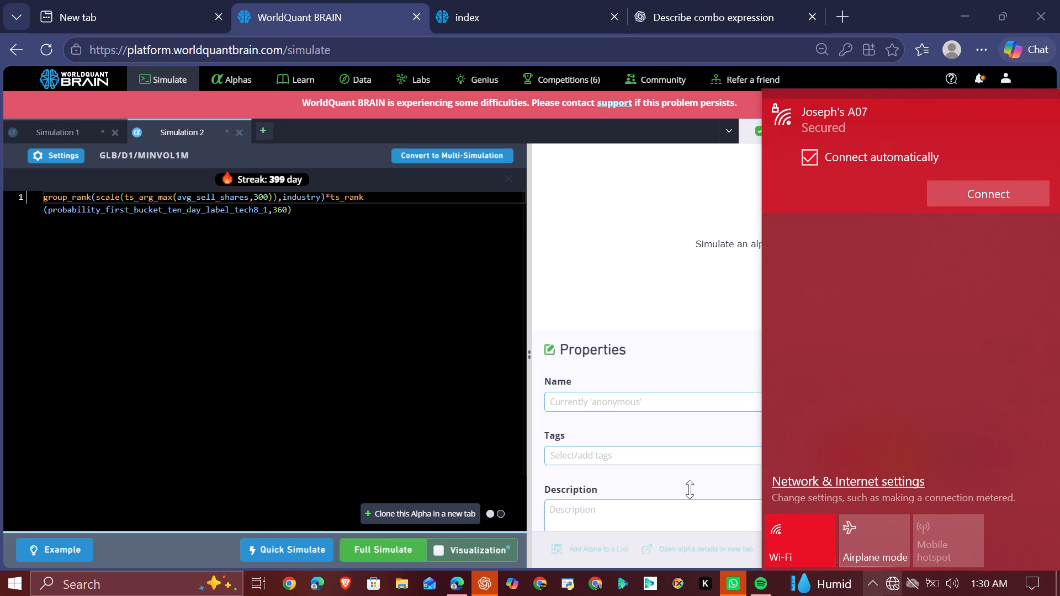
pyautogui.click(945, 188)
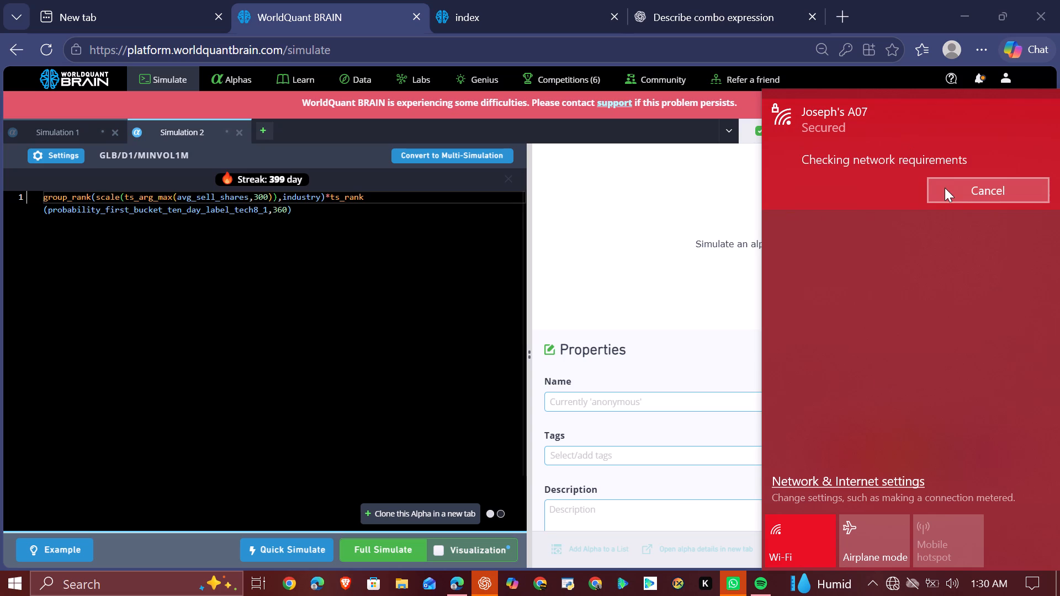
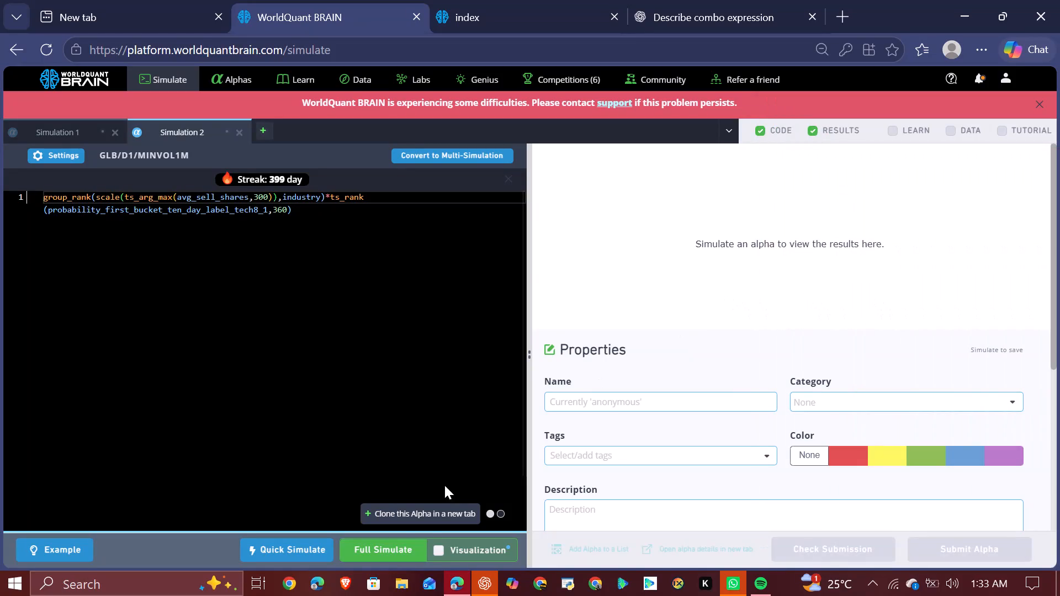
# Run a full simulation of the group_rank and ts_rank alpha in Simulation 2.
pyautogui.click(405, 546)
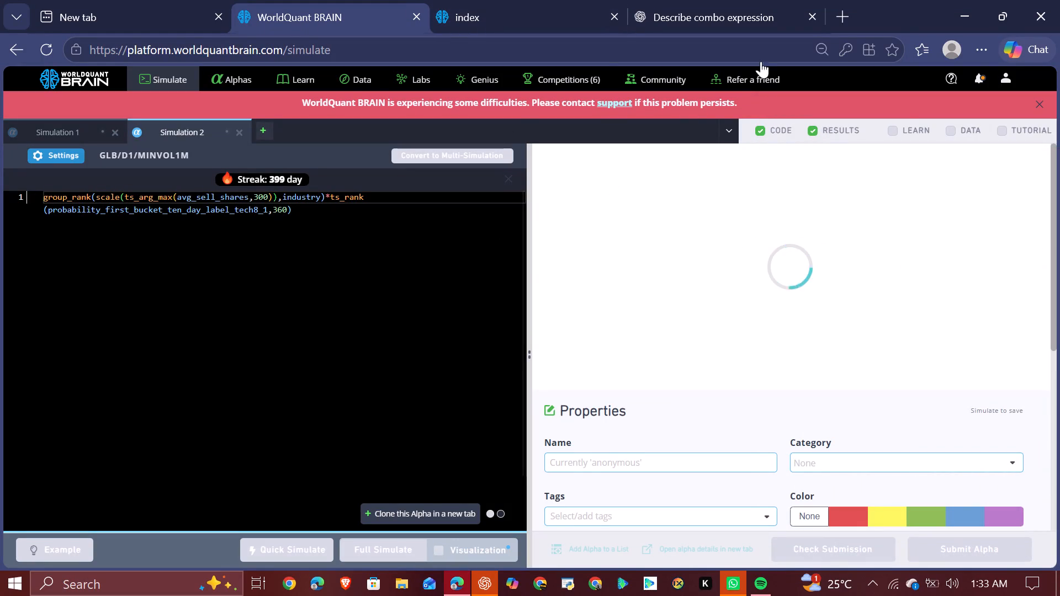
# Open the list of recent platform announcements while the simulation runs.
pyautogui.click(982, 78)
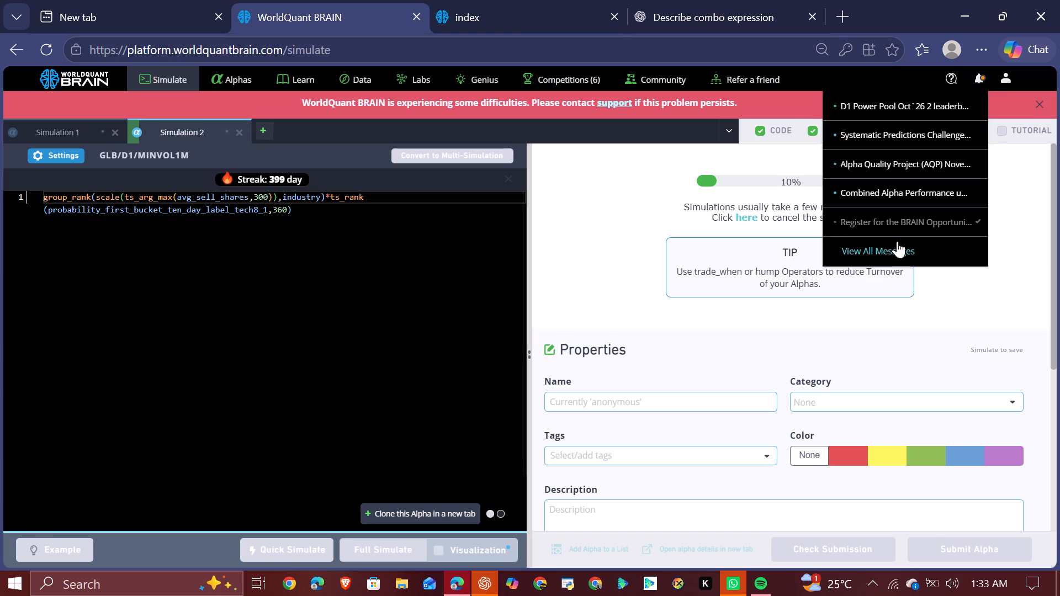
# Open the full list of announcements and mark all of them as read.
pyautogui.click(896, 248)
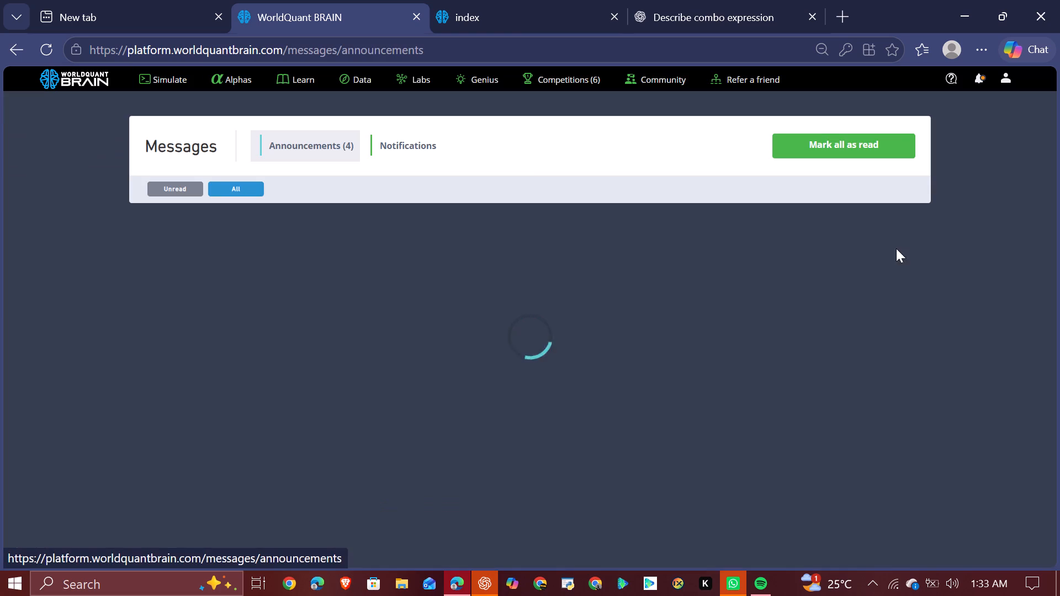
pyautogui.click(849, 144)
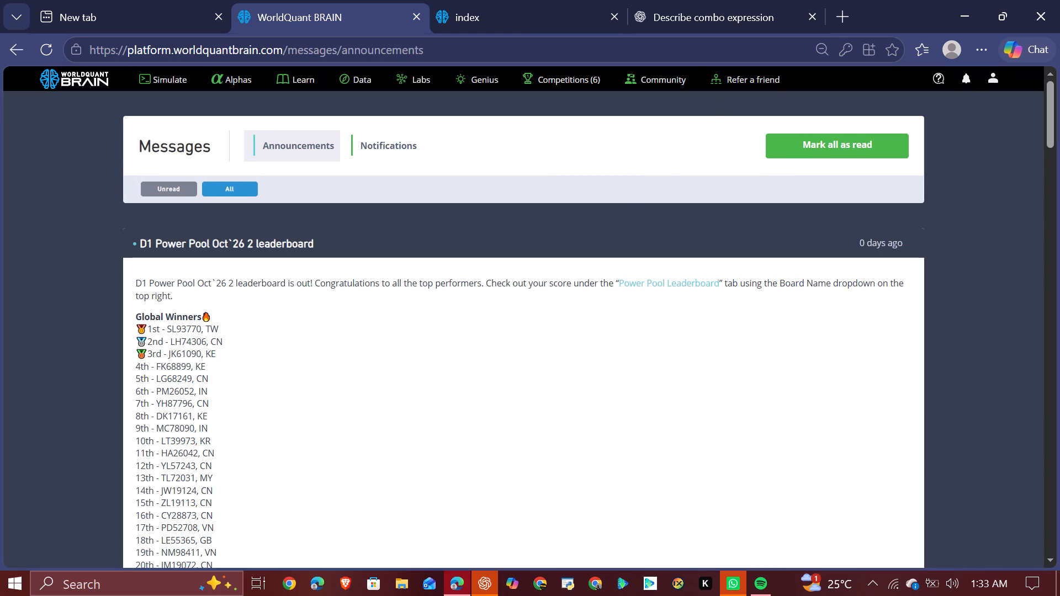
# Open the Genius page and review the current quarter's eligibility criteria, combined performance metrics and tie breaker criteria.
pyautogui.click(480, 81)
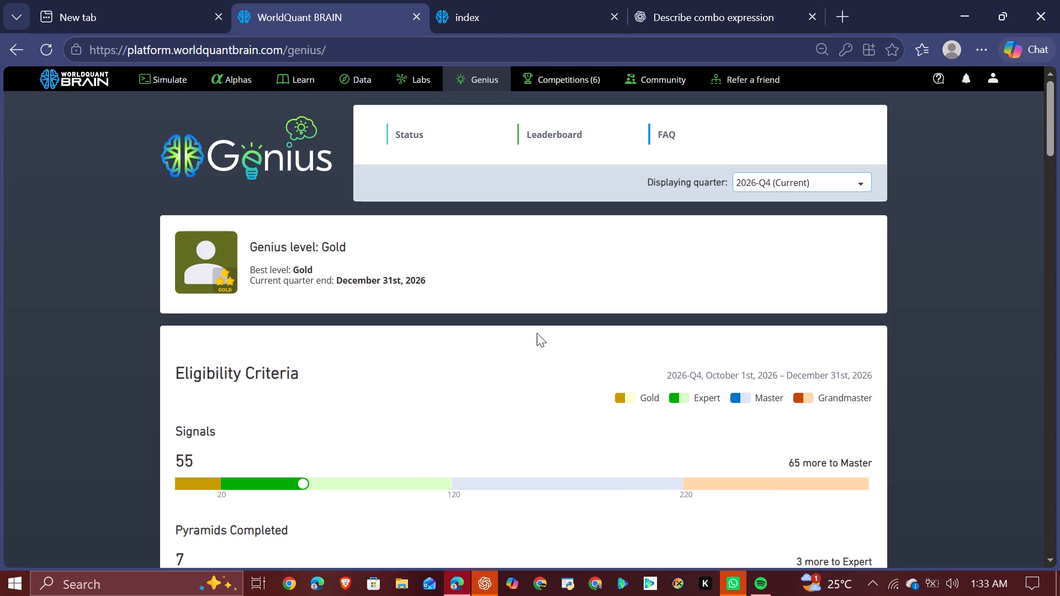
pyautogui.scroll(-4, 524, 429)
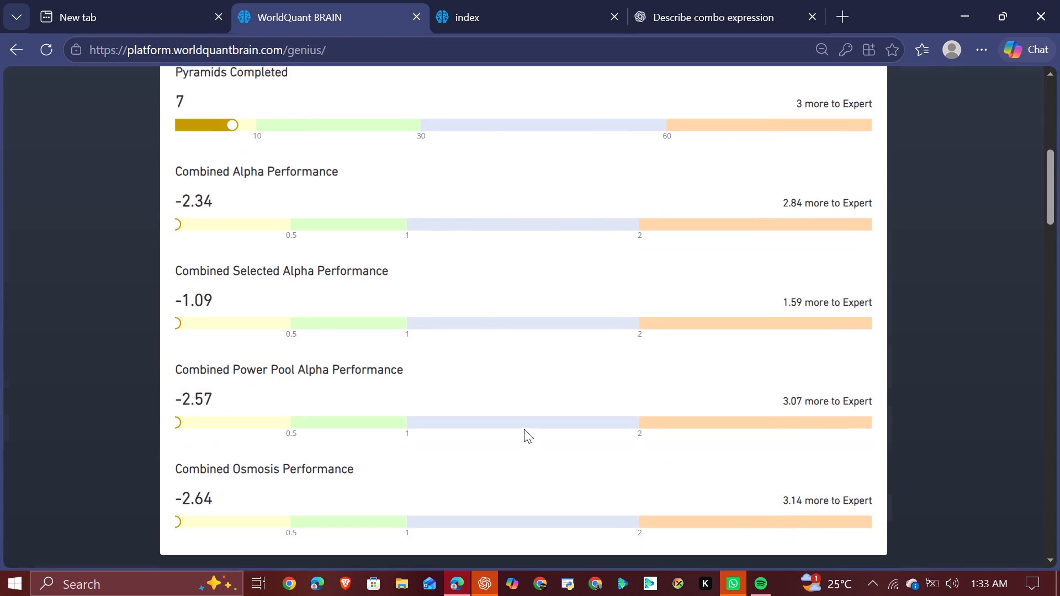
pyautogui.scroll(-2, 524, 429)
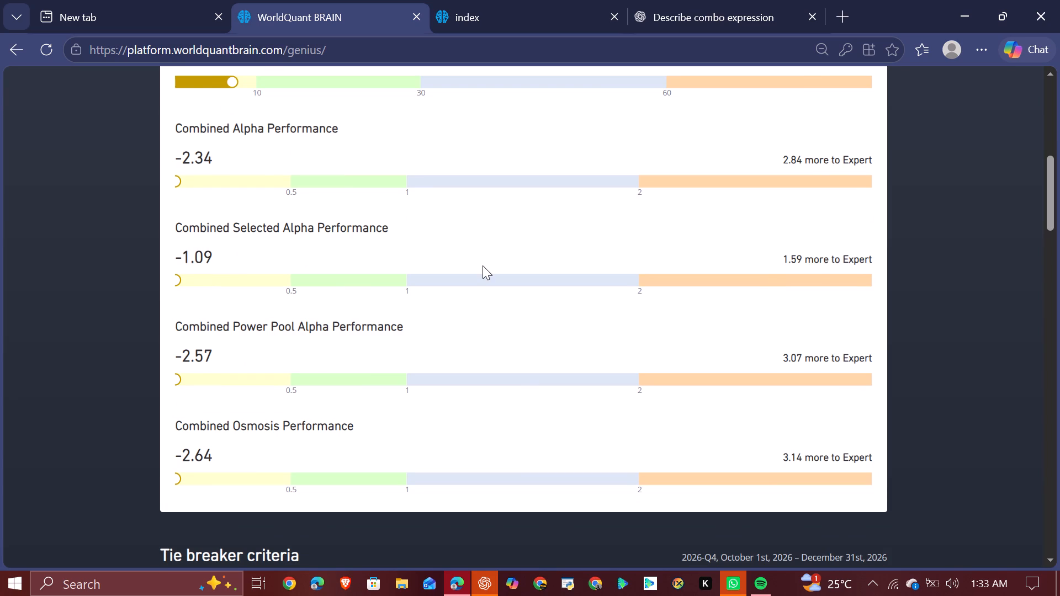
pyautogui.scroll(-1, 483, 265)
pyautogui.scroll(1, 483, 265)
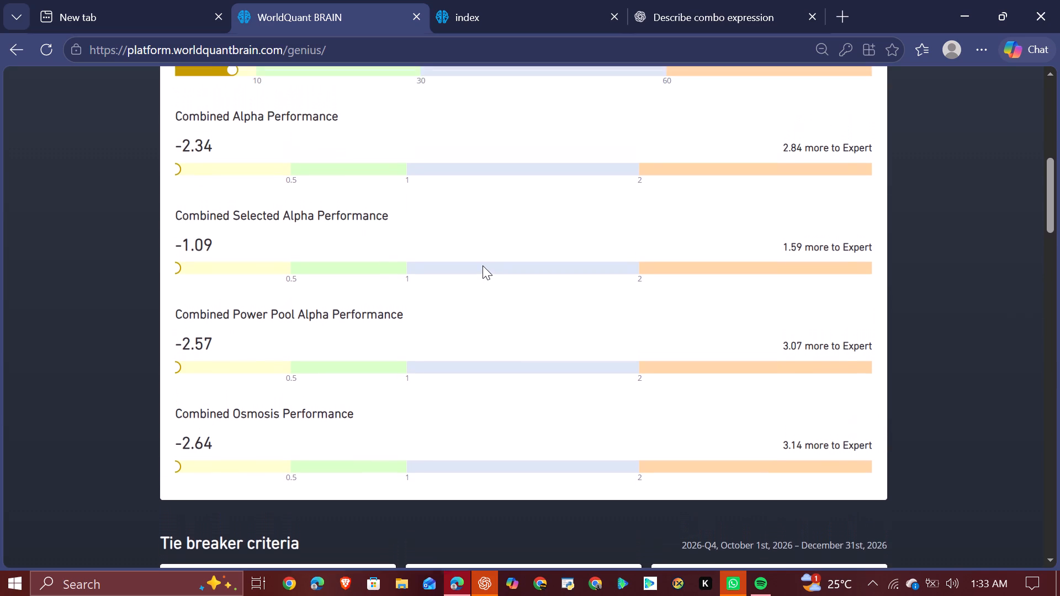
pyautogui.scroll(-4, 483, 265)
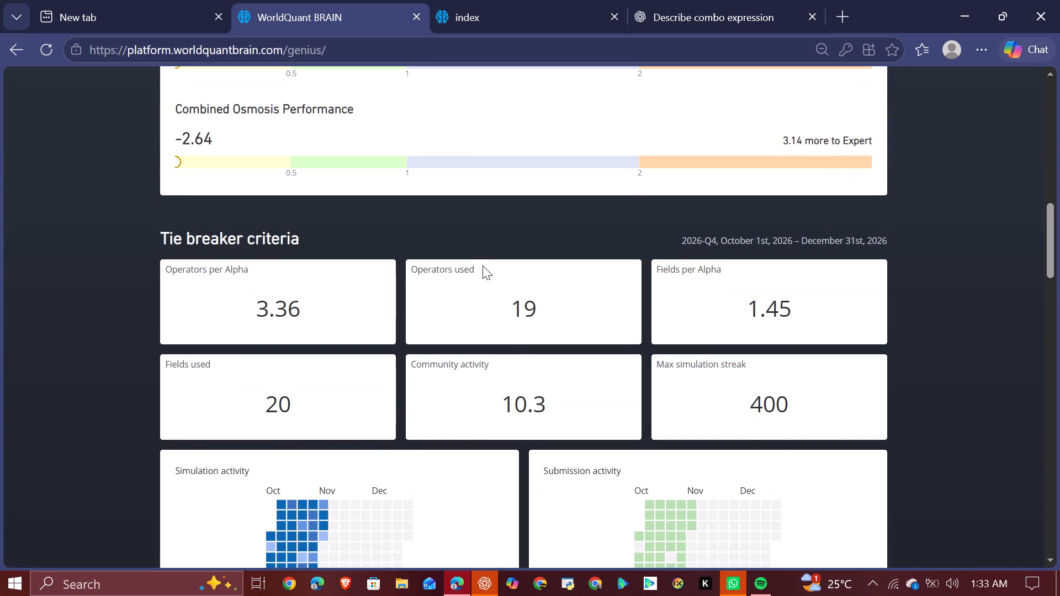
pyautogui.scroll(-2, 483, 265)
pyautogui.scroll(1, 483, 265)
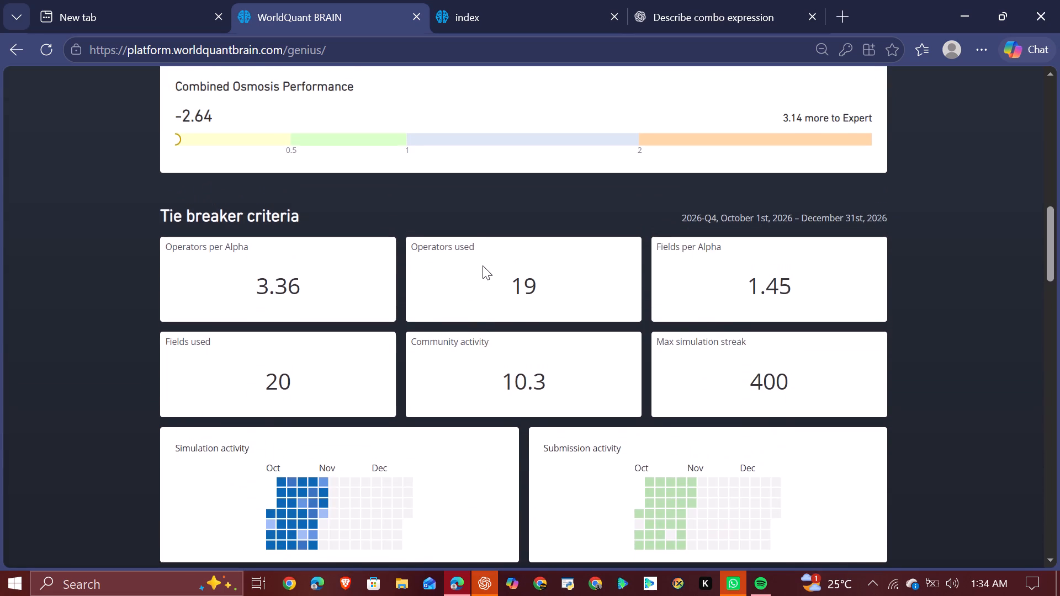
pyautogui.scroll(5, 483, 265)
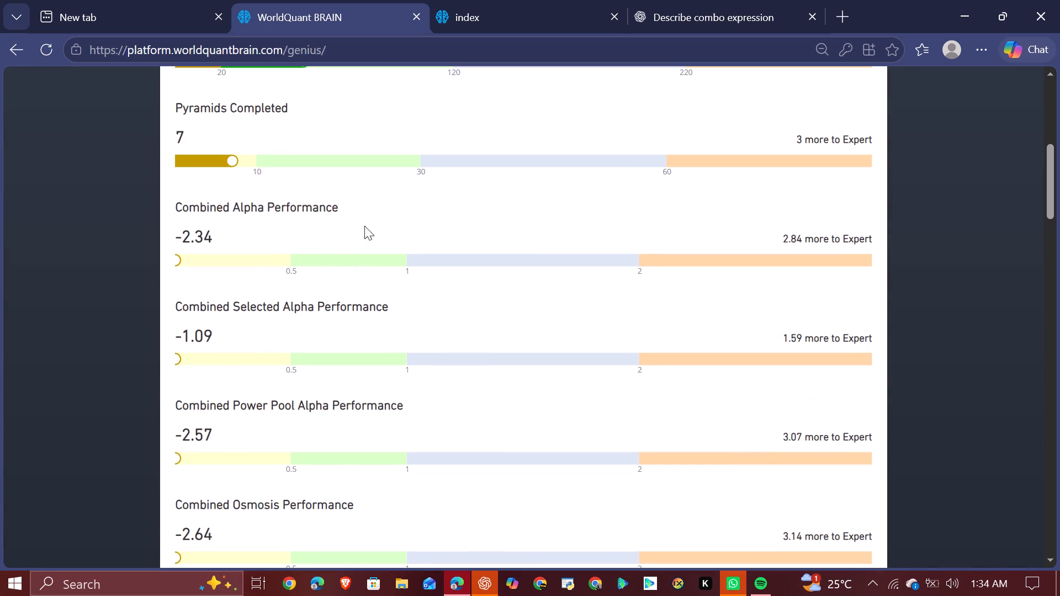
pyautogui.scroll(10, 282, 183)
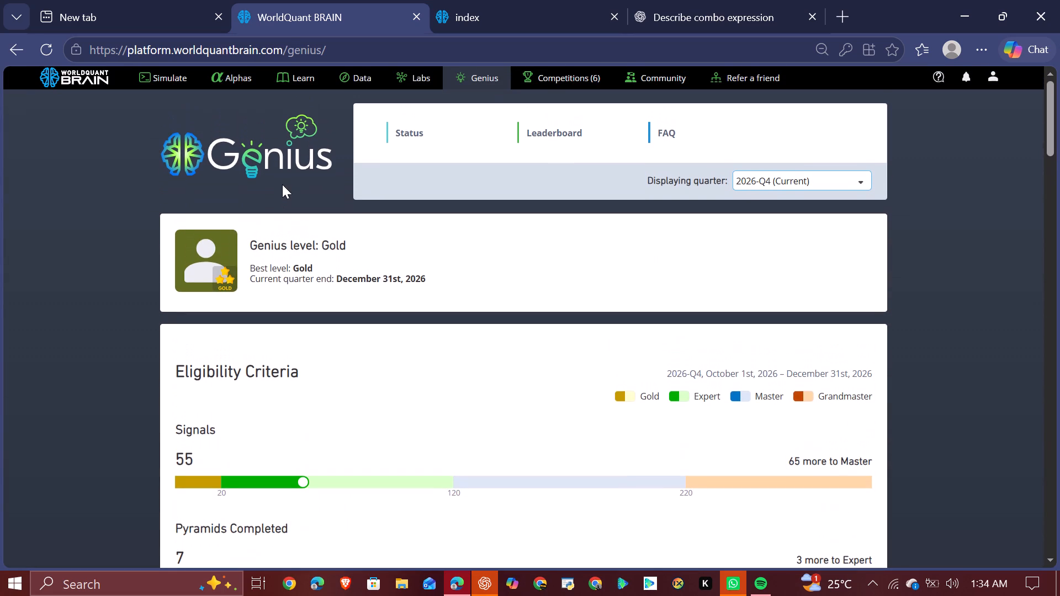
# Return to the Simulate page to check on the running simulation.
pyautogui.click(172, 84)
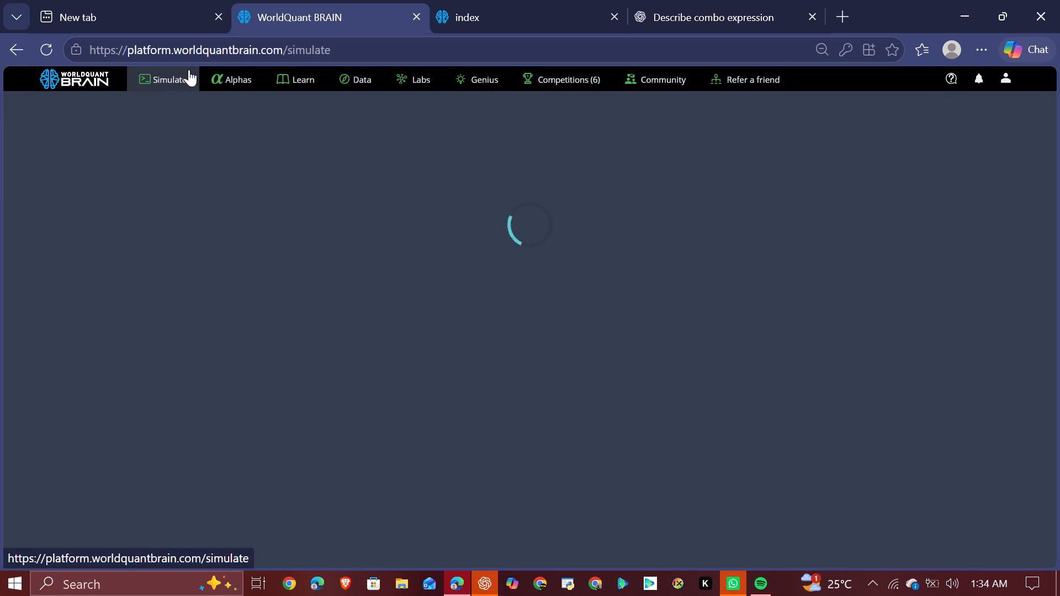
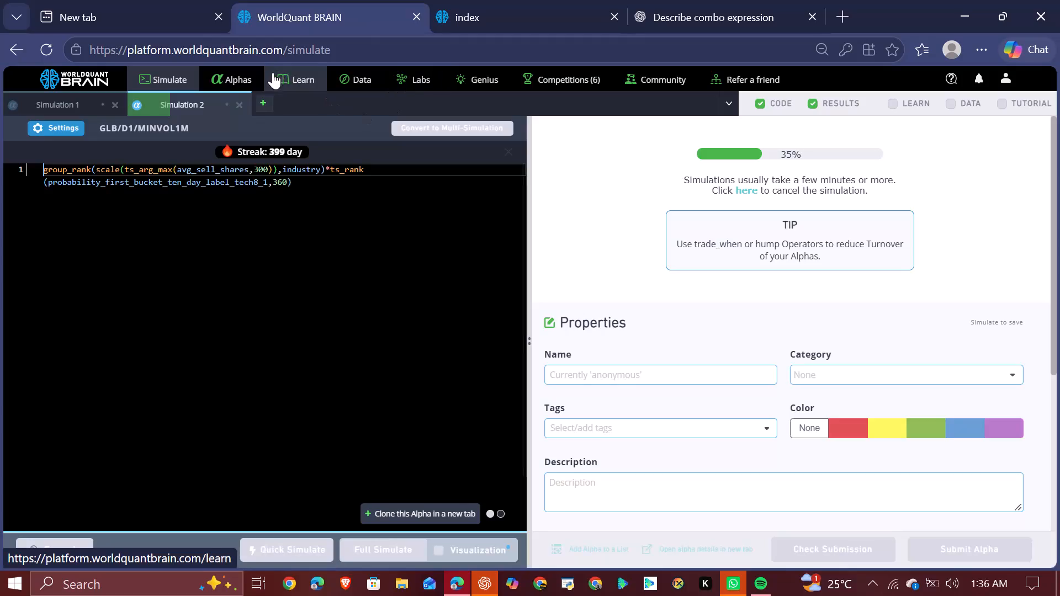
# Open the unsubmitted Super alpha 6XdAM06E from the Alphas list and clone it into a new simulation.
pyautogui.click(252, 81)
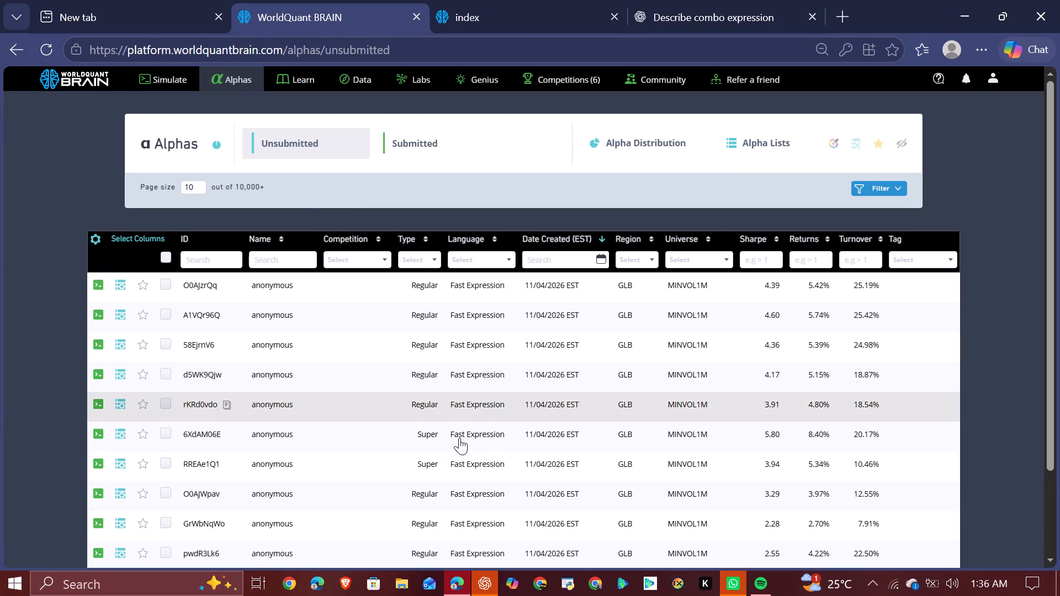
pyautogui.click(433, 430)
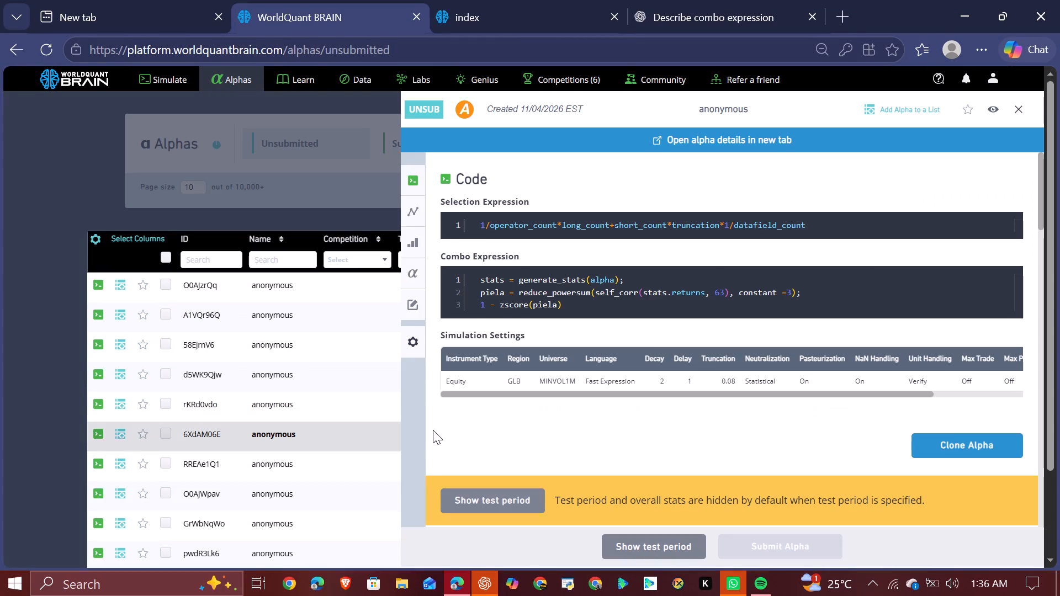
pyautogui.click(934, 445)
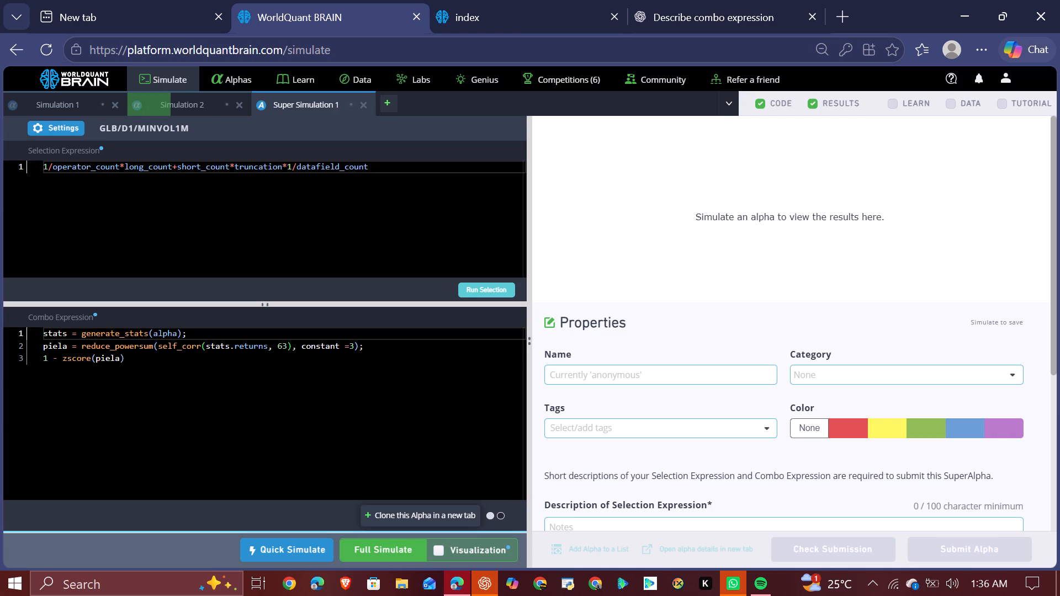
# Remove the long_count+short_count factor from the selection expression, leaving 1/operator_count*truncation*1/datafield_count.
pyautogui.click(231, 168)
pyautogui.press('BackSpace')
pyautogui.press('BackSpace')
pyautogui.press('BackSpace')
pyautogui.press('BackSpace')
pyautogui.press('BackSpace')
pyautogui.press('BackSpace')
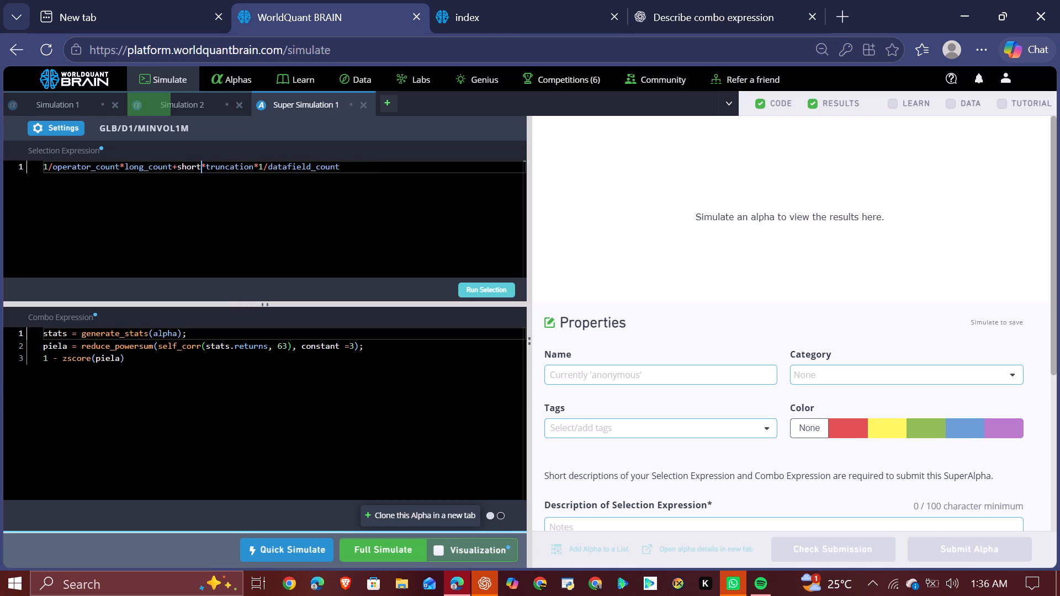
pyautogui.press('BackSpace')
pyautogui.press('BackSpace')
pyautogui.press('BackSpace')
pyautogui.press('BackSpace')
pyautogui.press('BackSpace')
pyautogui.press('BackSpace')
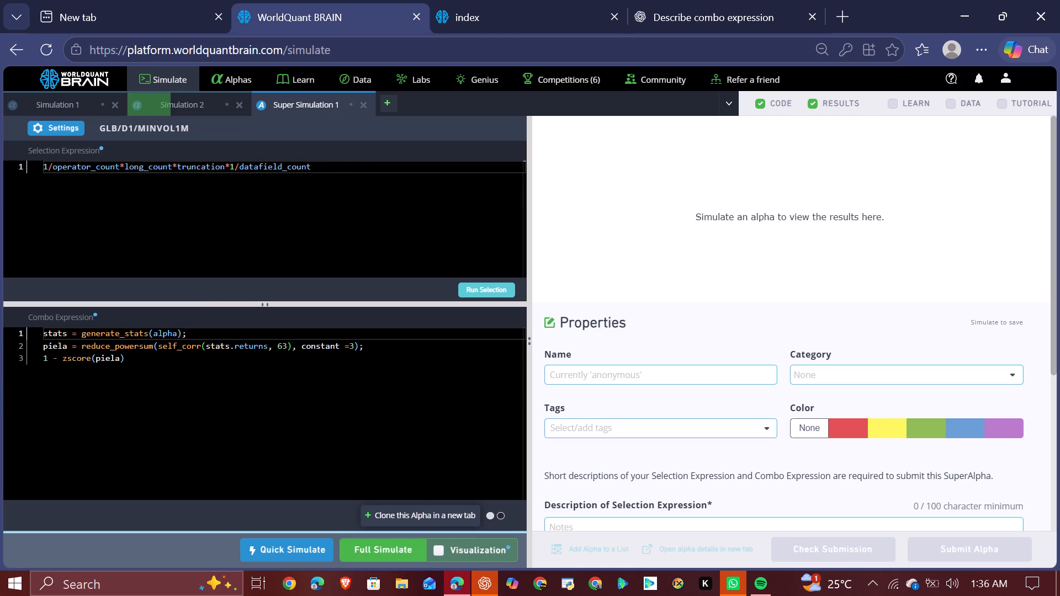
pyautogui.press('BackSpace')
pyautogui.press('BackSpace')
pyautogui.press('BackSpace')
pyautogui.press('BackSpace')
pyautogui.press('BackSpace')
pyautogui.press('BackSpace')
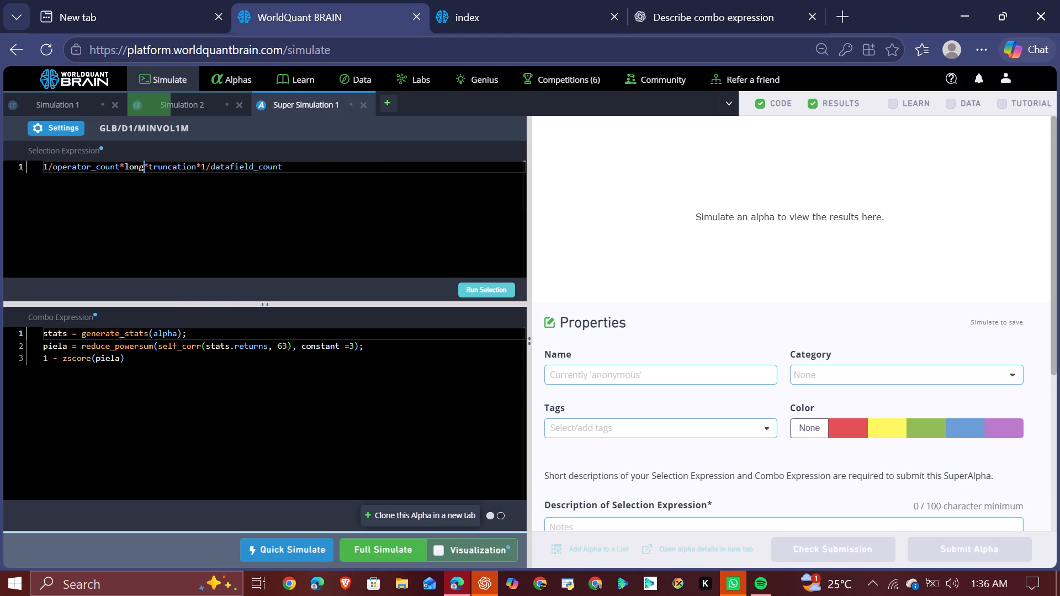
pyautogui.press('BackSpace')
pyautogui.press('BackSpace')
pyautogui.press('BackSpace')
pyautogui.press('BackSpace')
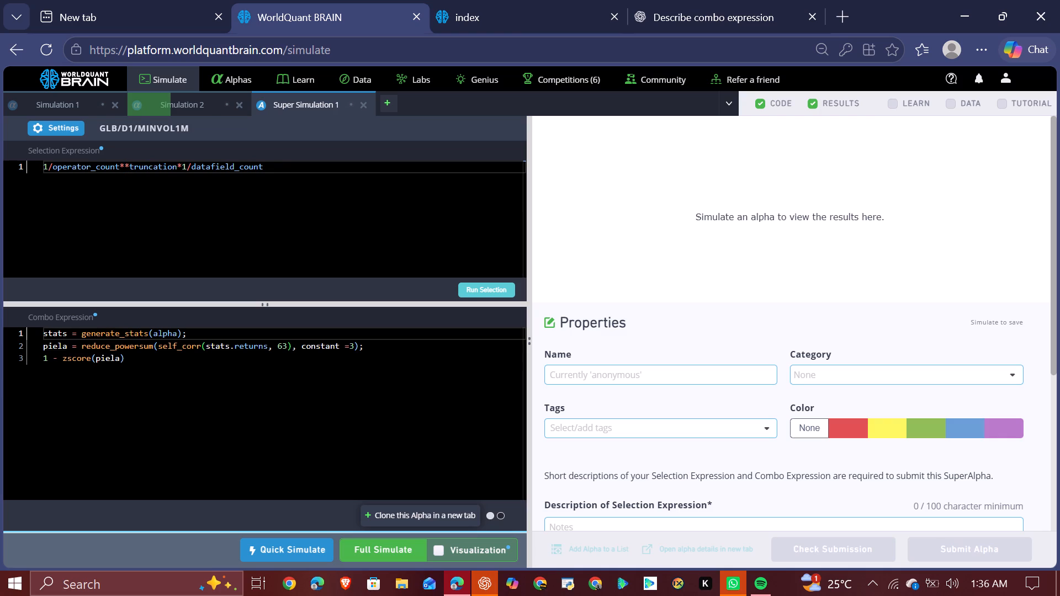
pyautogui.press('BackSpace')
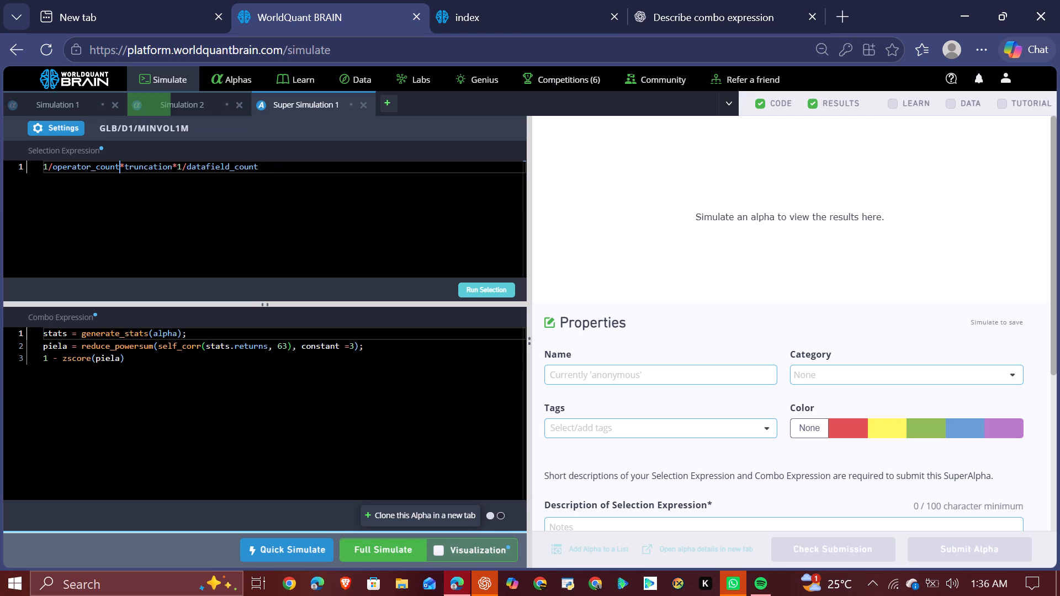
# Append a multiplication operator to the end of the selection expression.
pyautogui.click(294, 170)
pyautogui.hotkey('shift', '*')
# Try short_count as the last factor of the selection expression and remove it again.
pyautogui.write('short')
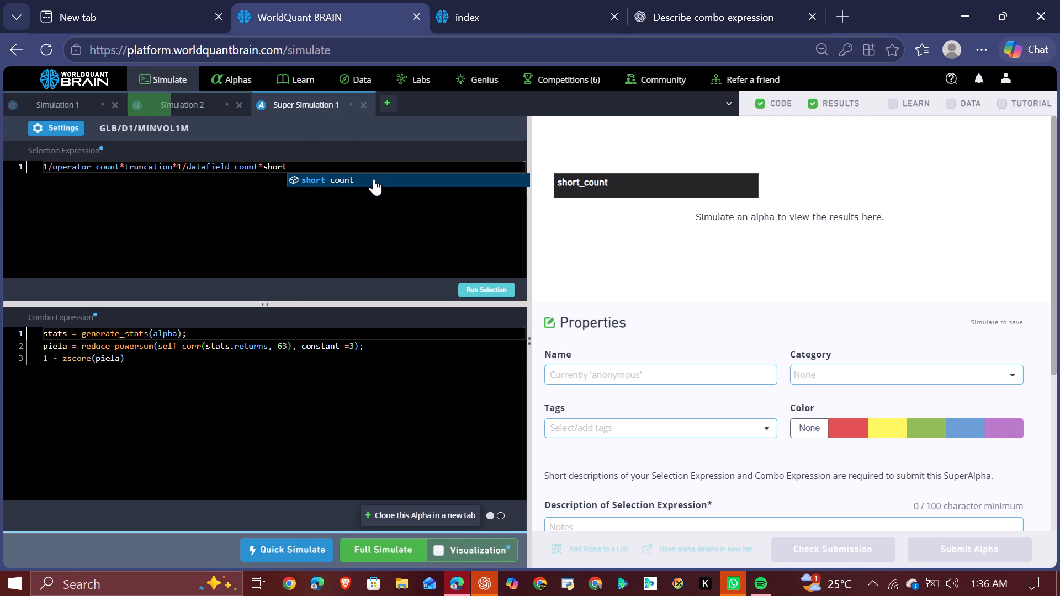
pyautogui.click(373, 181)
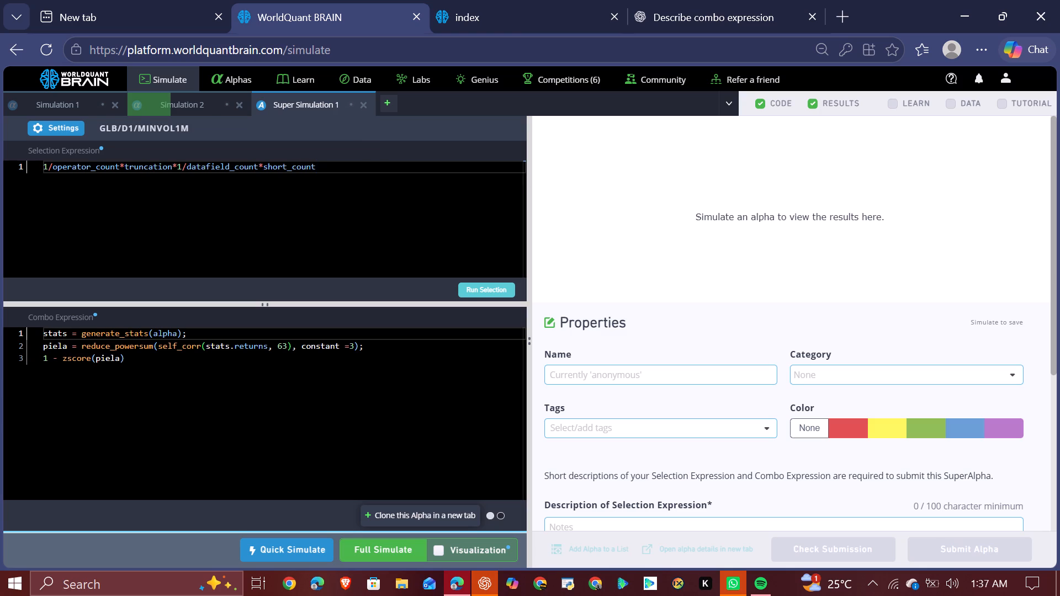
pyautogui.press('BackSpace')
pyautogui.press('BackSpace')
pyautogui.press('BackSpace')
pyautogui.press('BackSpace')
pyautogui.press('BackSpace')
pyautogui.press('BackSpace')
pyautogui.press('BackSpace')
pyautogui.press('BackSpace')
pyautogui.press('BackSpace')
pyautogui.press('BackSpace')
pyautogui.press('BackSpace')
# Complete the end of the selection expression with the factors prod_correlation*turnover.
pyautogui.write('prod')
pyautogui.press('space')
pyautogui.press('BackSpace')
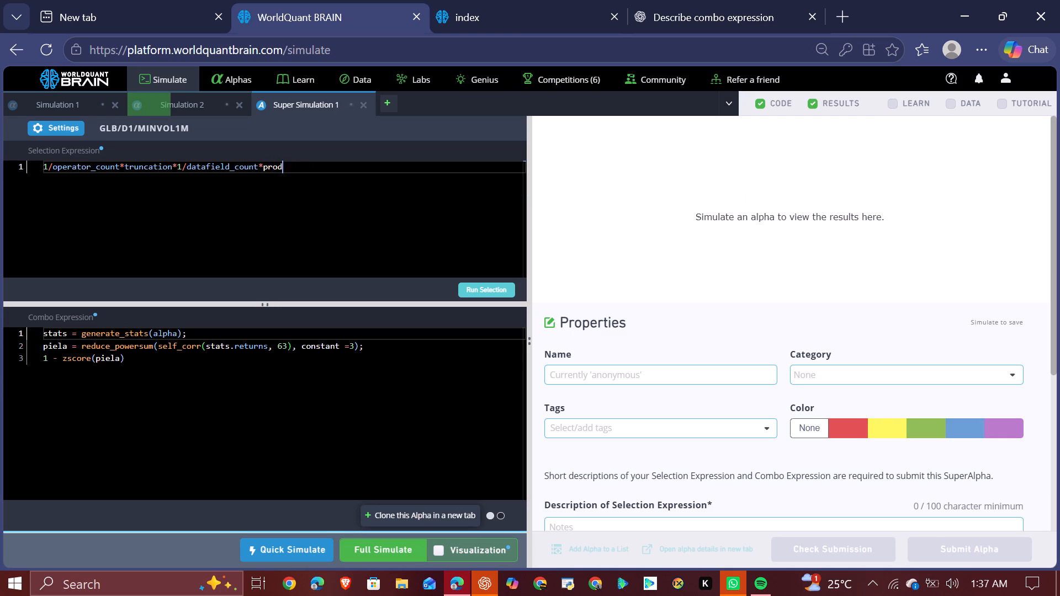
pyautogui.press('BackSpace')
pyautogui.press('c')
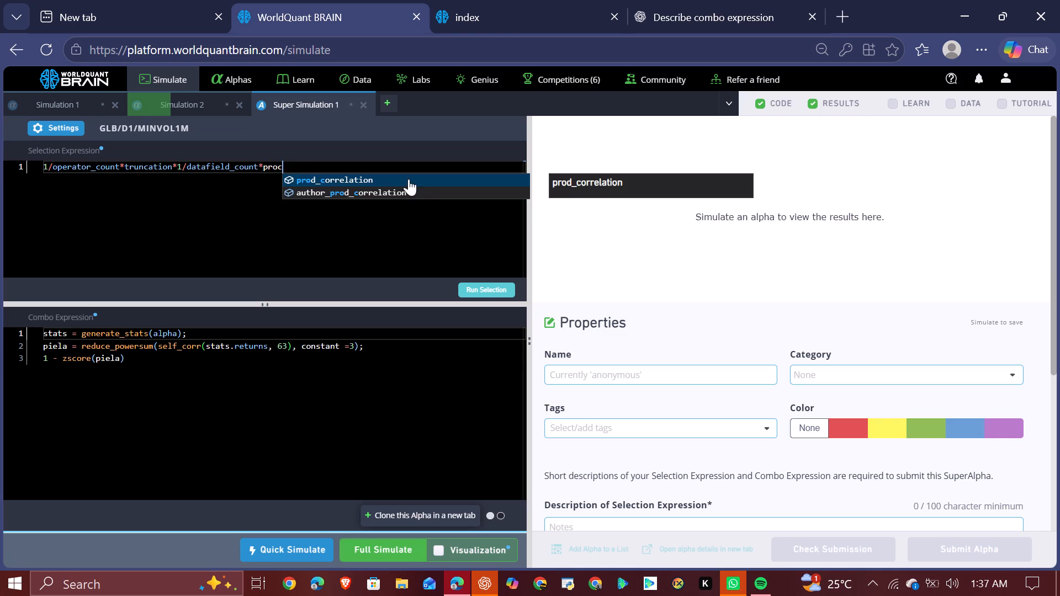
pyautogui.click(387, 180)
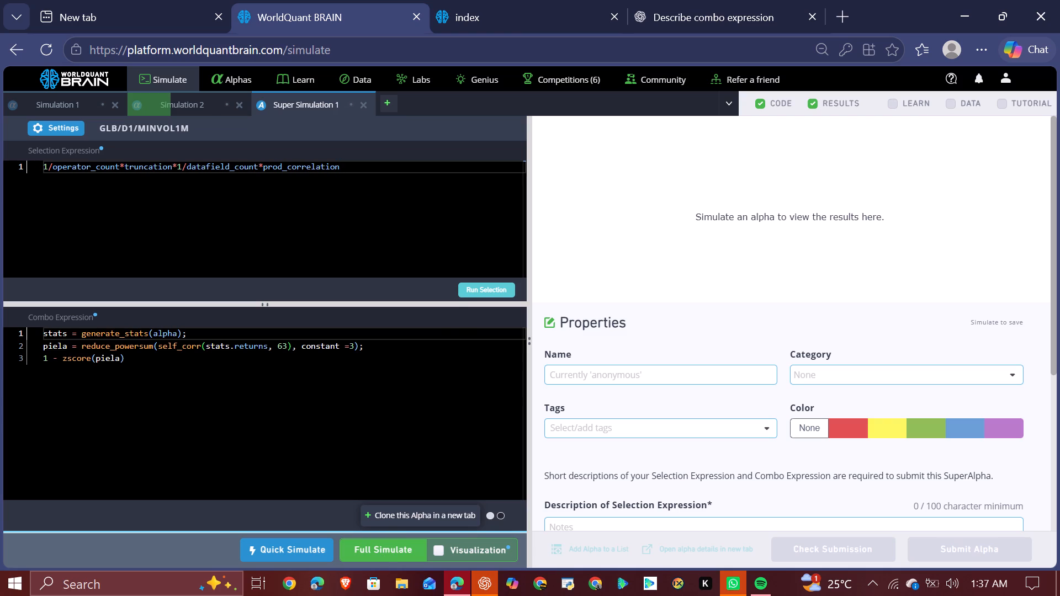
pyautogui.hotkey('shift', '*')
pyautogui.write('tur')
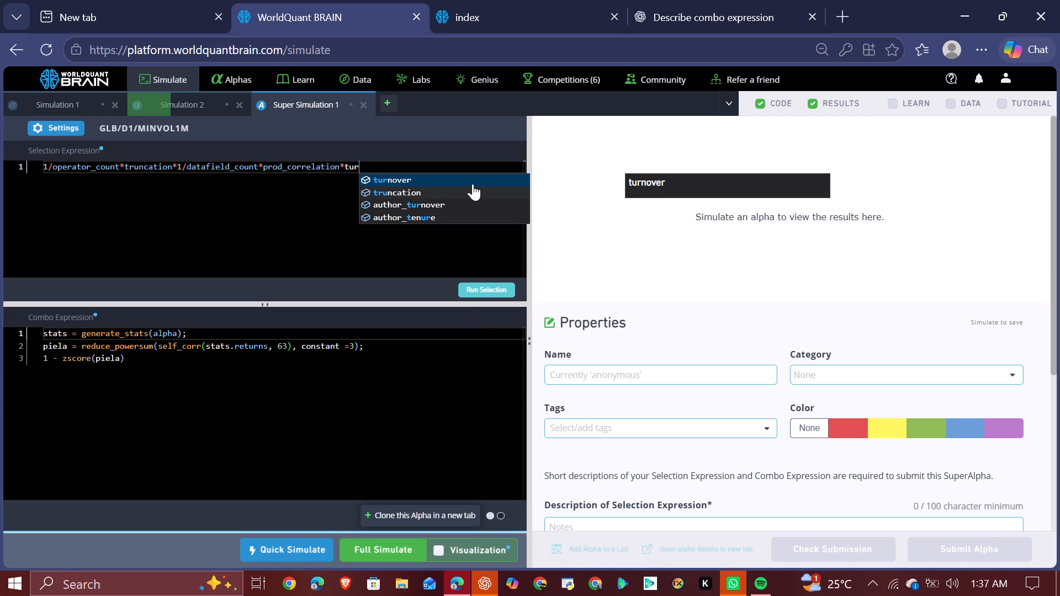
pyautogui.click(473, 184)
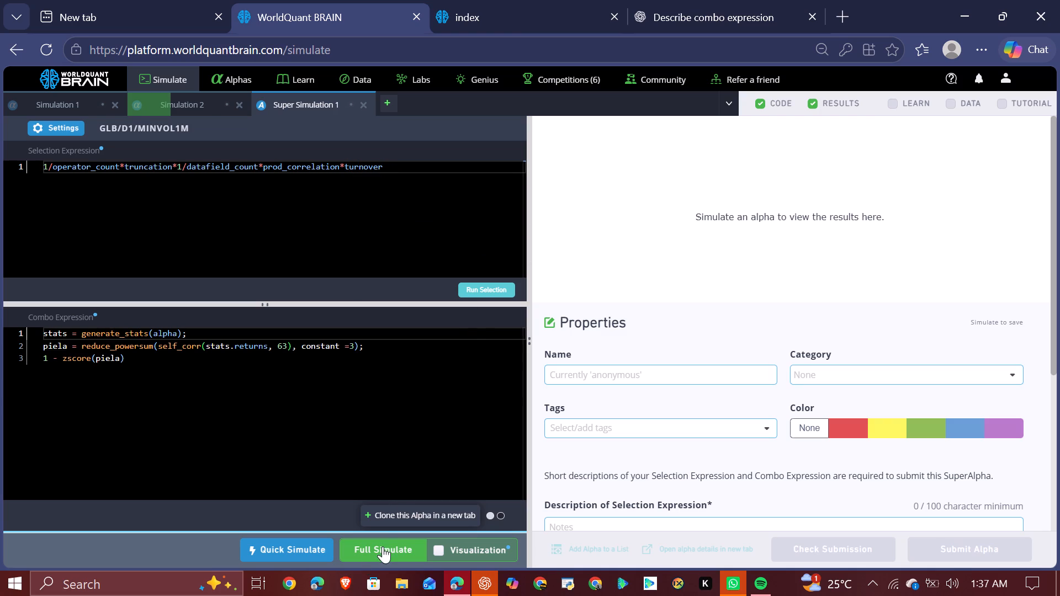
# Start a full simulation of the modified SuperAlpha.
pyautogui.click(383, 546)
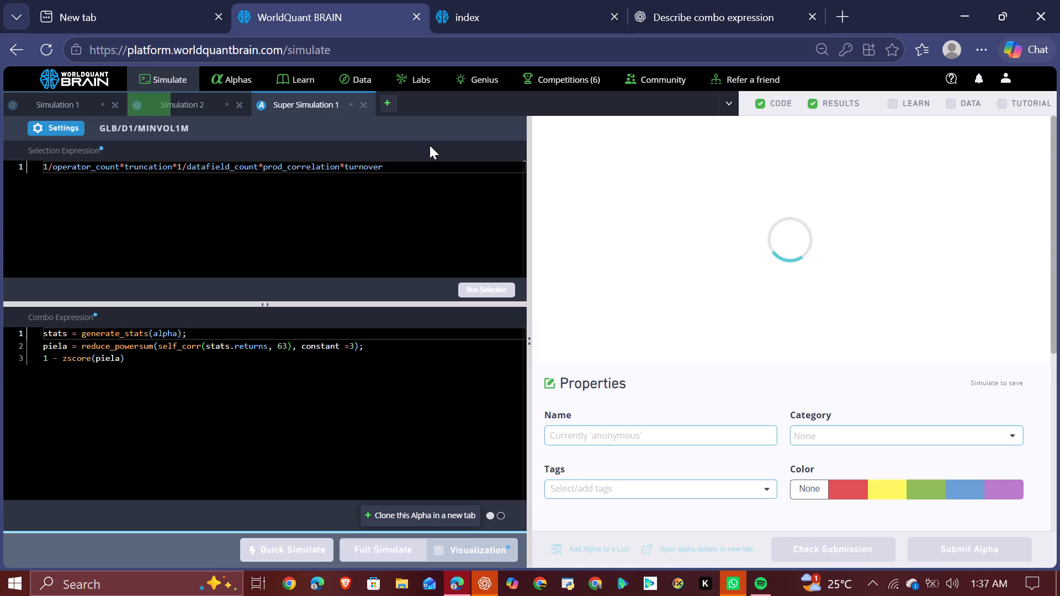
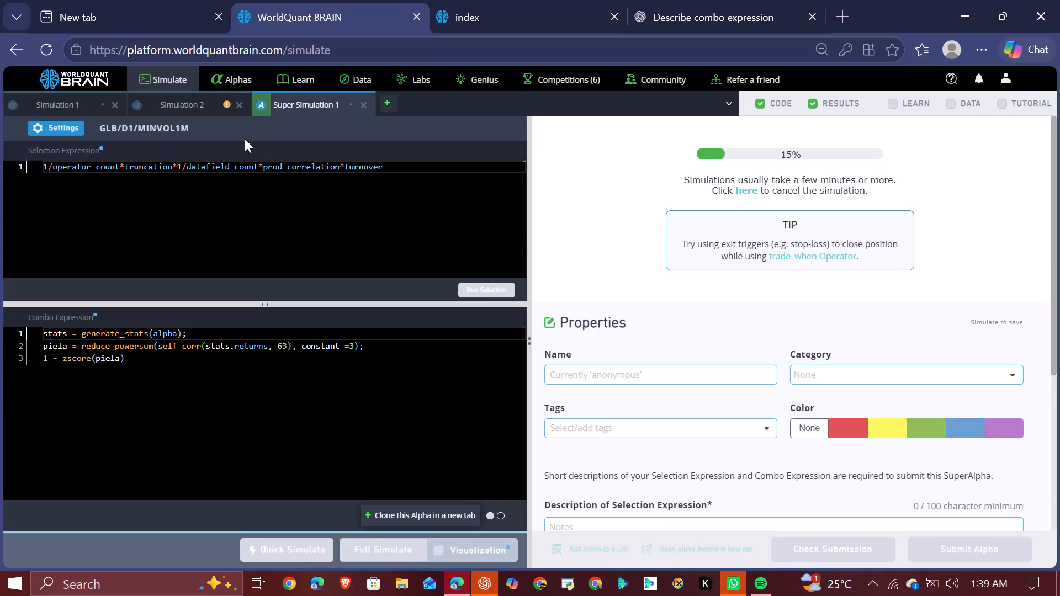
# Switch from Super Simulation 1 to Simulation 2 to view its alpha and results.
pyautogui.click(209, 109)
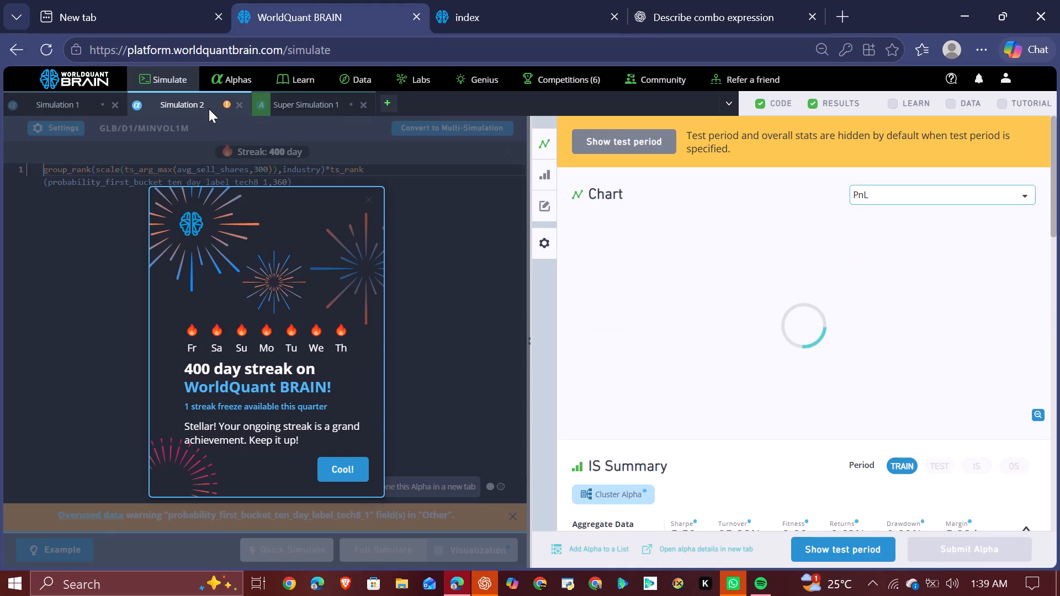
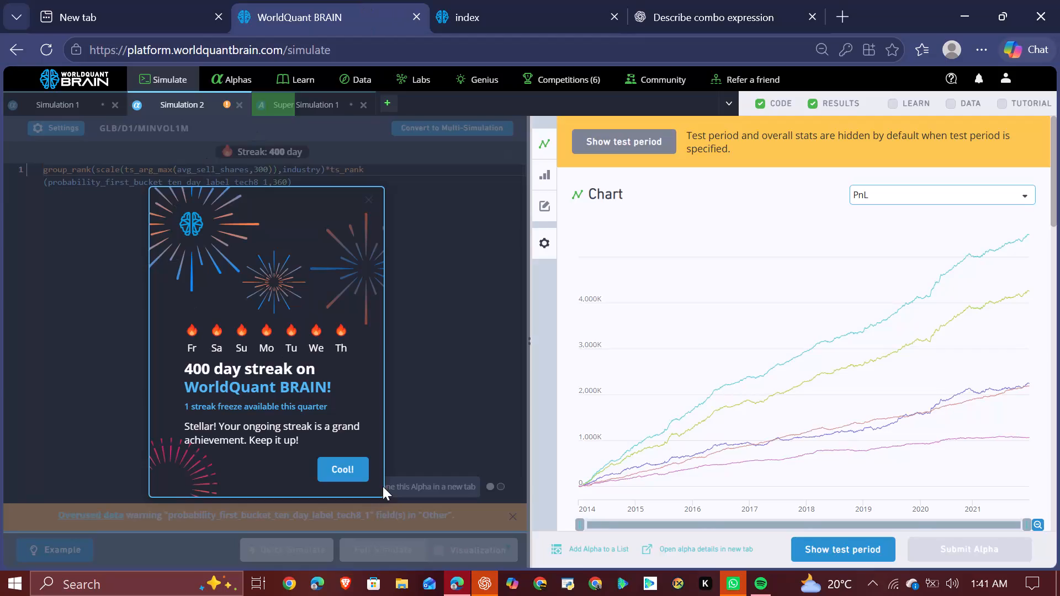
# Dismiss the streak message and reveal the test period in the Simulation 2 results.
pyautogui.click(357, 471)
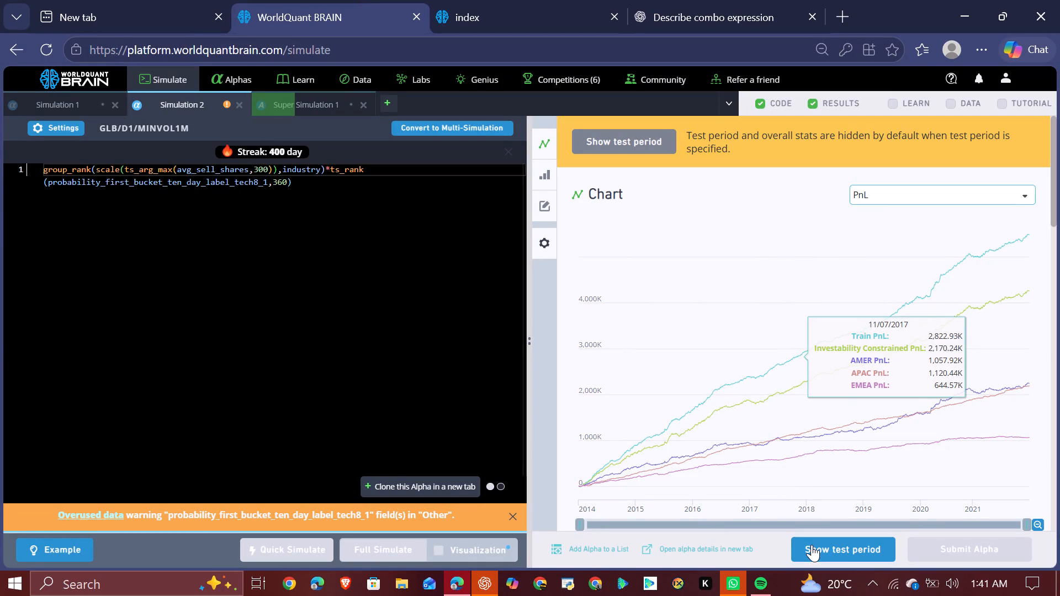
pyautogui.click(812, 545)
# Switch the IS Summary to the IS period and examine the yearly, regional and investability-constrained aggregate data.
pyautogui.scroll(-1, 915, 358)
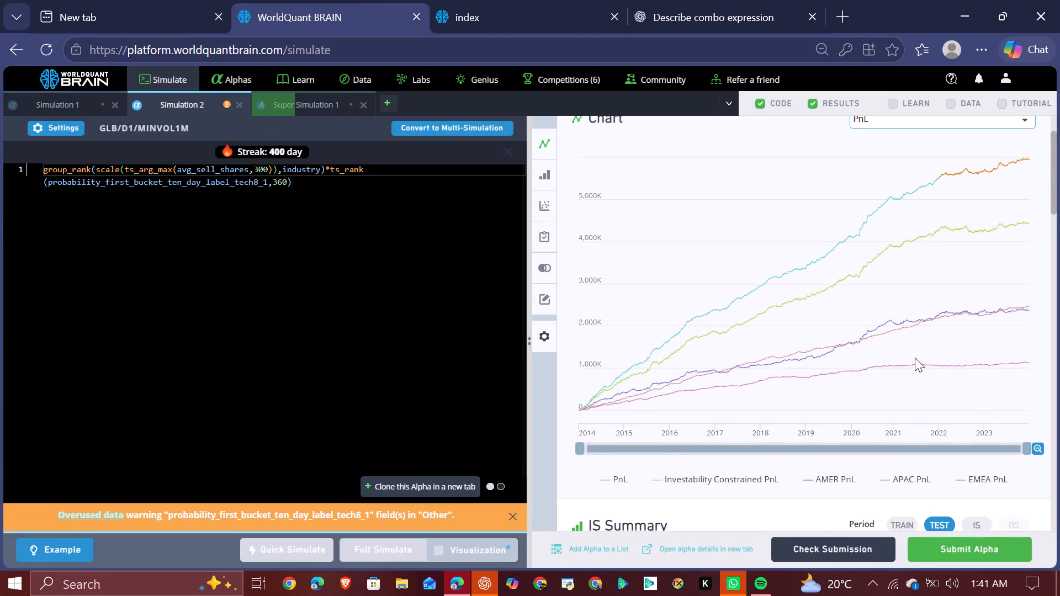
pyautogui.scroll(-2, 915, 358)
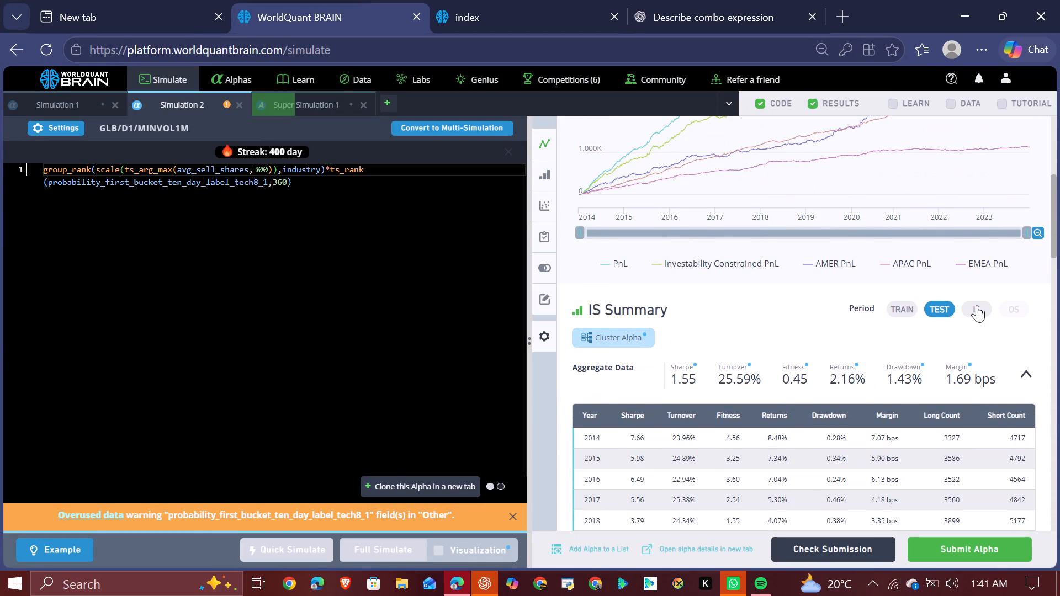
pyautogui.click(977, 305)
pyautogui.scroll(-3, 882, 382)
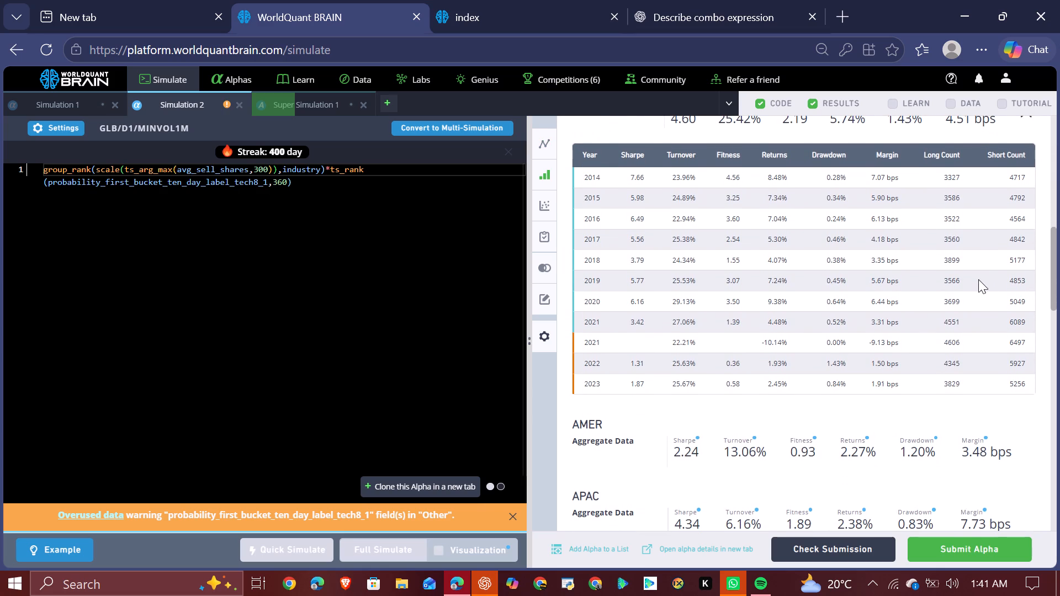
pyautogui.scroll(-3, 978, 279)
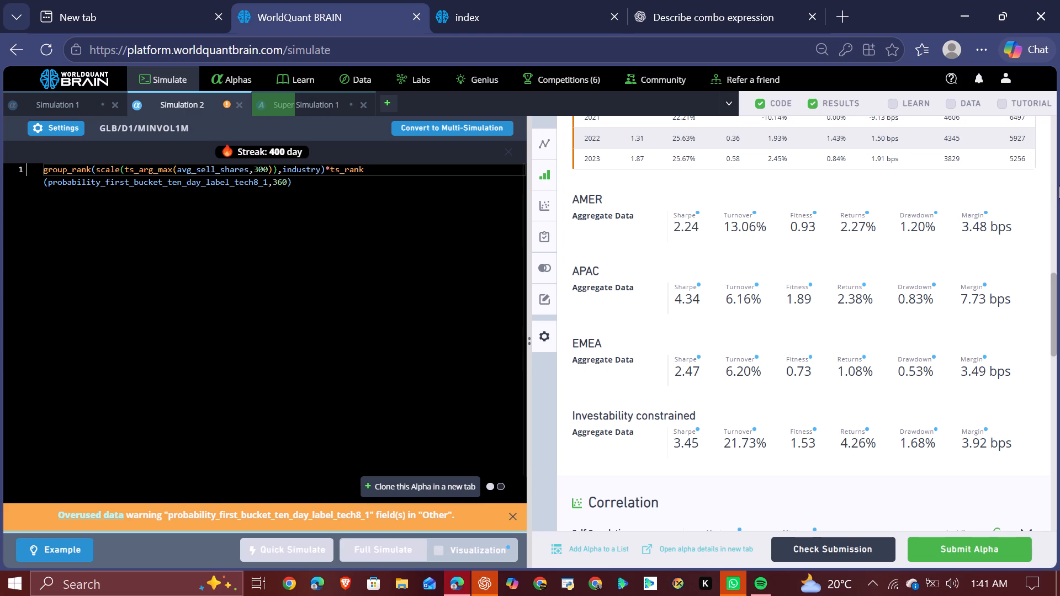
pyautogui.scroll(-1, 871, 342)
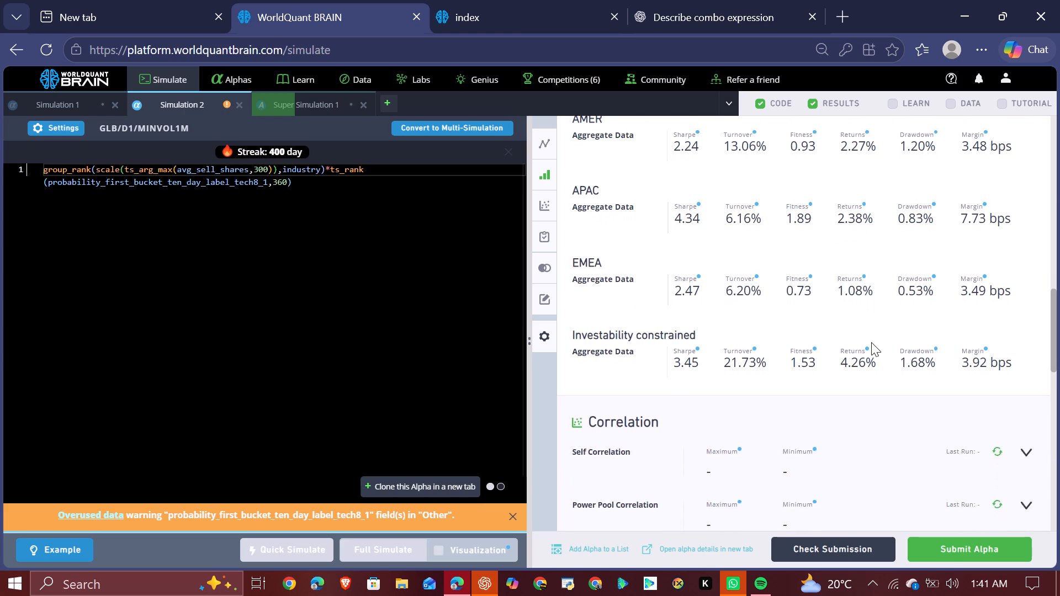
# Run the Prod Correlation, Power Pool Correlation and Self Correlation checks for the Simulation 2 alpha.
pyautogui.scroll(-2, 871, 342)
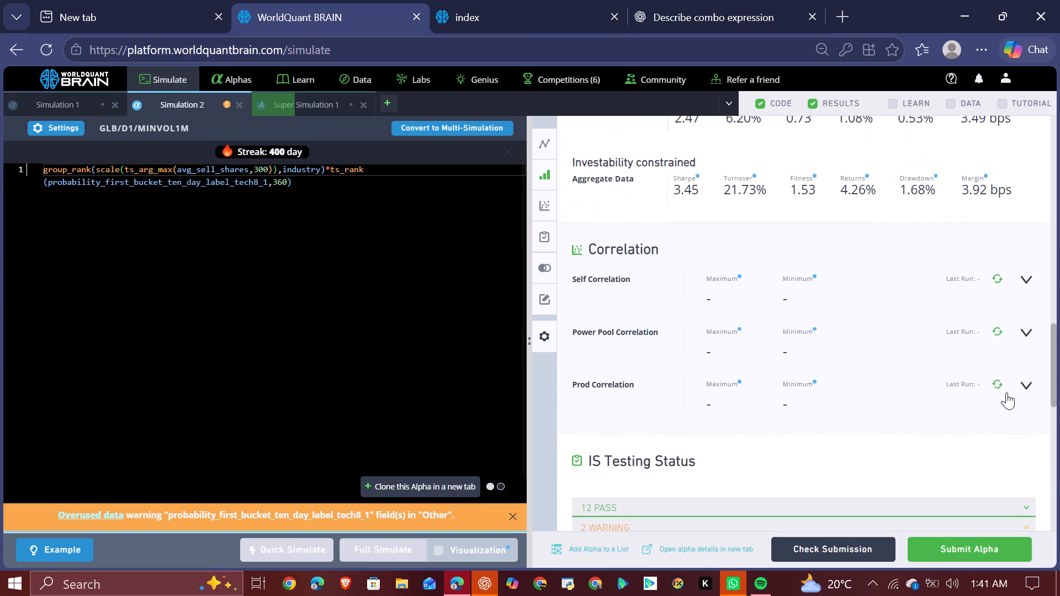
pyautogui.click(996, 382)
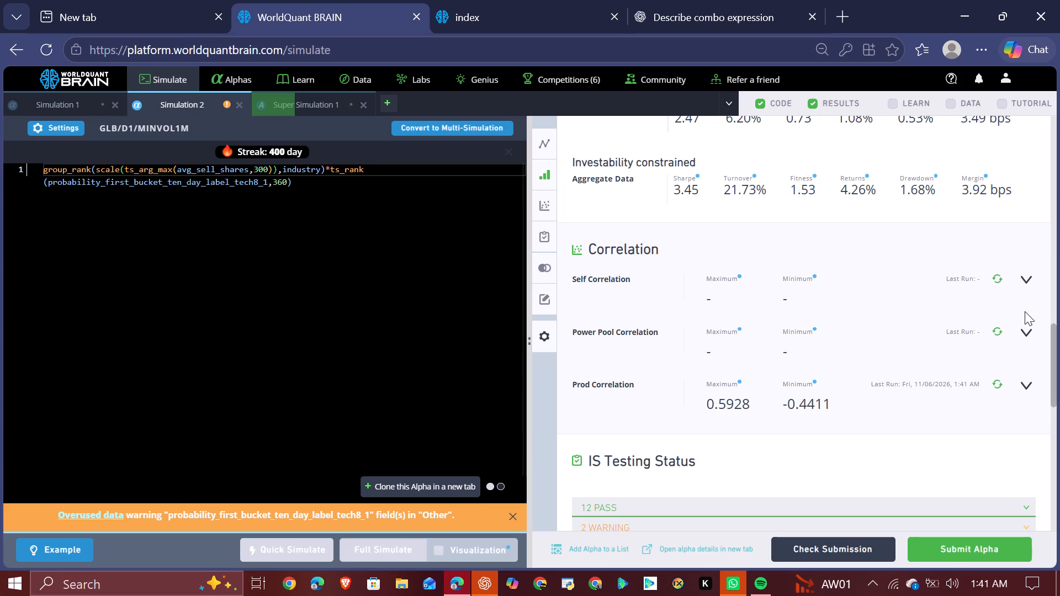
pyautogui.click(999, 332)
pyautogui.click(997, 278)
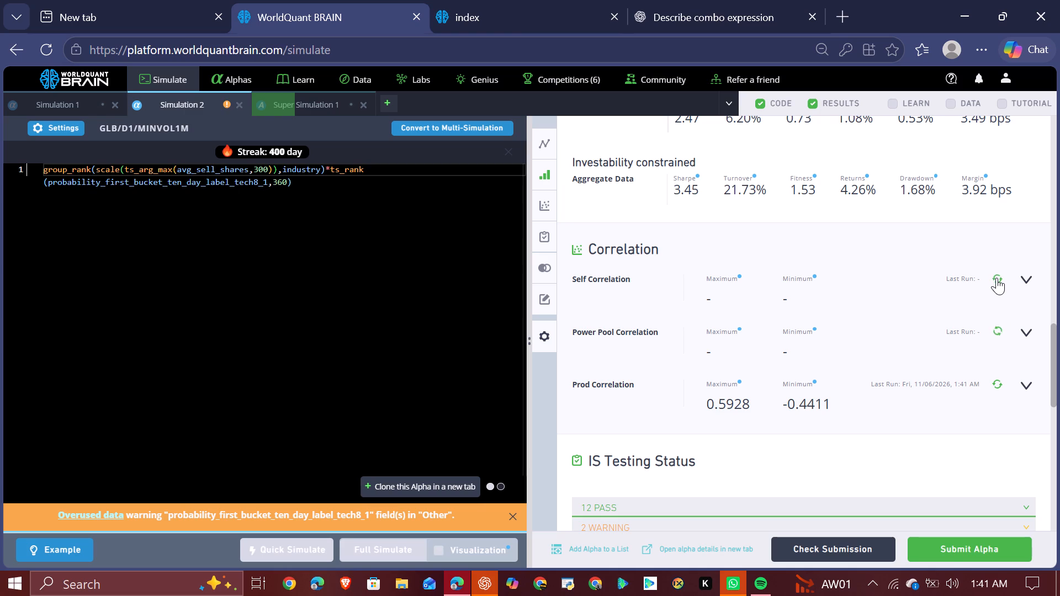
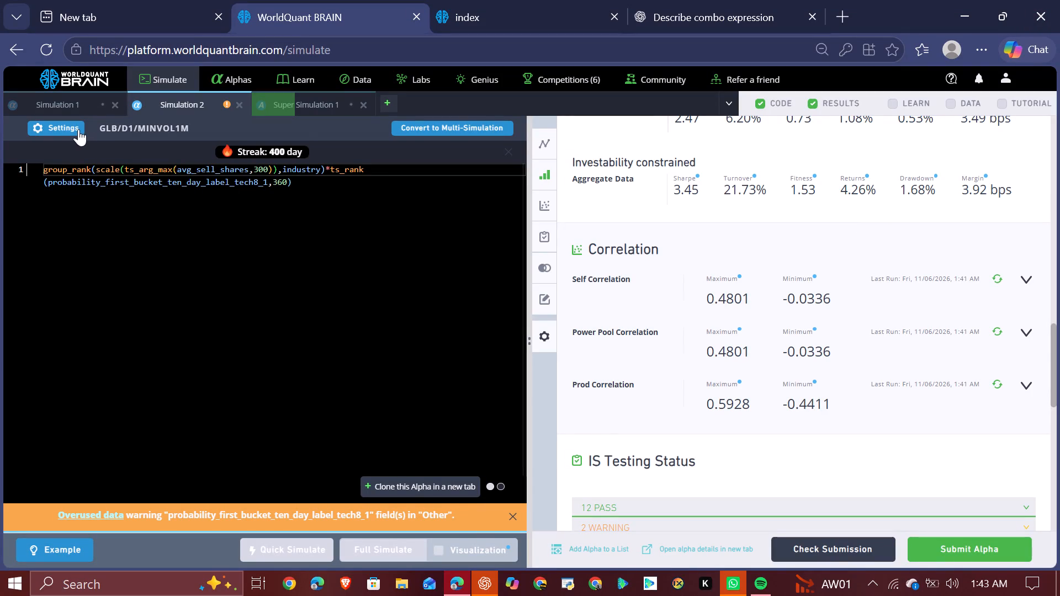
# Open unsubmitted alpha O0AJzrQq, reveal its test period, examine its IS-period yearly and regional data, and return to the simulation workspace.
pyautogui.click(240, 78)
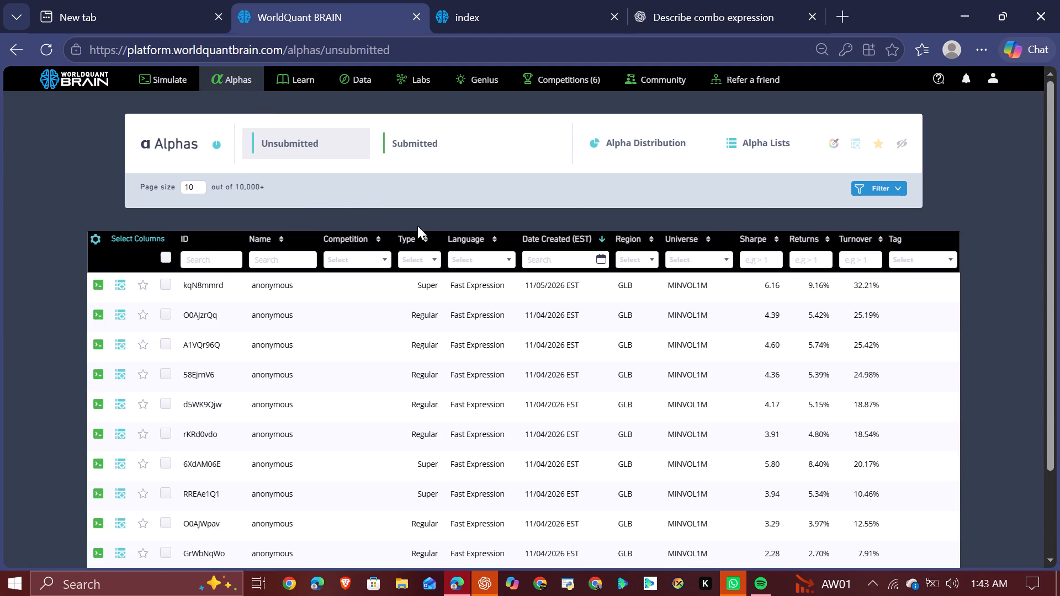
pyautogui.click(433, 314)
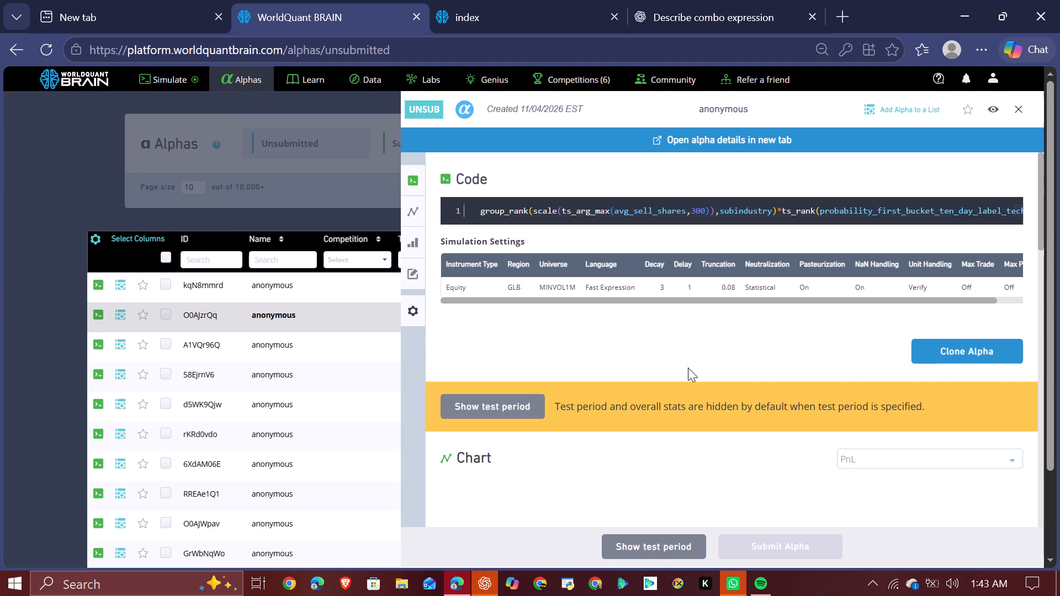
pyautogui.click(619, 545)
pyautogui.scroll(-1, 689, 451)
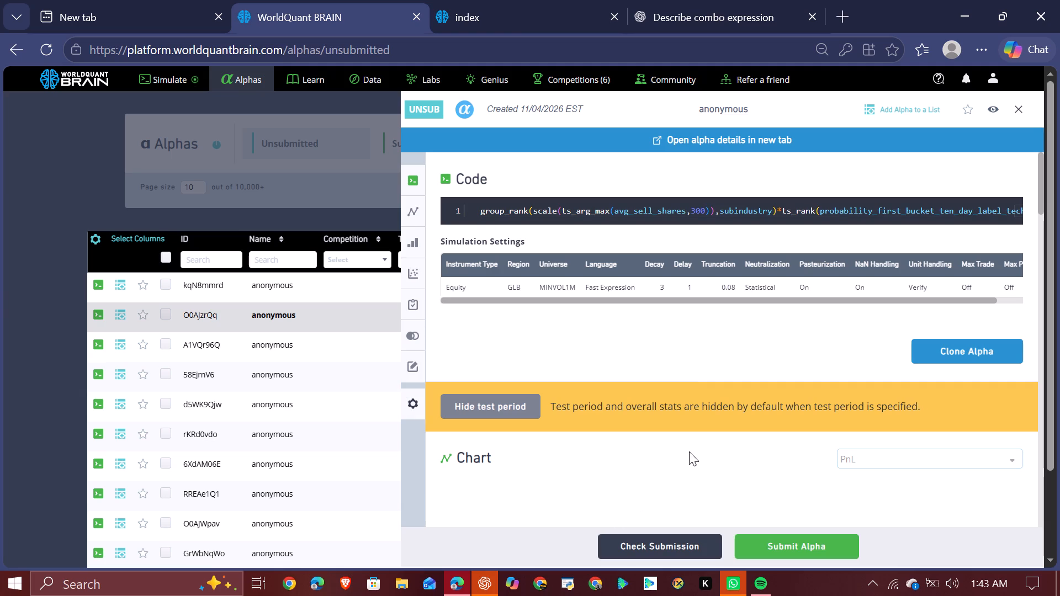
pyautogui.scroll(-5, 689, 451)
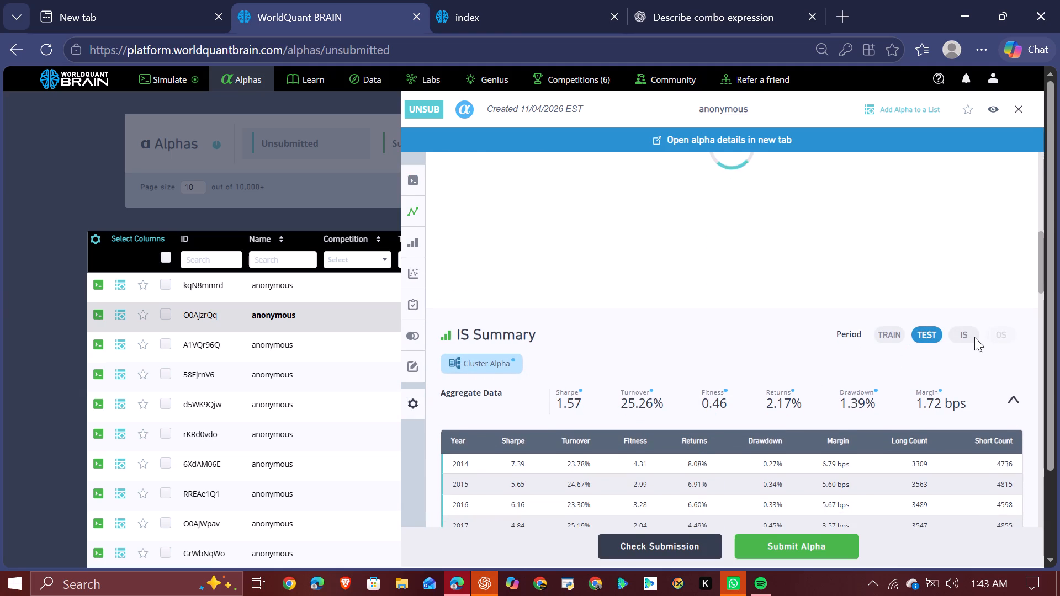
pyautogui.click(965, 338)
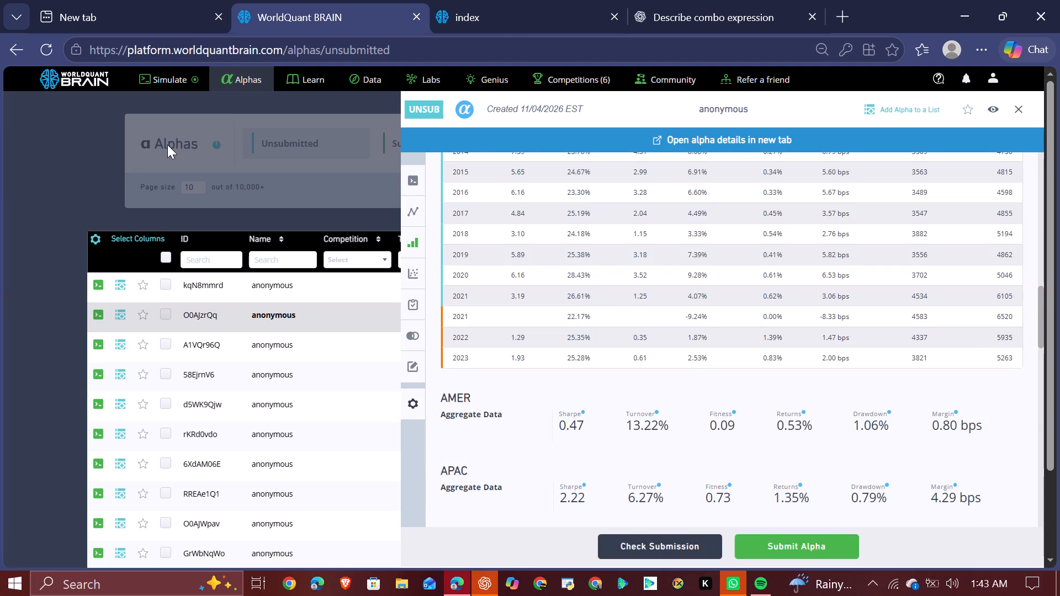
pyautogui.click(190, 78)
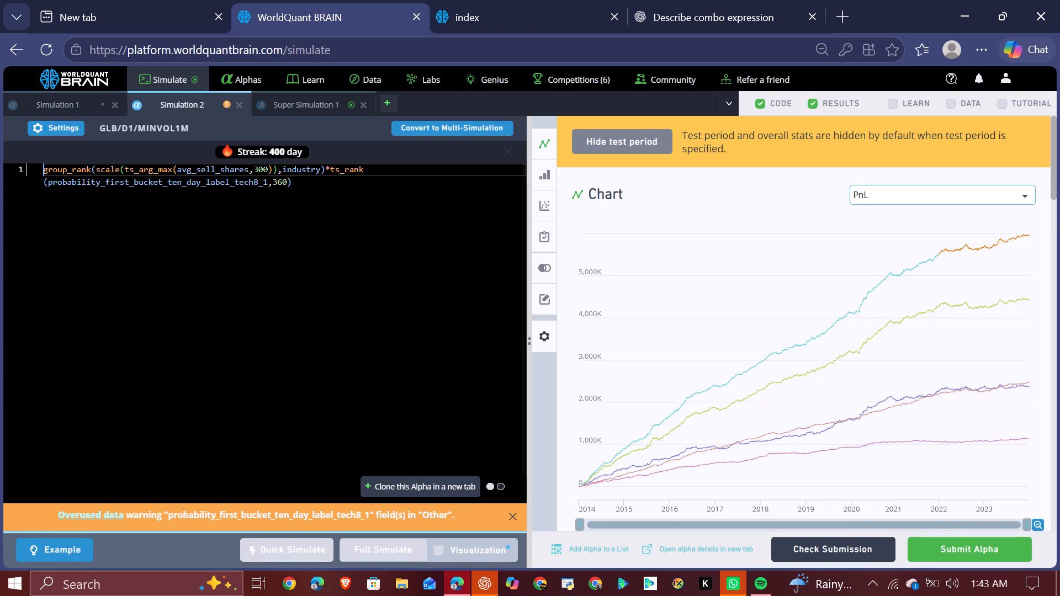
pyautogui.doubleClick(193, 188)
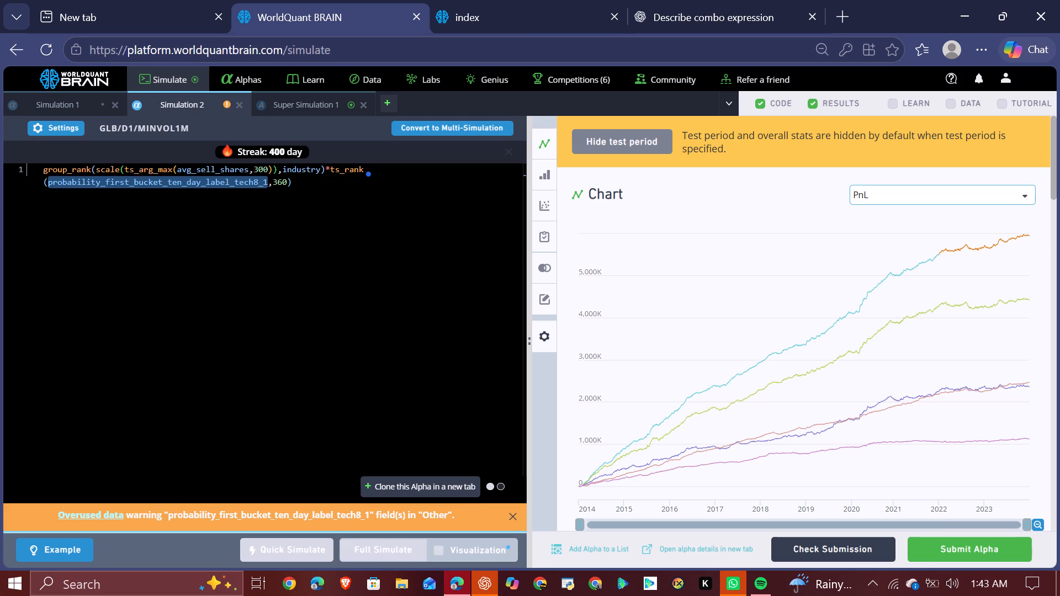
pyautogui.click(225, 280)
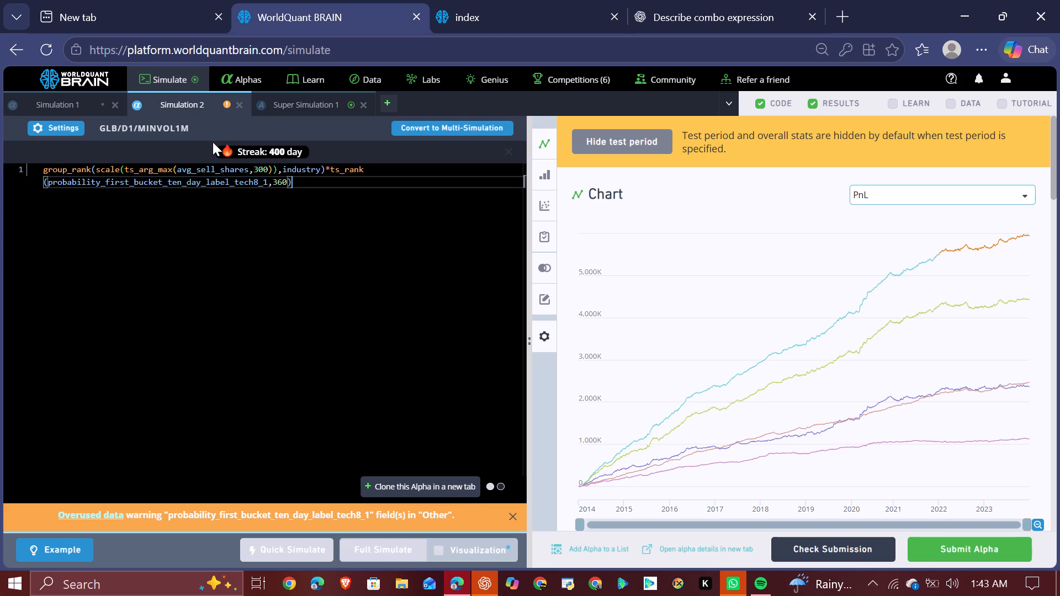
# Reveal the test period in the Super Simulation 1 results and examine the IS-period yearly, regional and investability-constrained aggregate data.
pyautogui.click(327, 99)
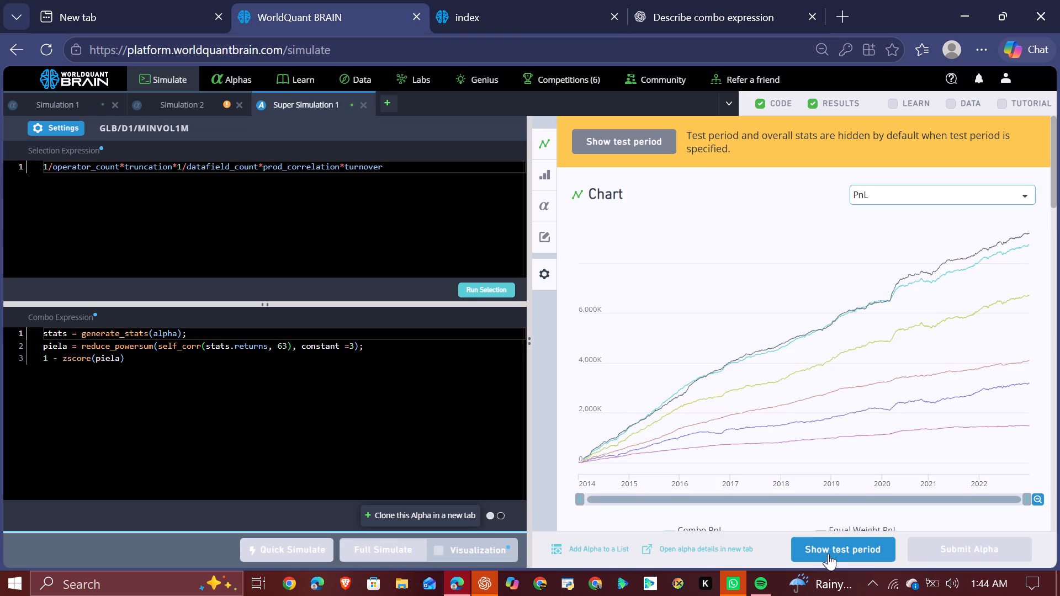
pyautogui.click(826, 546)
pyautogui.scroll(-2, 875, 428)
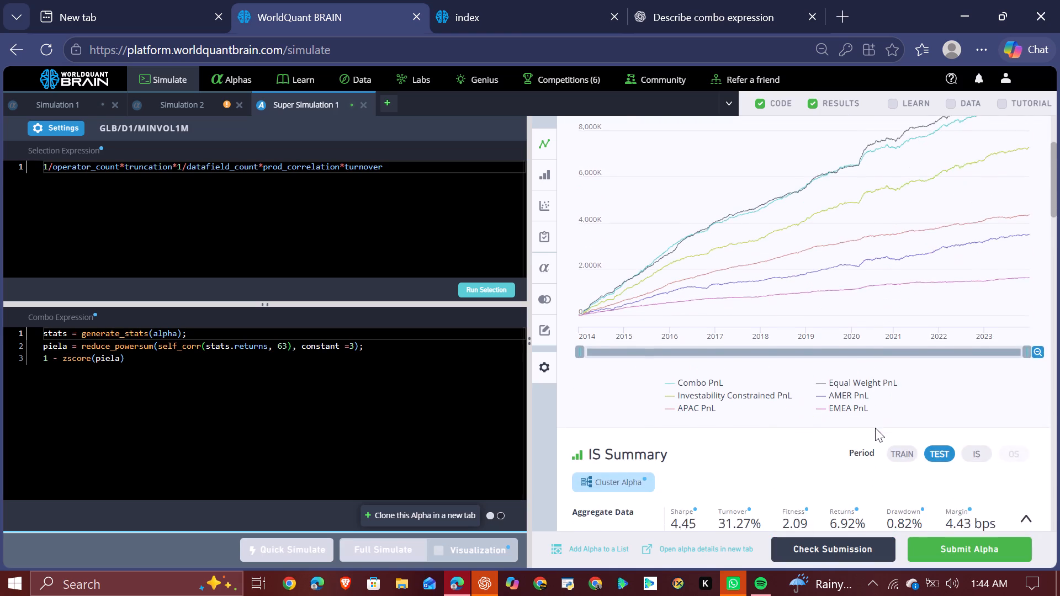
pyautogui.scroll(-1, 875, 428)
pyautogui.click(980, 358)
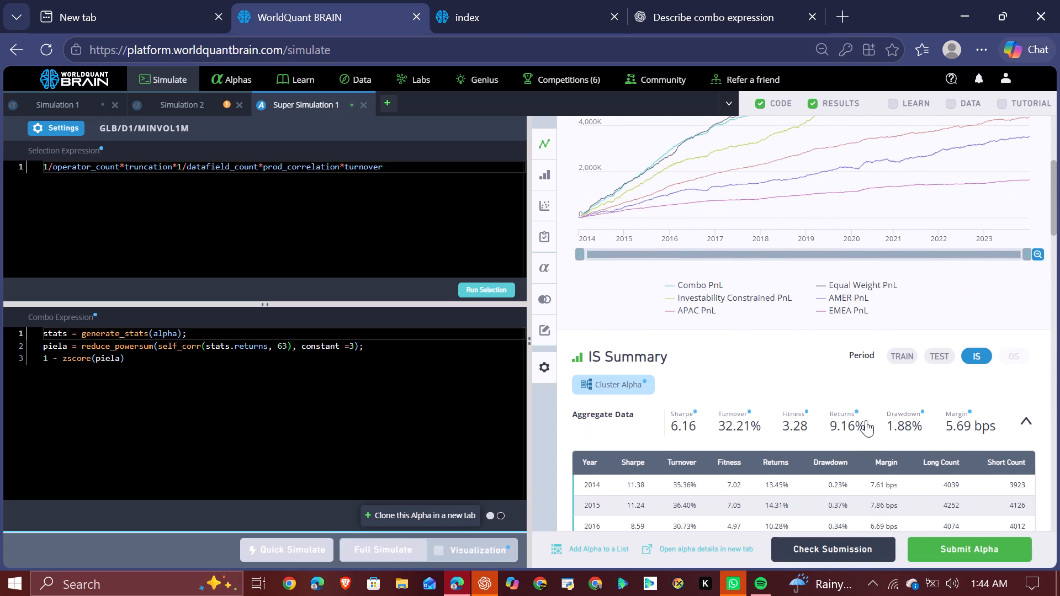
pyautogui.scroll(-4, 866, 420)
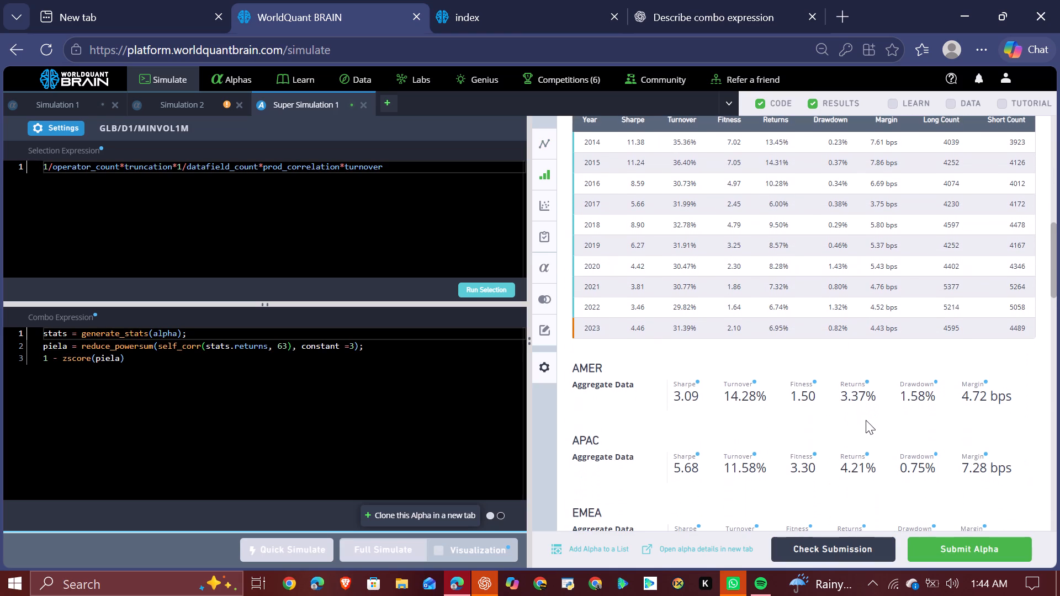
pyautogui.scroll(-2, 866, 420)
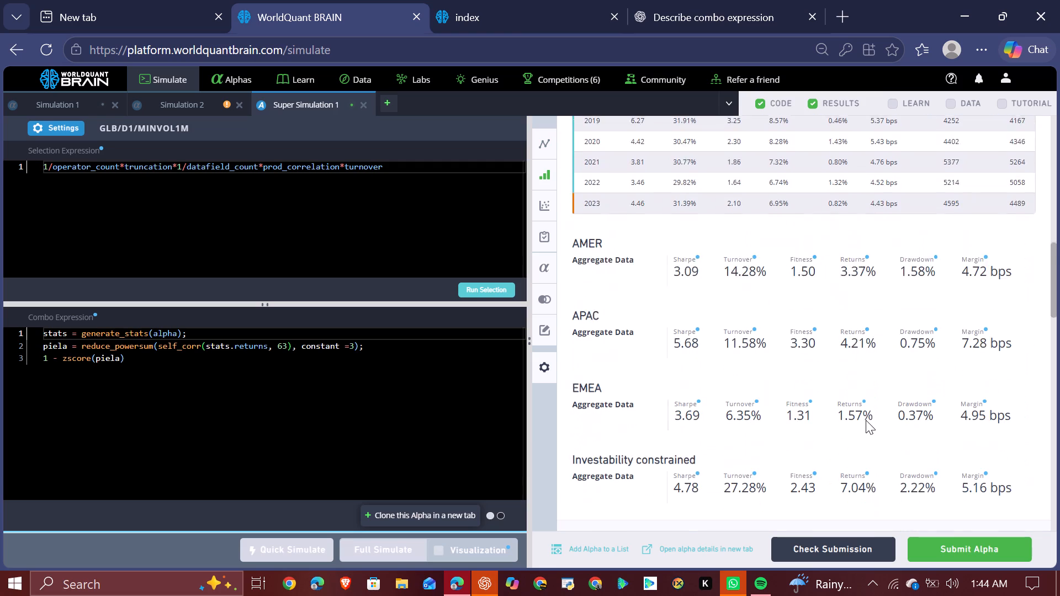
pyautogui.scroll(-3, 866, 420)
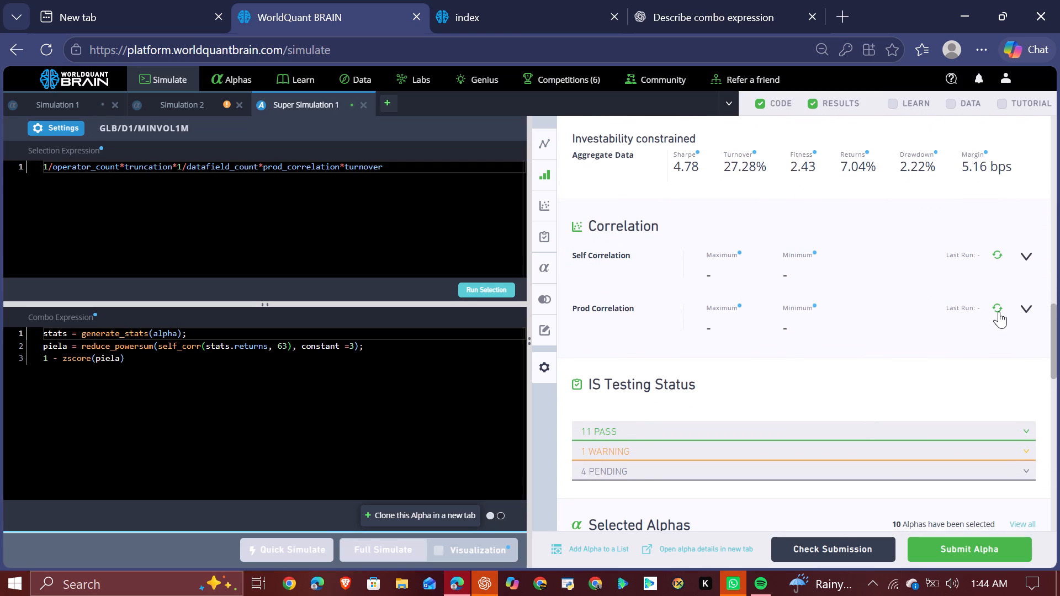
# Run the Prod Correlation and Self Correlation checks for the SuperAlpha and expand the warning under IS Testing Status.
pyautogui.click(999, 309)
pyautogui.click(862, 459)
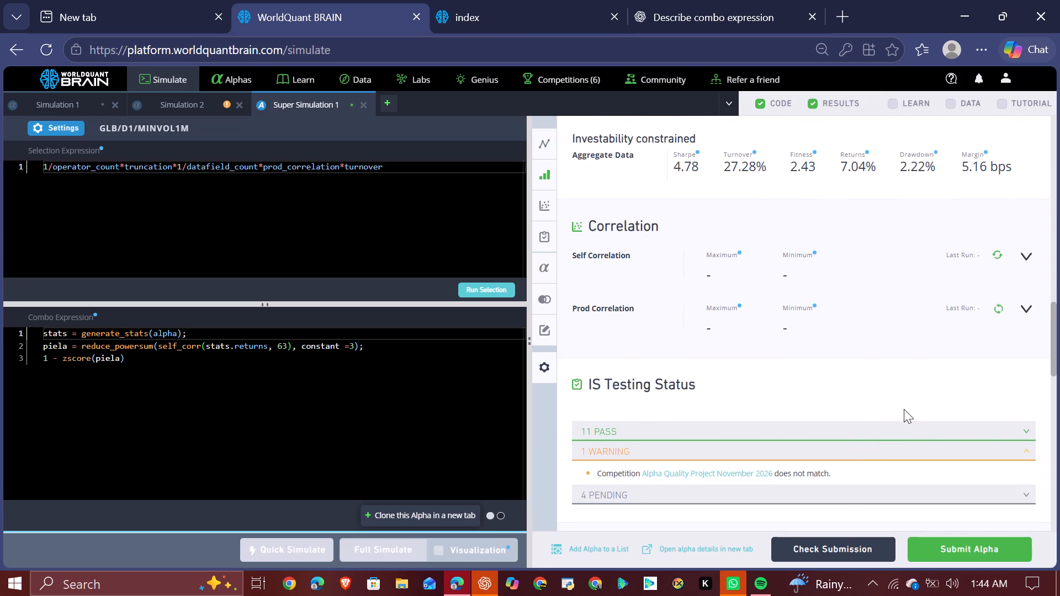
pyautogui.click(997, 254)
# Set the Super Simulation 1 decay to 8 and run a full simulation of the SuperAlpha.
pyautogui.click(67, 136)
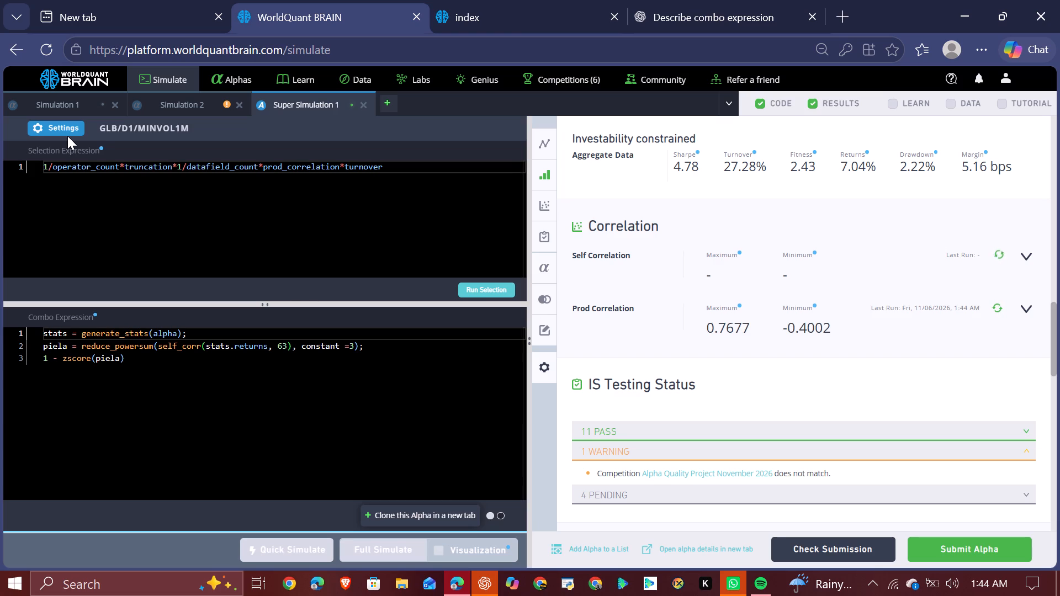
pyautogui.click(66, 129)
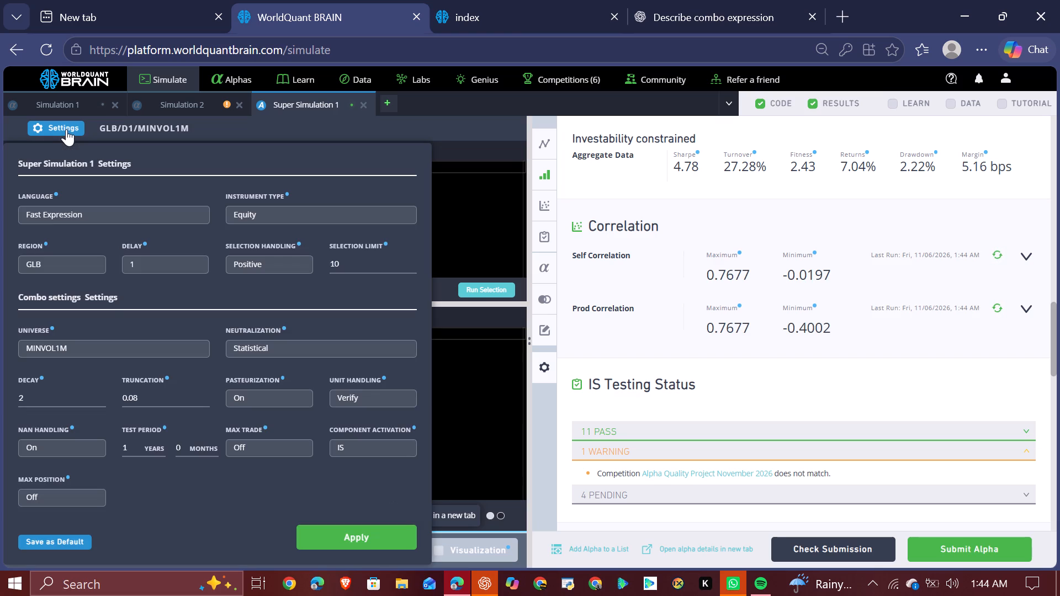
pyautogui.tripleClick(100, 393)
pyautogui.click(100, 393)
pyautogui.click(100, 393)
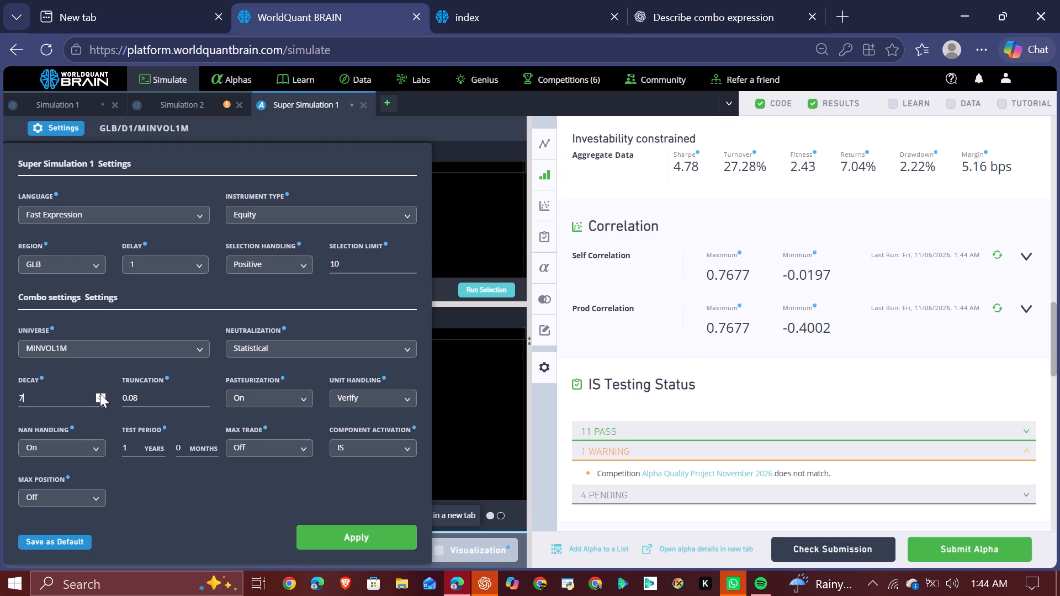
pyautogui.click(100, 393)
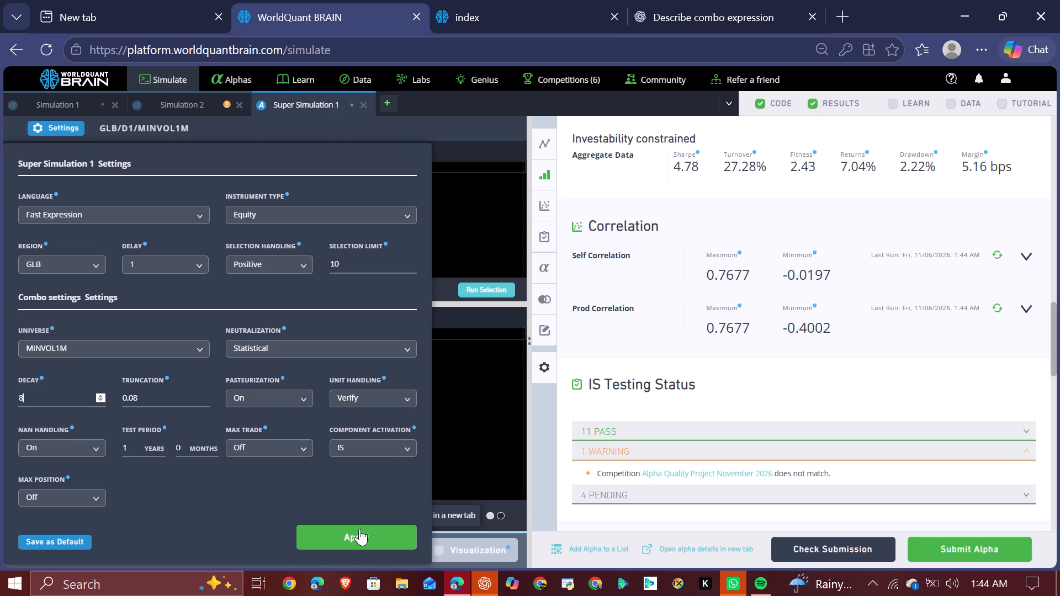
pyautogui.click(359, 529)
pyautogui.click(382, 549)
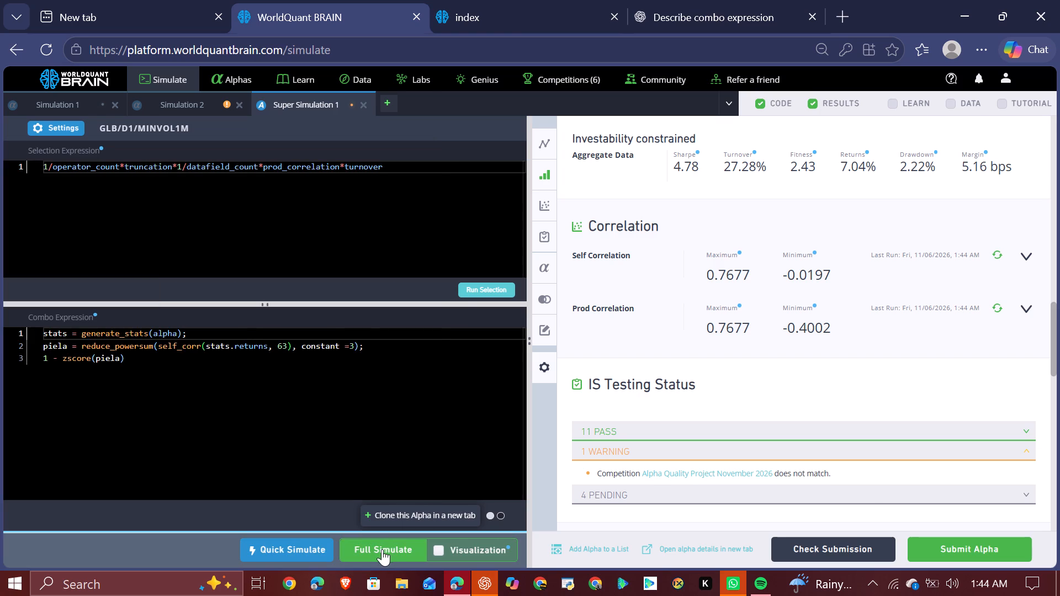
# Set the decay of Simulation 2 to 5 and apply the settings.
pyautogui.click(192, 103)
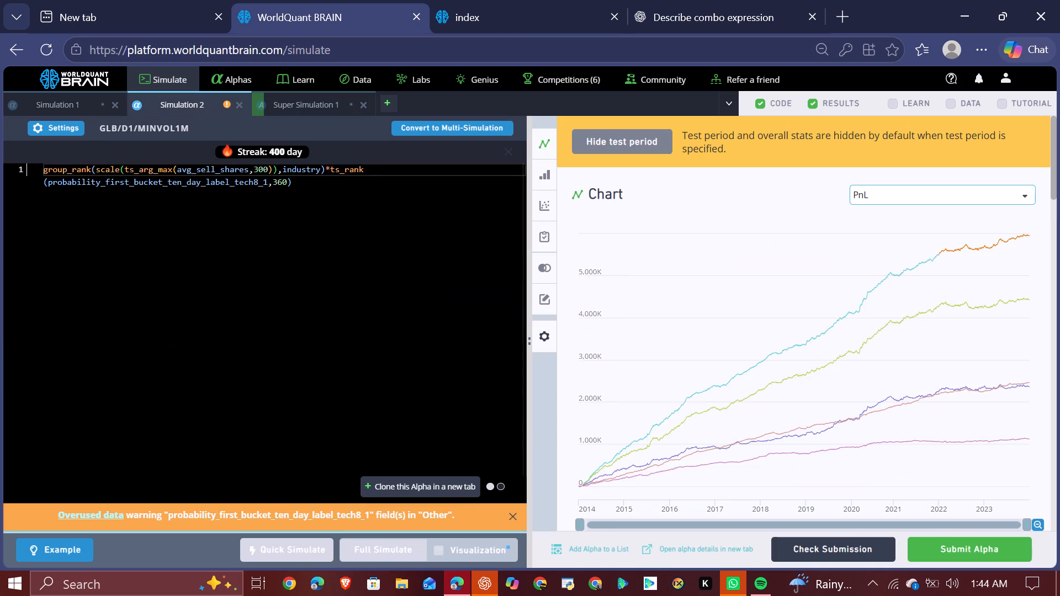
pyautogui.click(61, 131)
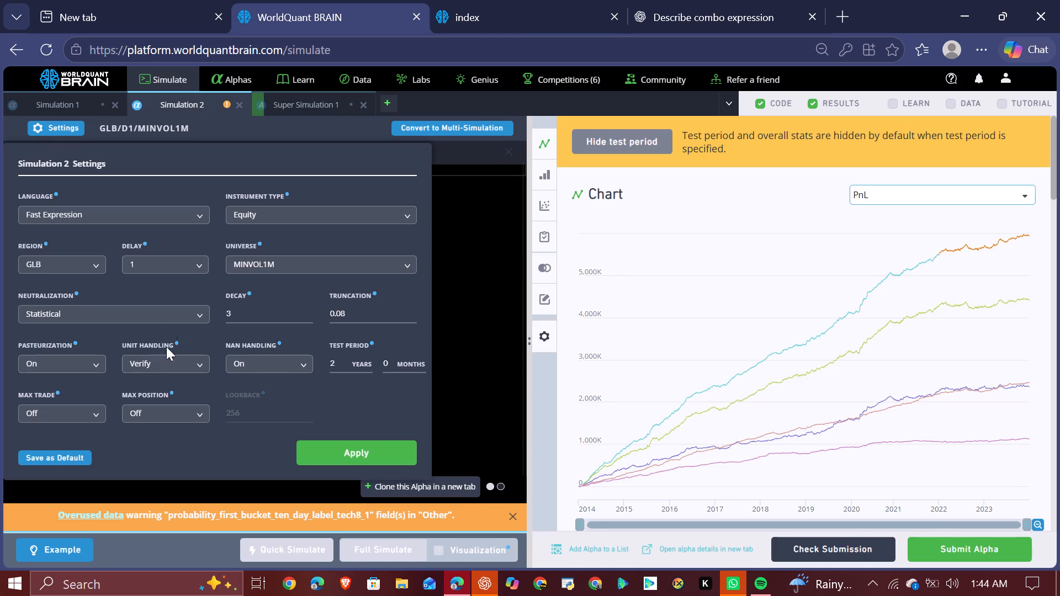
pyautogui.doubleClick(308, 311)
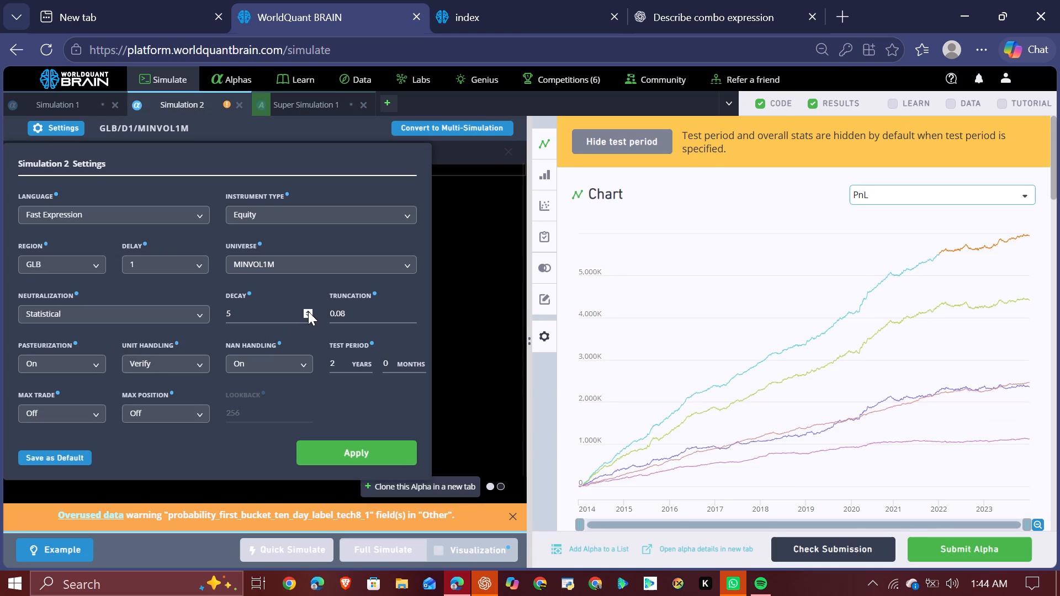
pyautogui.click(308, 453)
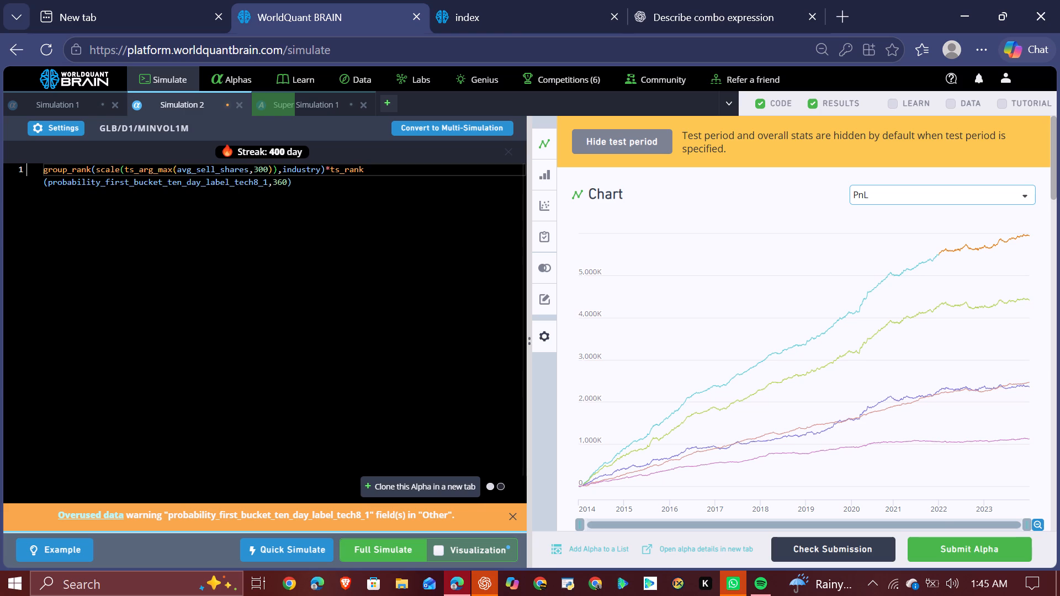
# Replace ts_arg_max with ts_decay_exp_window in the Simulation 2 expression and run a full simulation.
pyautogui.doubleClick(156, 167)
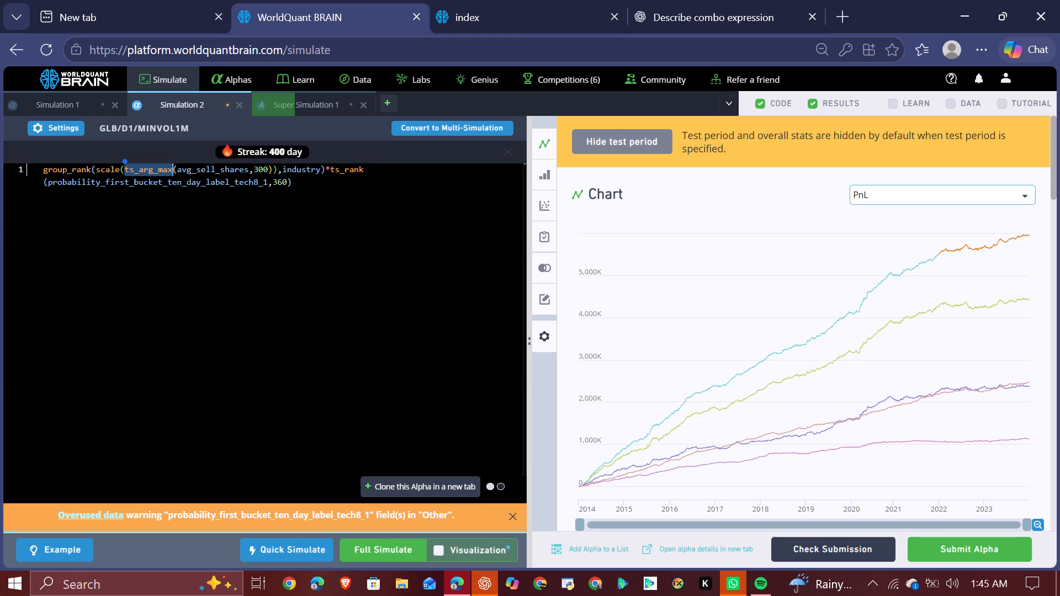
pyautogui.write('tsd')
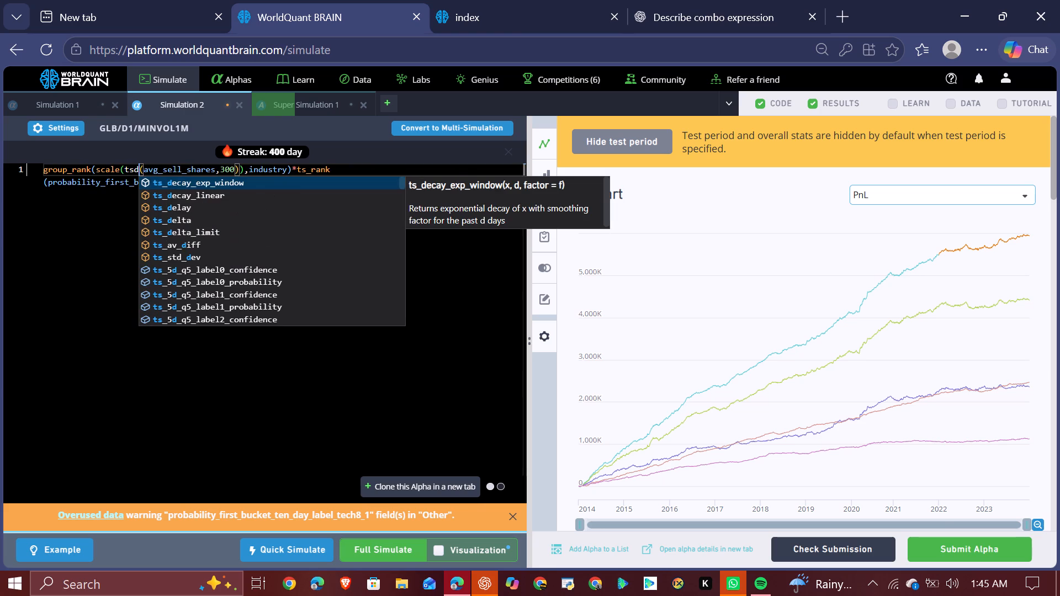
pyautogui.click(268, 180)
pyautogui.click(400, 551)
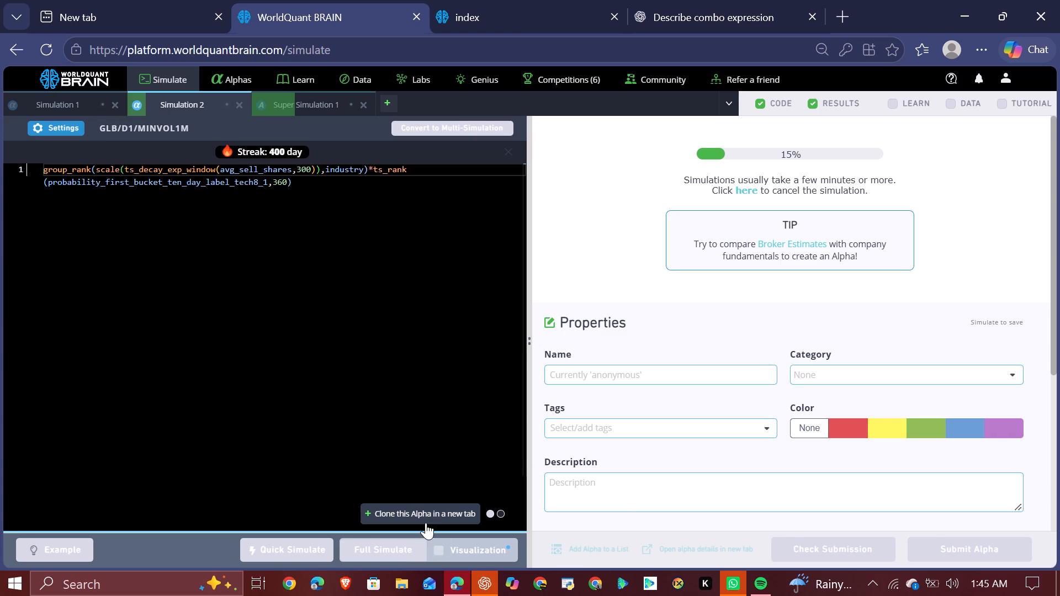
# Clone the Simulation 2 alpha into a new simulation and replace ts_rank with ts_decay_exp_window in its expression.
pyautogui.click(446, 507)
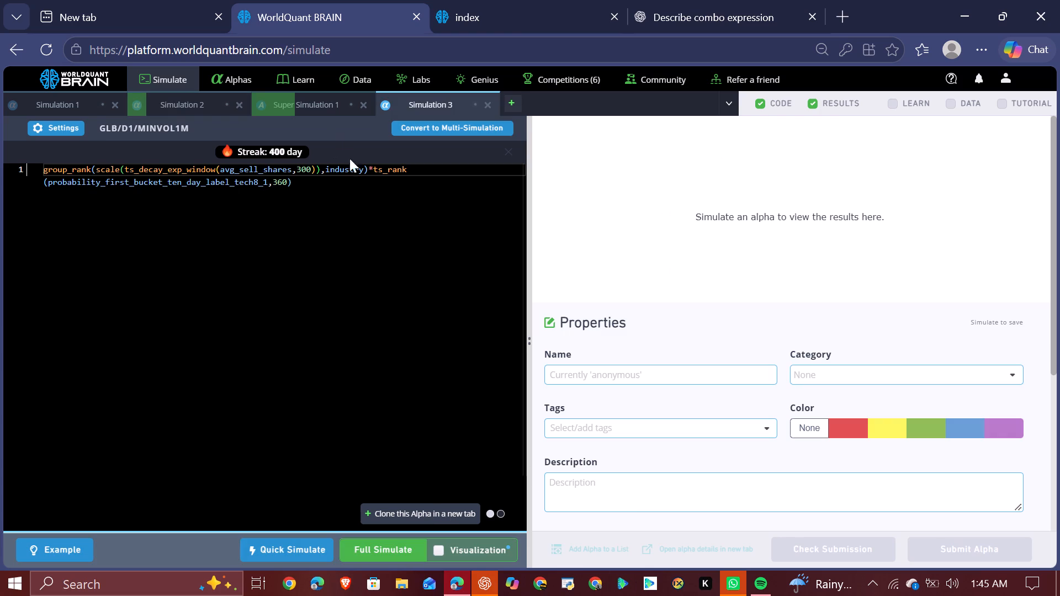
pyautogui.doubleClick(394, 171)
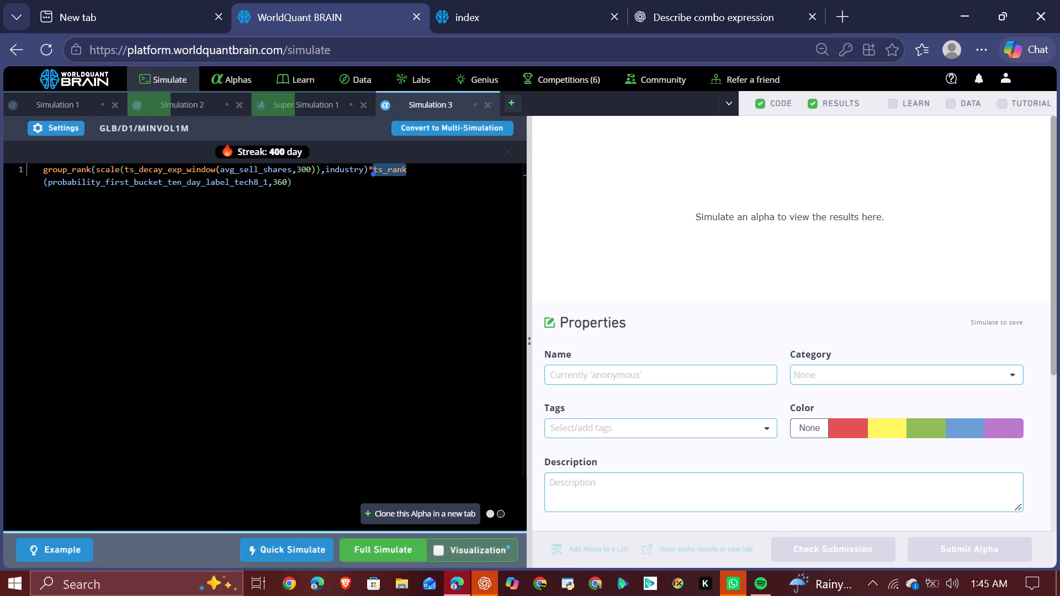
pyautogui.write('tsd')
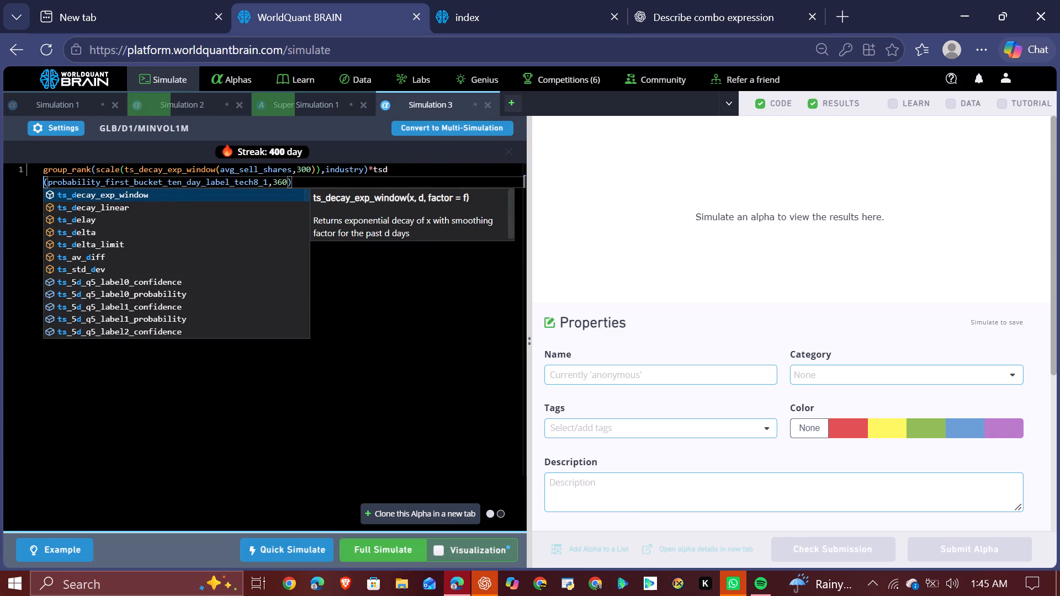
pyautogui.click(212, 193)
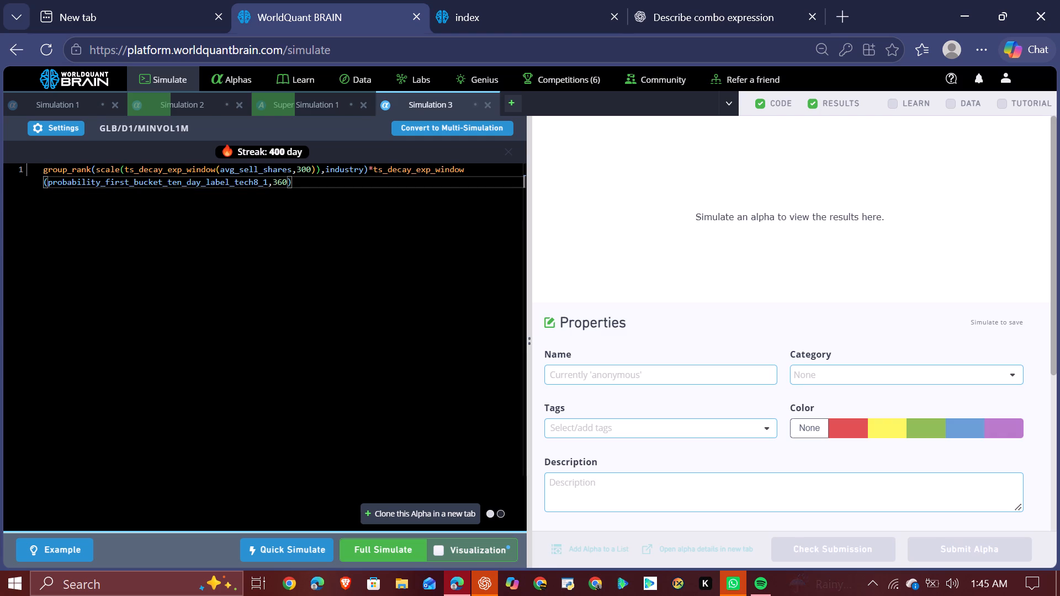
# Change the operator applied to avg_sell_shares in Simulation 3 to ts_arg_max and run a full simulation.
pyautogui.doubleClick(199, 171)
pyautogui.write('ts')
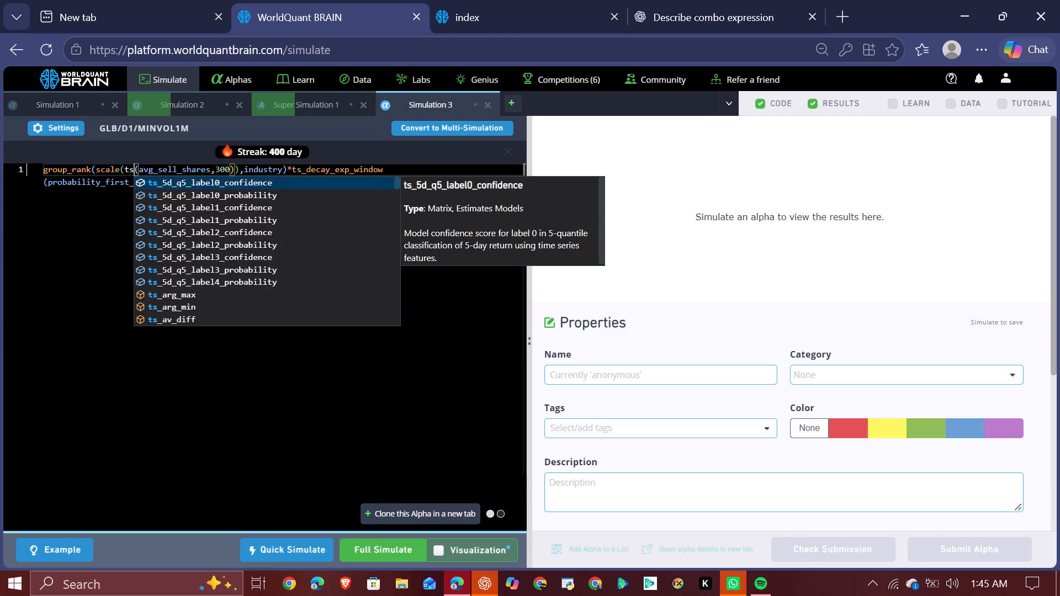
pyautogui.click(237, 299)
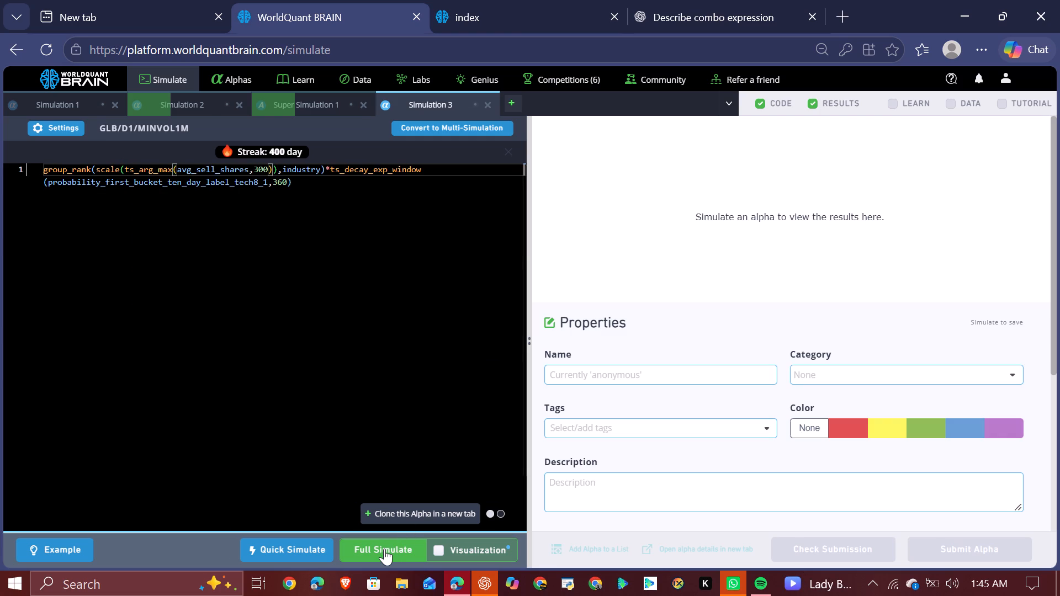
pyautogui.click(384, 549)
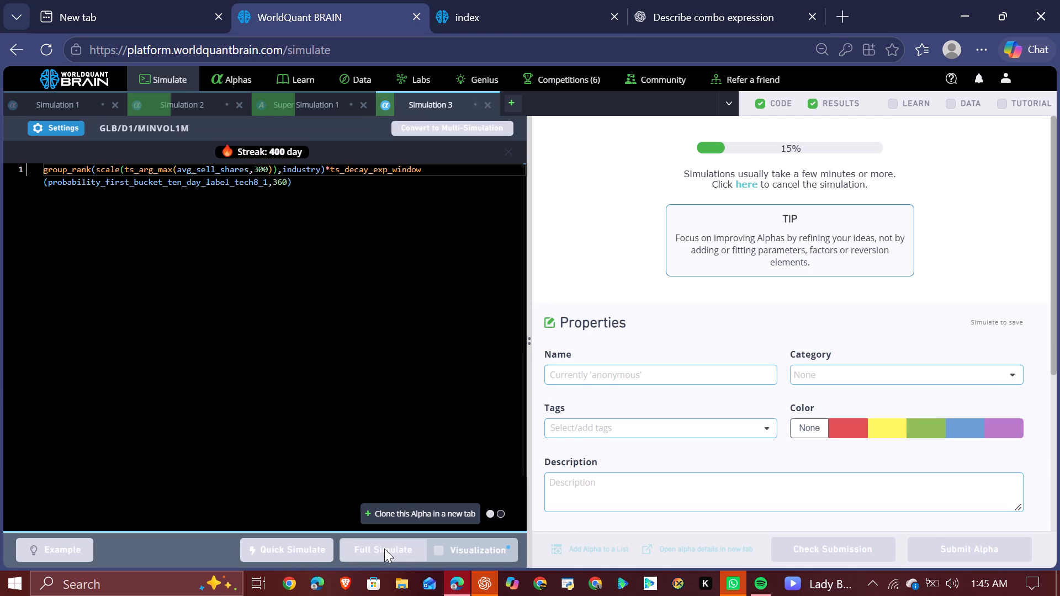
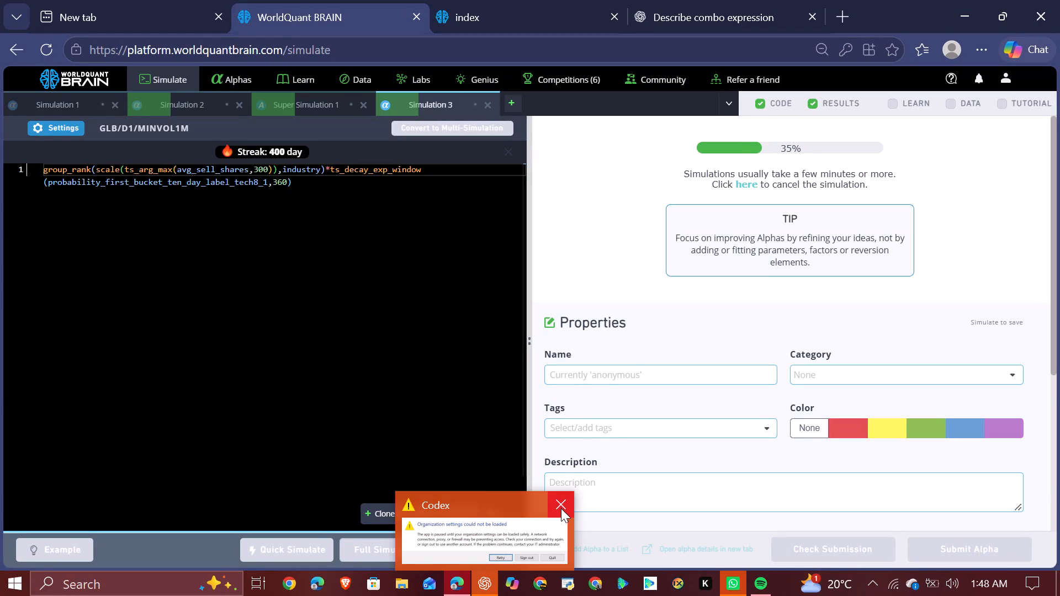
# Close the Codex window showing the organization settings error.
pyautogui.click(561, 508)
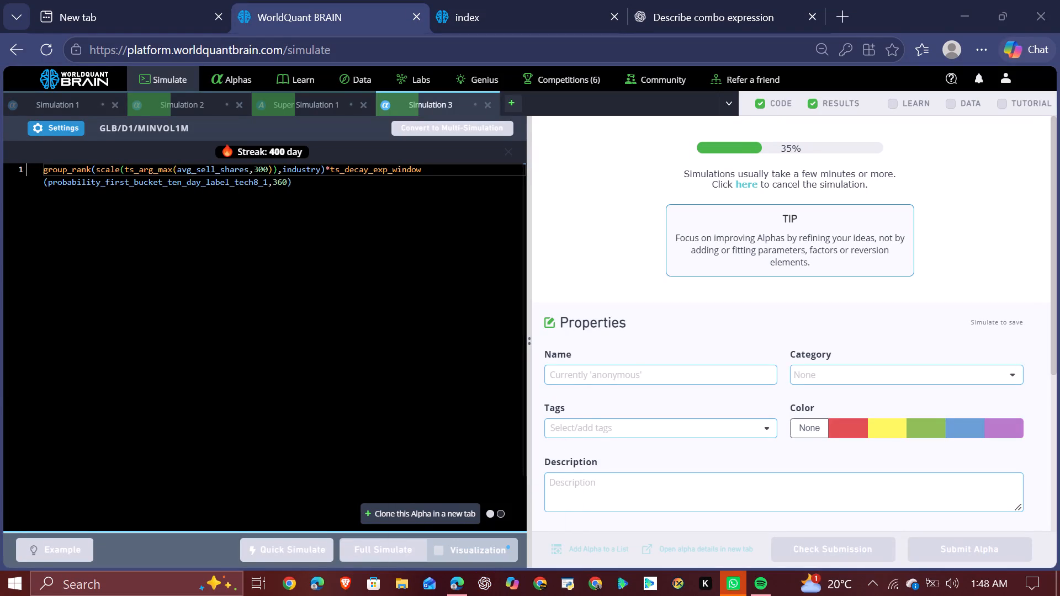
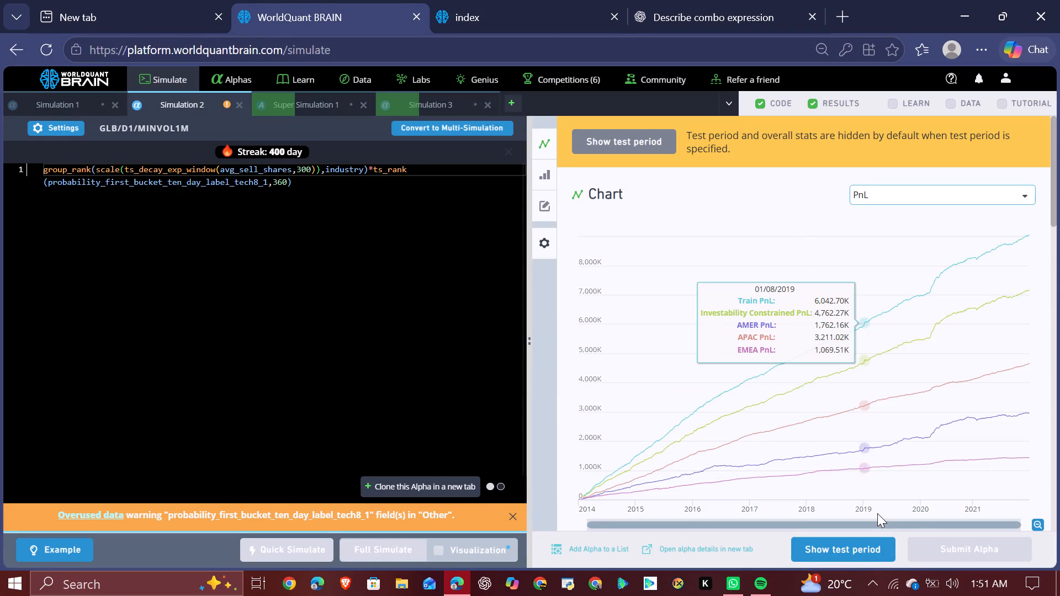
# Reveal the test period for Simulation 2 and review its IS Summary for the full IS period.
pyautogui.click(863, 547)
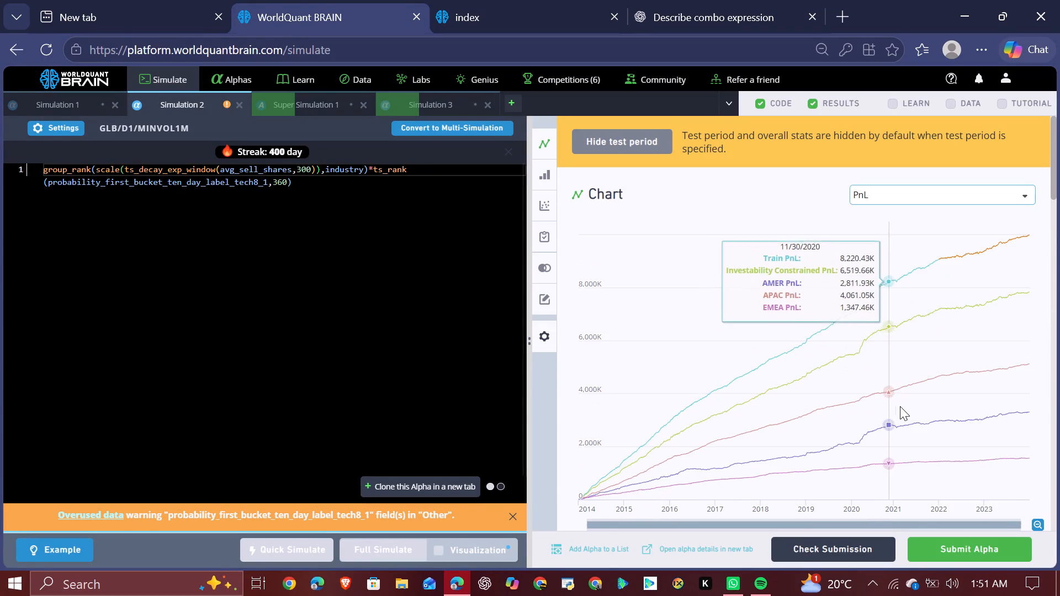
pyautogui.scroll(-4, 900, 406)
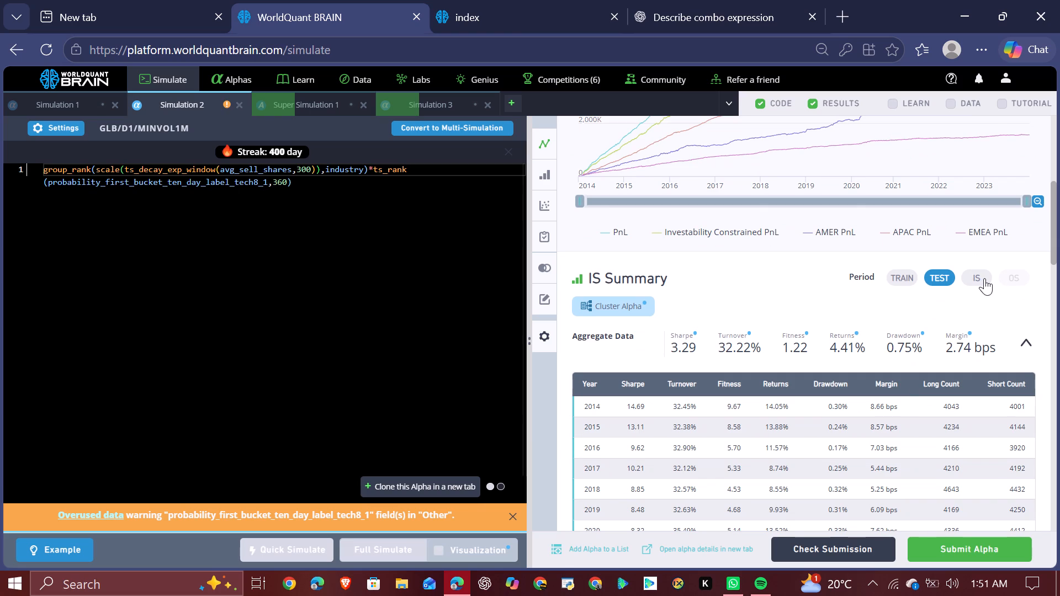
pyautogui.click(984, 278)
pyautogui.scroll(-1, 865, 386)
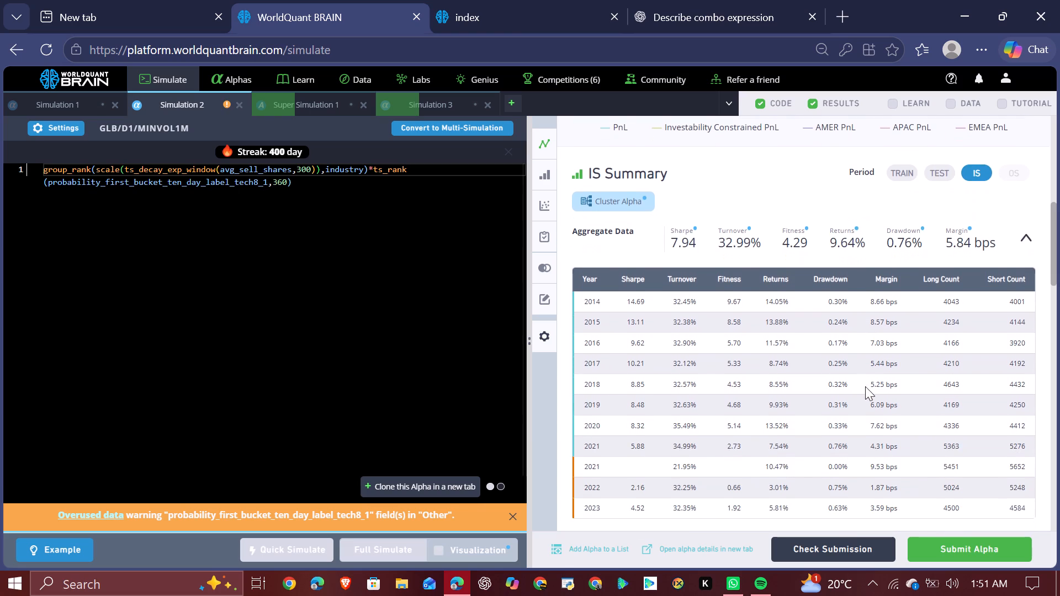
# Set the decay of Simulation 2 to 10, apply the settings and run a full simulation.
pyautogui.scroll(-8, 865, 386)
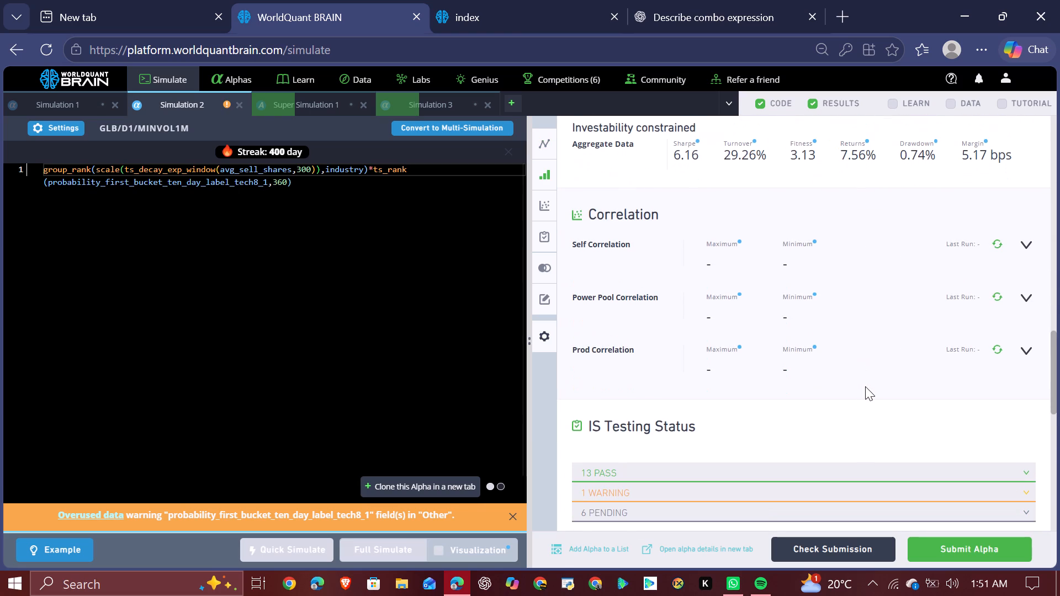
pyautogui.click(699, 487)
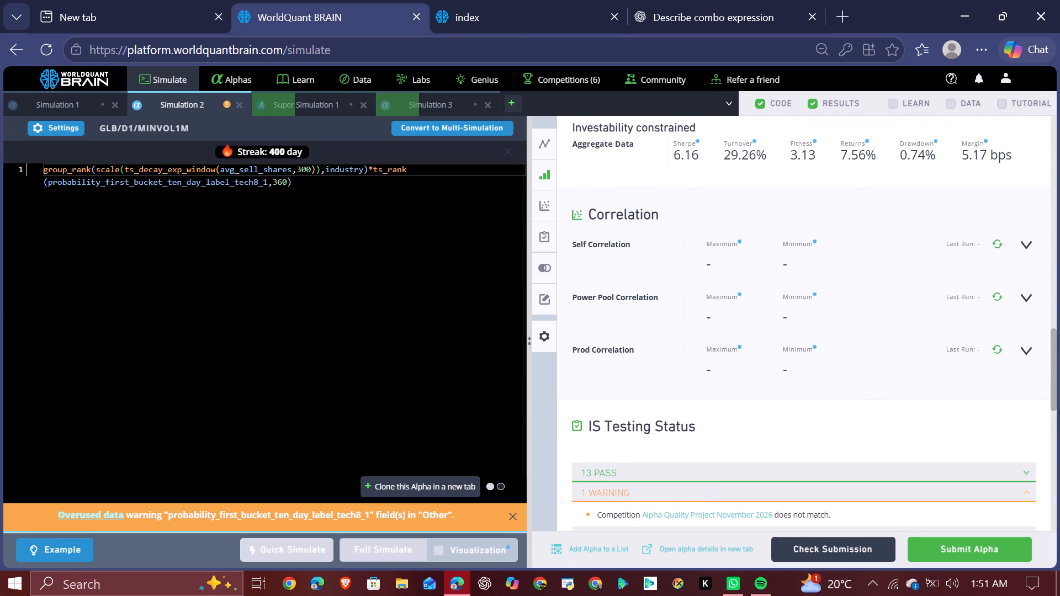
pyautogui.click(60, 129)
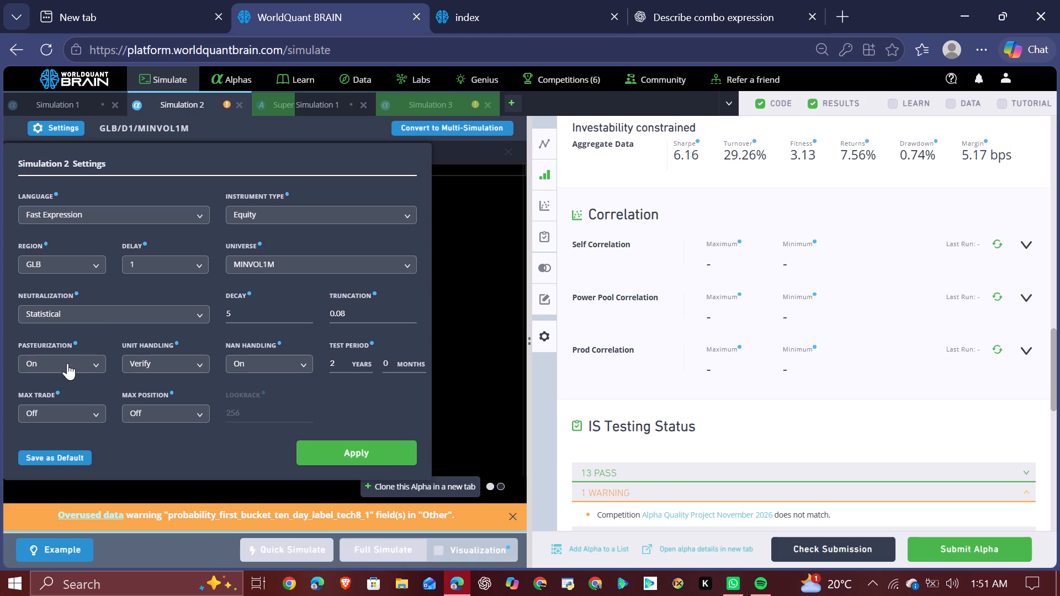
pyautogui.tripleClick(306, 310)
pyautogui.doubleClick(306, 310)
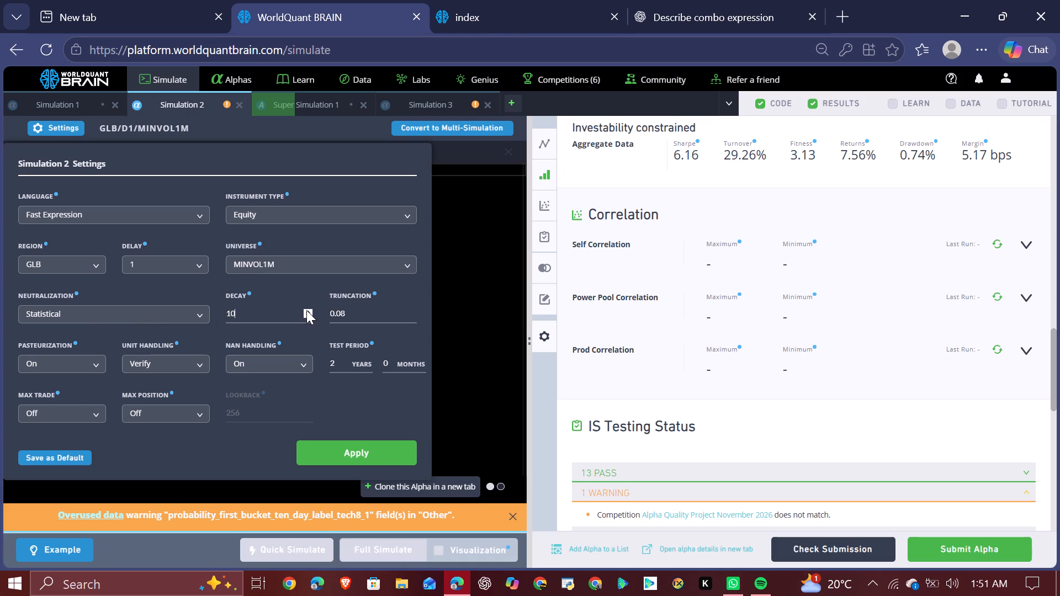
pyautogui.click(343, 451)
pyautogui.click(369, 546)
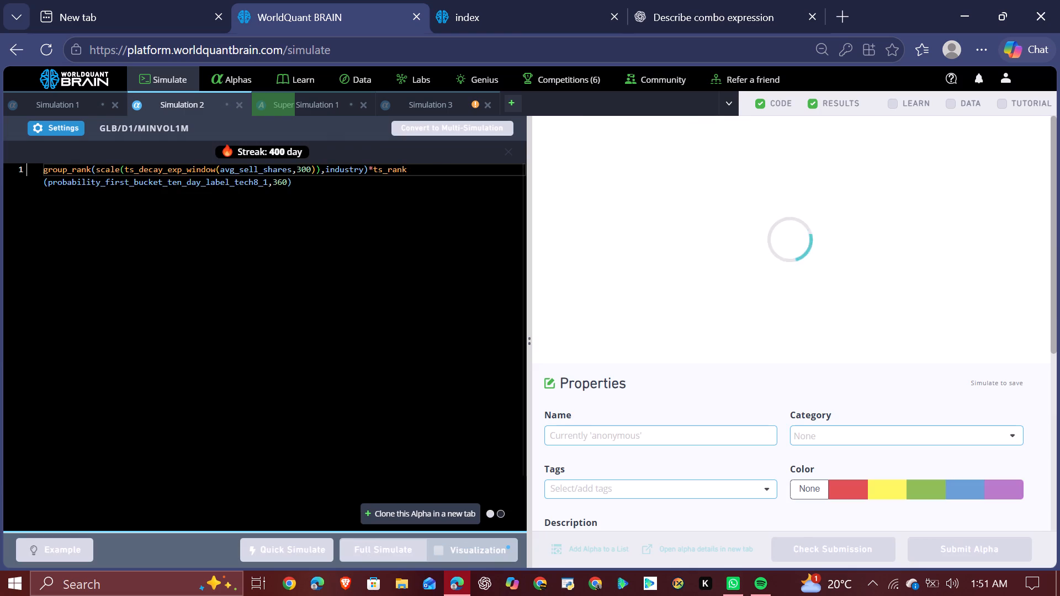
# Reveal the test period of Simulation 3 and show its summary for the IS period.
pyautogui.click(443, 99)
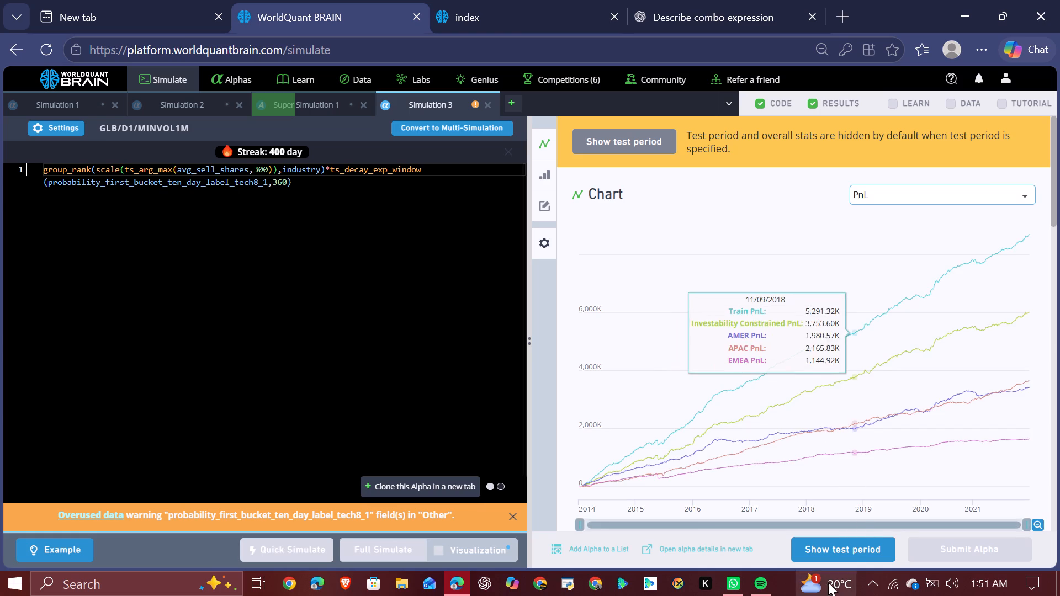
pyautogui.click(836, 539)
pyautogui.scroll(-2, 872, 464)
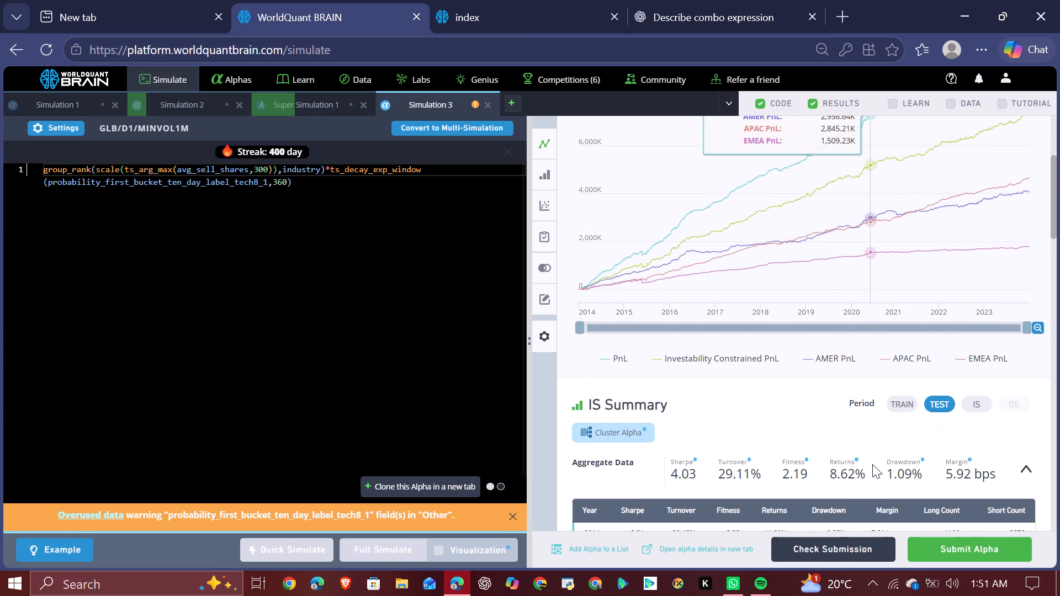
pyautogui.click(977, 400)
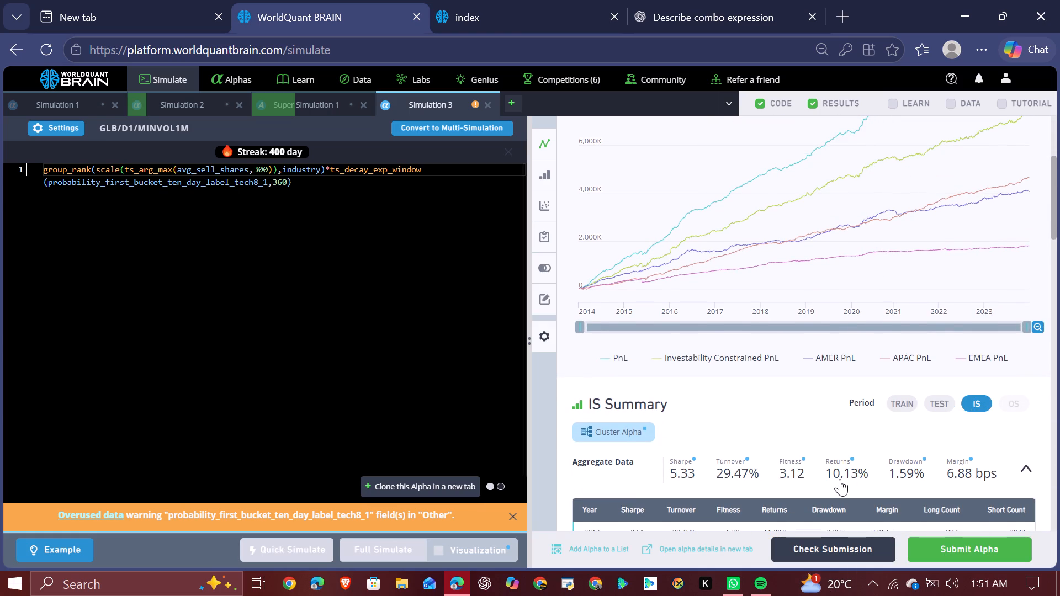
# Run the prod, power pool and self correlation checks for the Simulation 3 alpha.
pyautogui.scroll(-10, 840, 479)
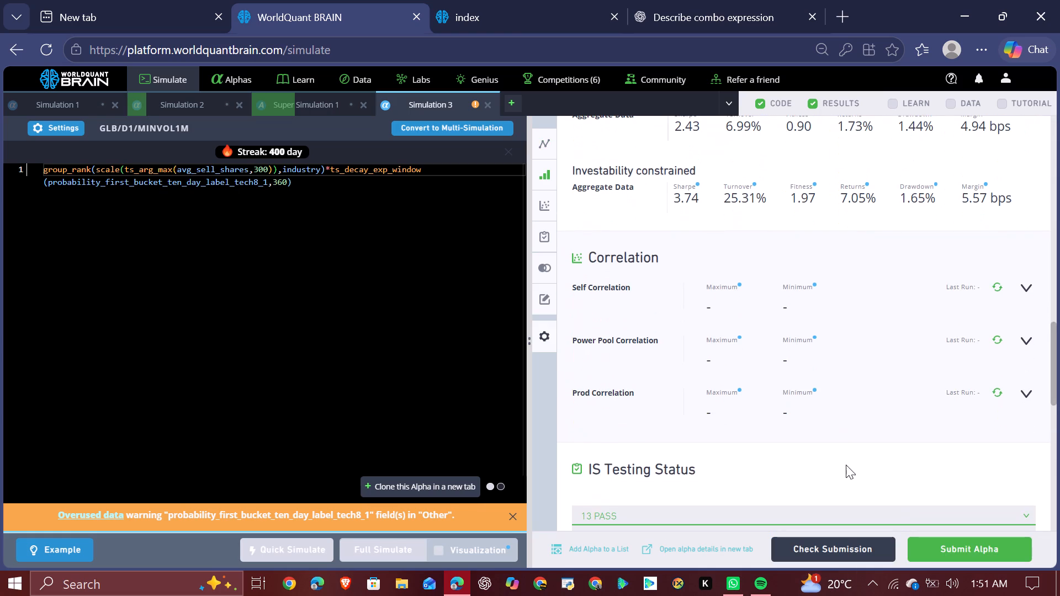
pyautogui.click(1000, 389)
pyautogui.click(998, 337)
pyautogui.click(997, 284)
pyautogui.click(54, 125)
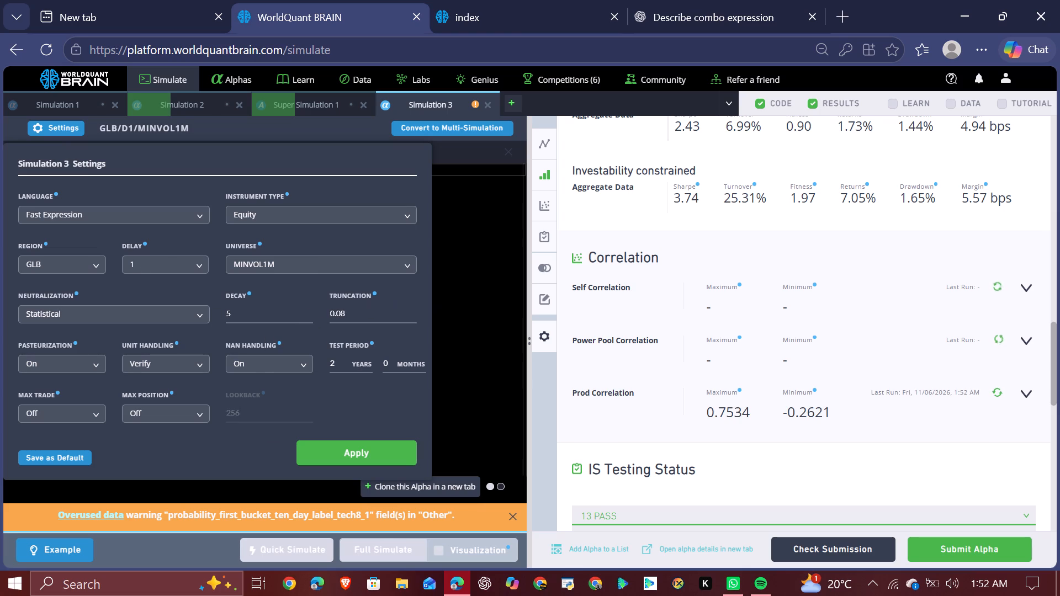
pyautogui.click(461, 288)
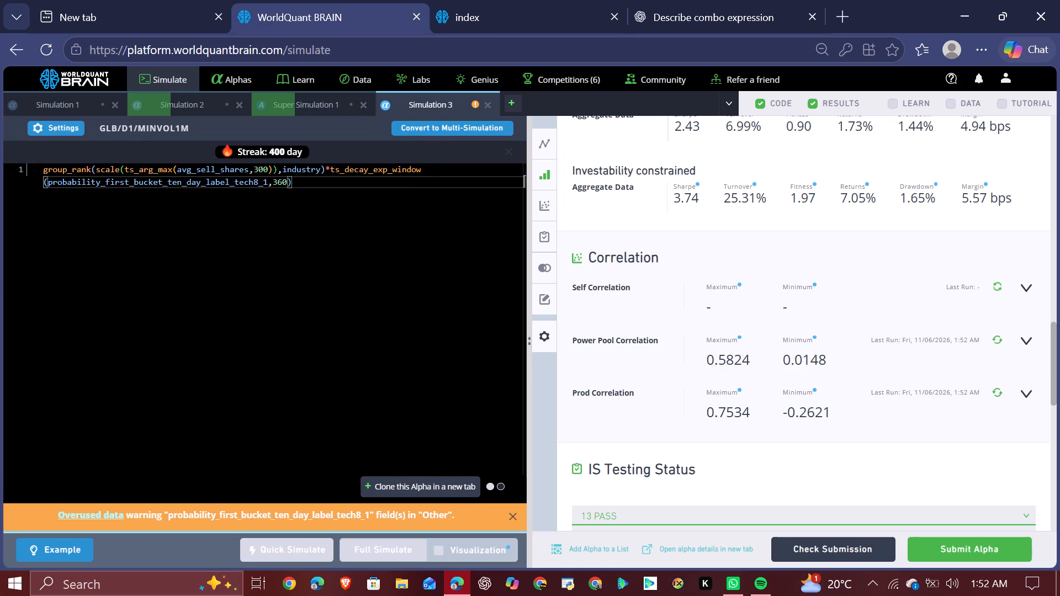
# Replace ts_decay_exp_window with ts_quantile in the Simulation 3 expression and run a full simulation.
pyautogui.doubleClick(391, 179)
pyautogui.doubleClick(392, 172)
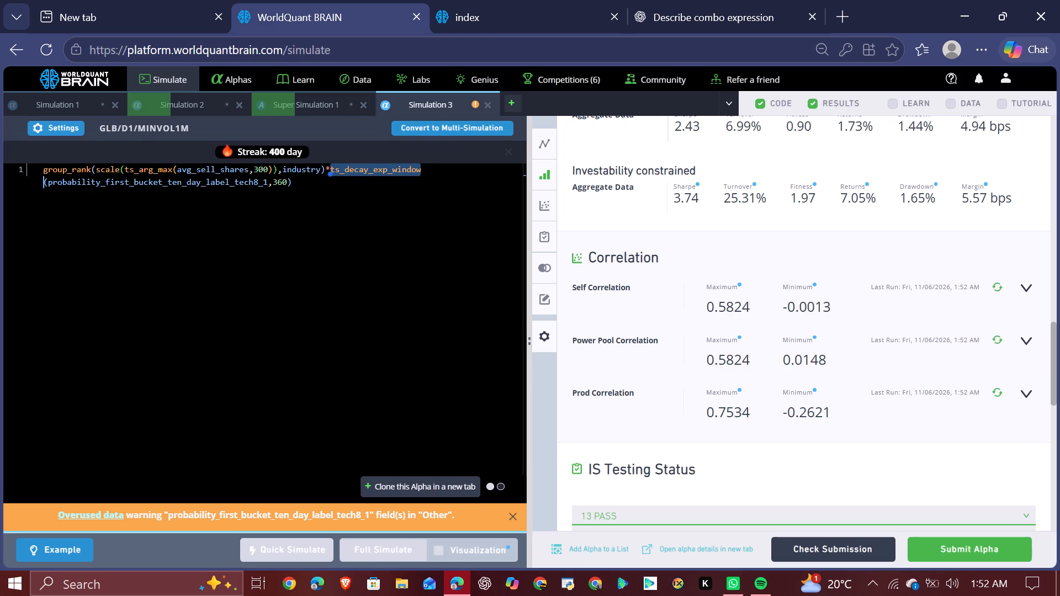
pyautogui.write('ts')
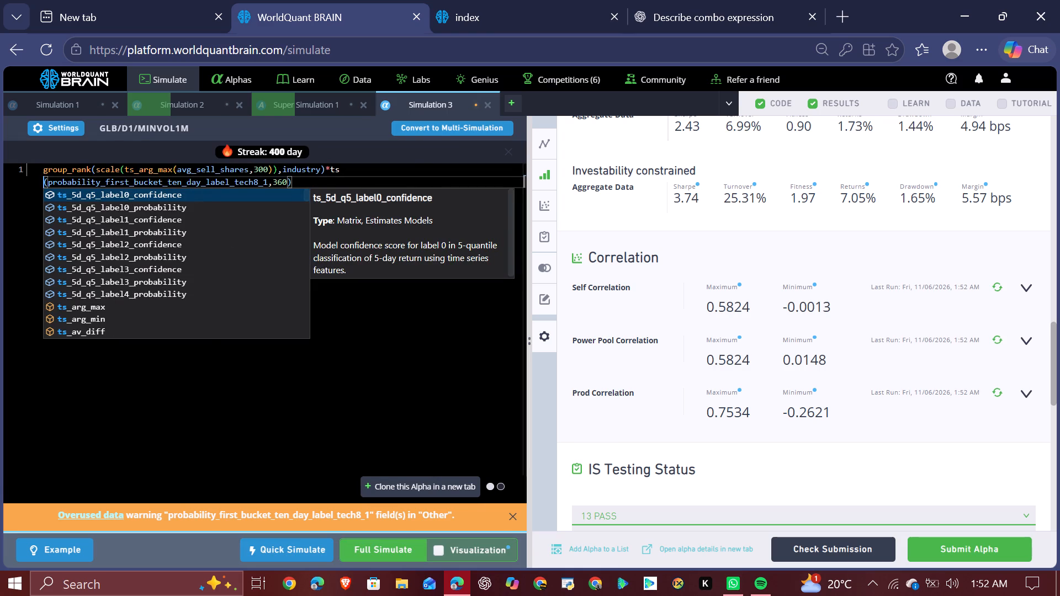
pyautogui.scroll(-4, 188, 312)
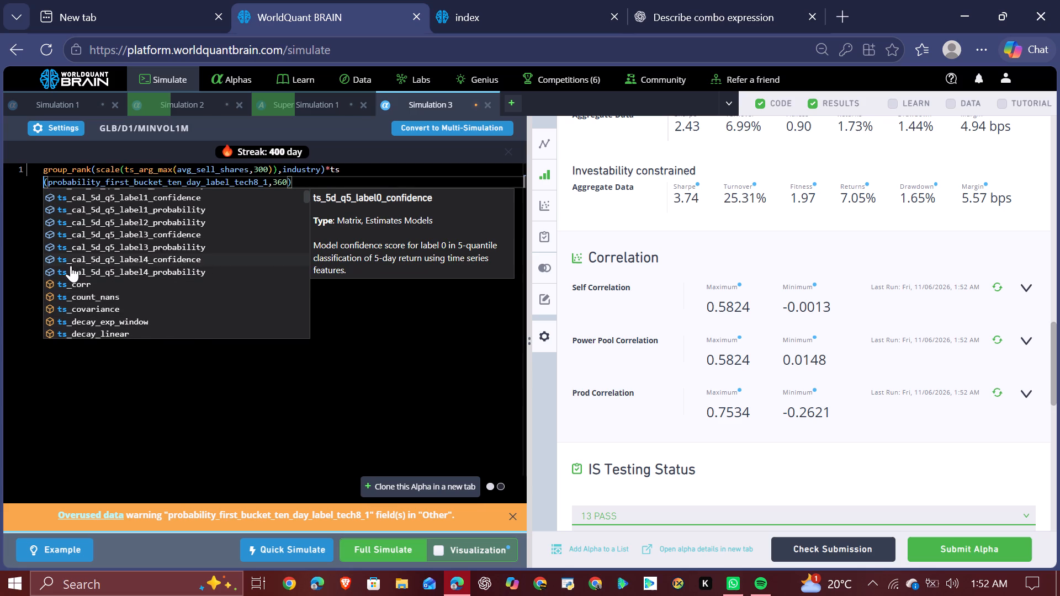
pyautogui.scroll(-2, 108, 323)
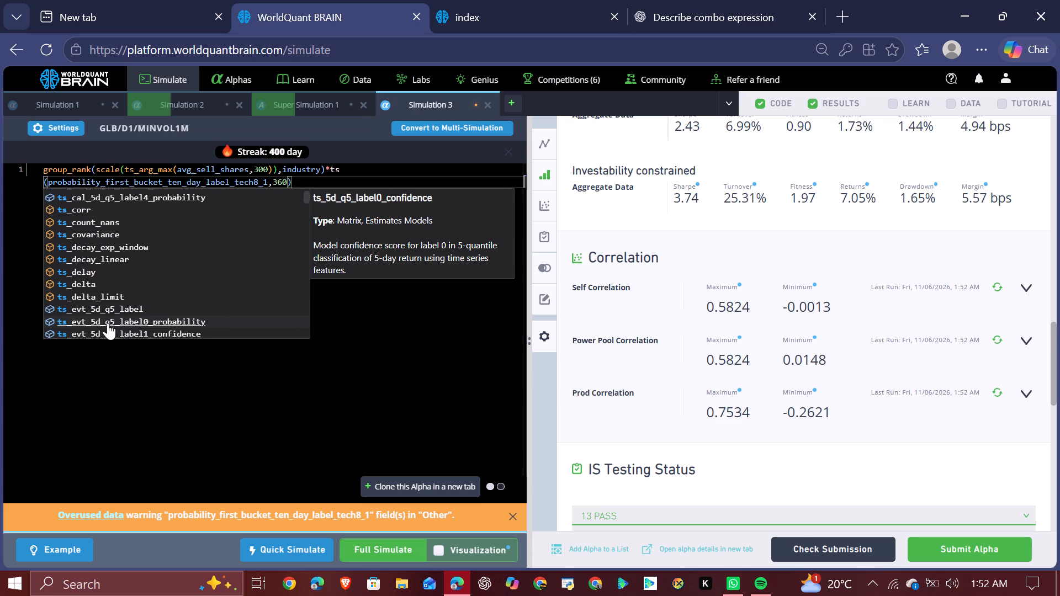
pyautogui.scroll(-1, 108, 323)
pyautogui.scroll(-1, 126, 274)
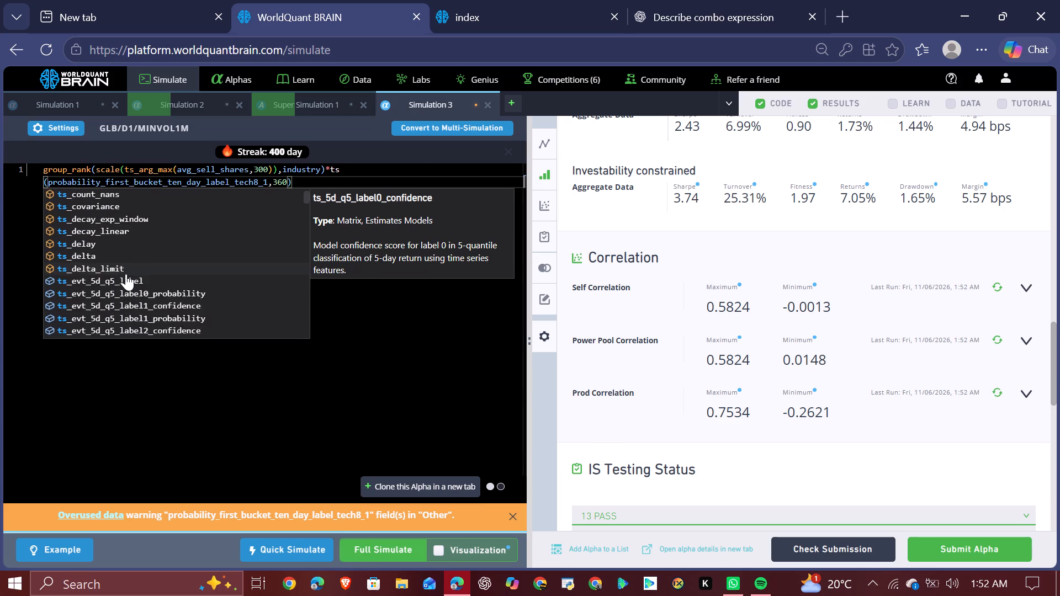
pyautogui.scroll(-7, 126, 274)
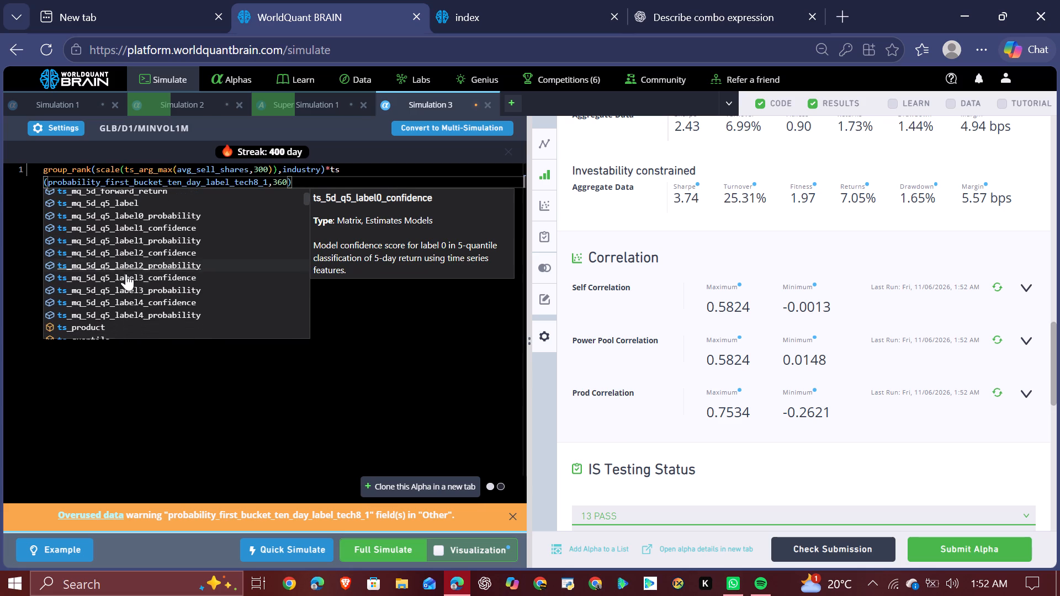
pyautogui.scroll(-1, 126, 274)
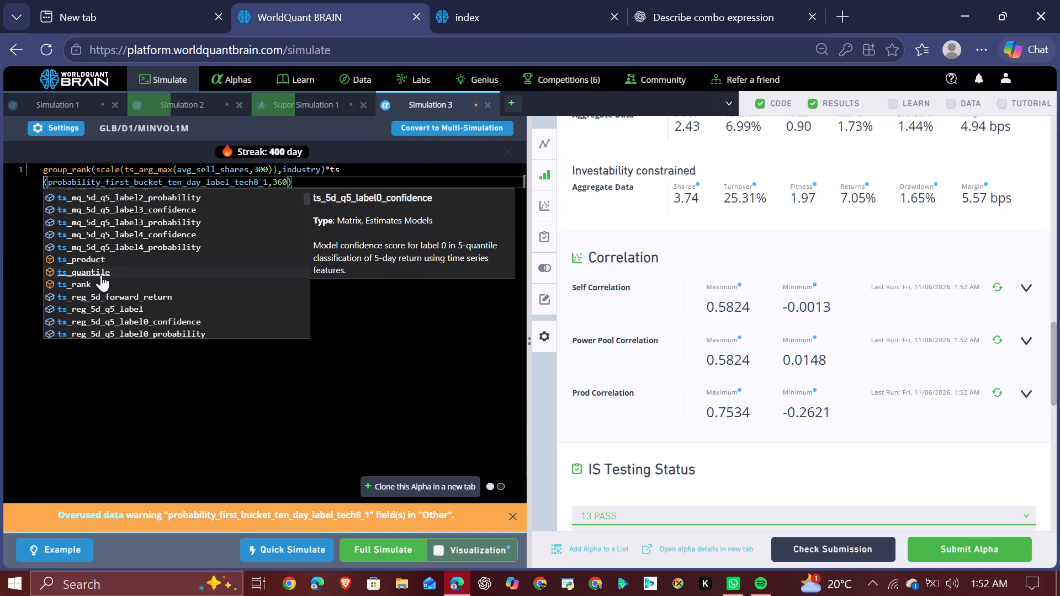
pyautogui.click(101, 275)
pyautogui.click(384, 545)
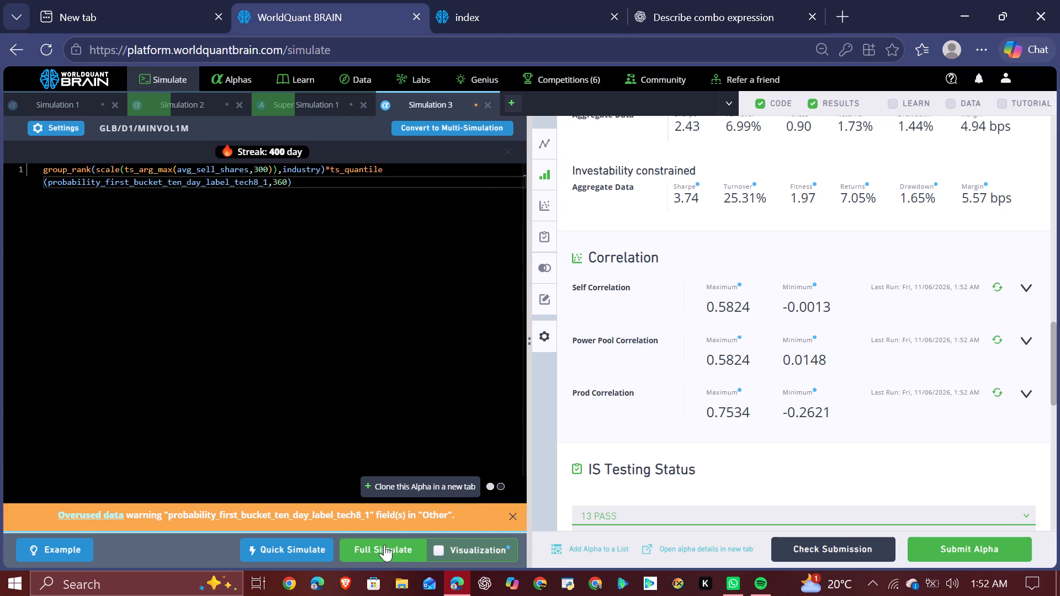
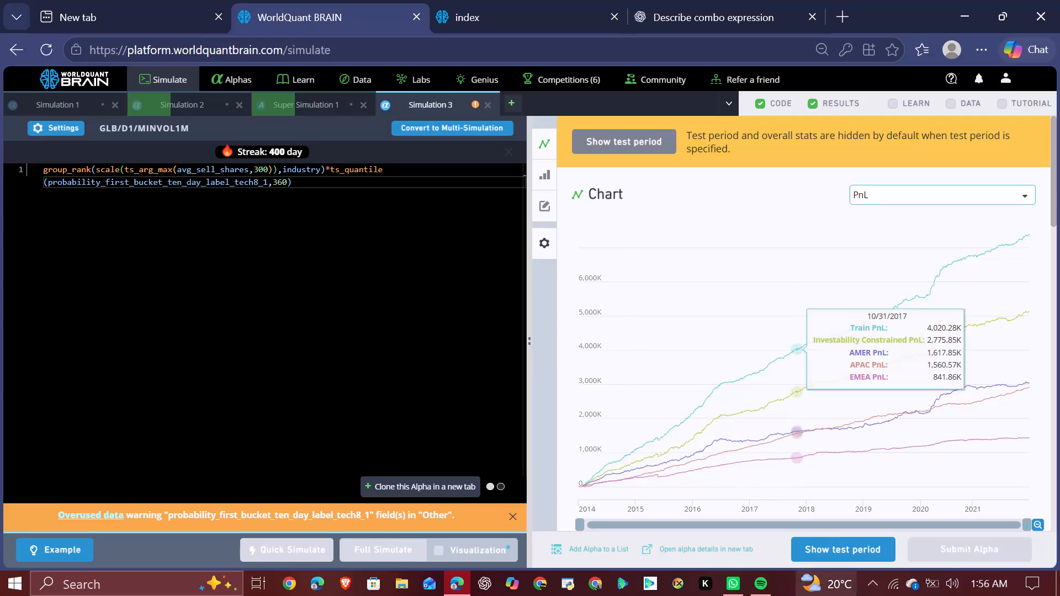
# Reveal the test period of the ts_quantile version of Simulation 3 and show its summary for the IS period.
pyautogui.click(836, 545)
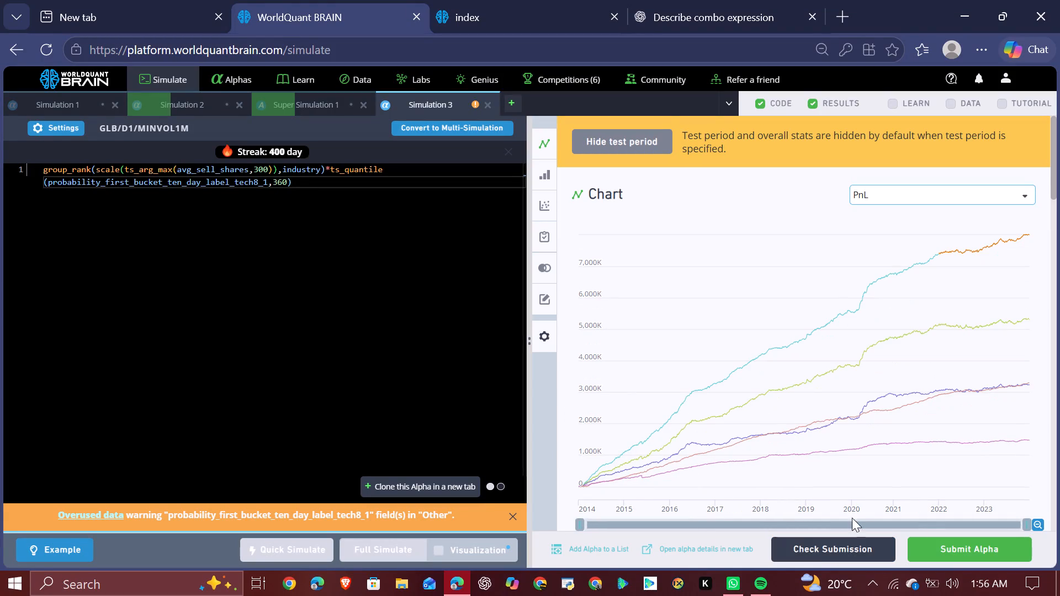
pyautogui.scroll(-5, 879, 479)
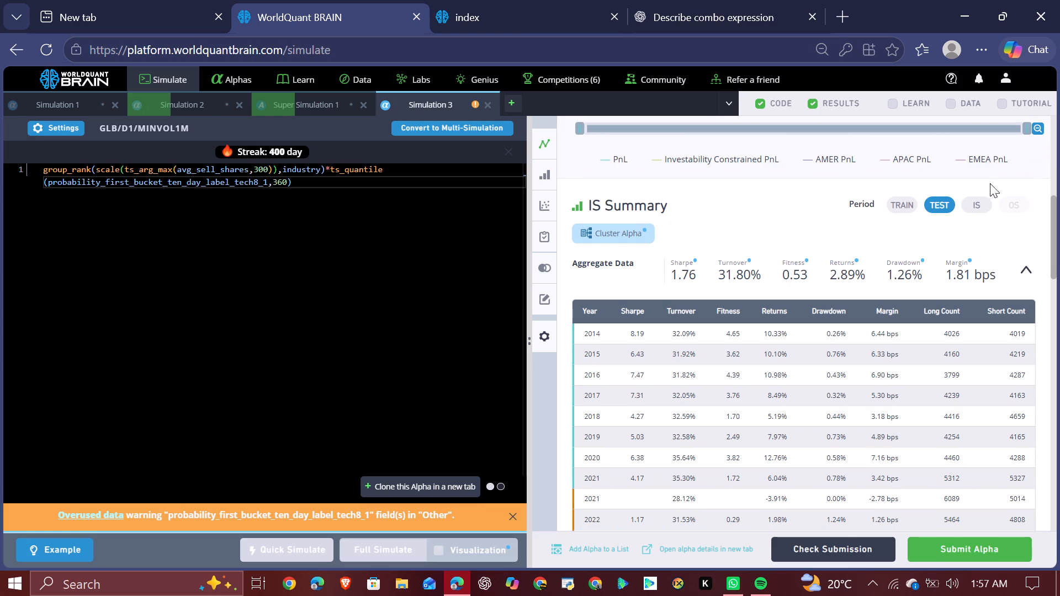
pyautogui.click(984, 211)
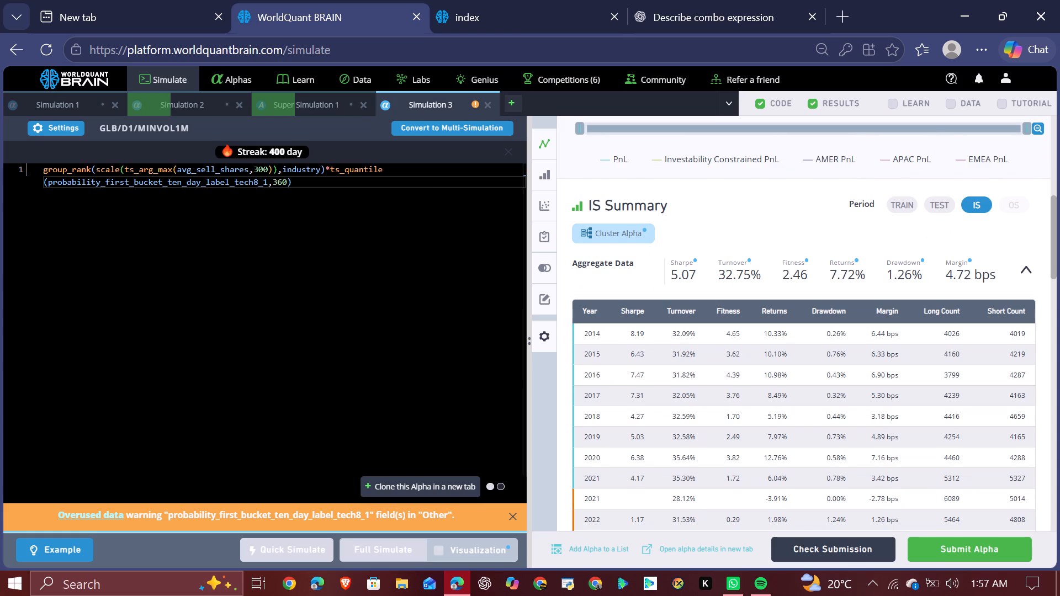
# Examine the Simulation 3 settings without changing them, and review its PnL chart and IS summary.
pyautogui.click(60, 132)
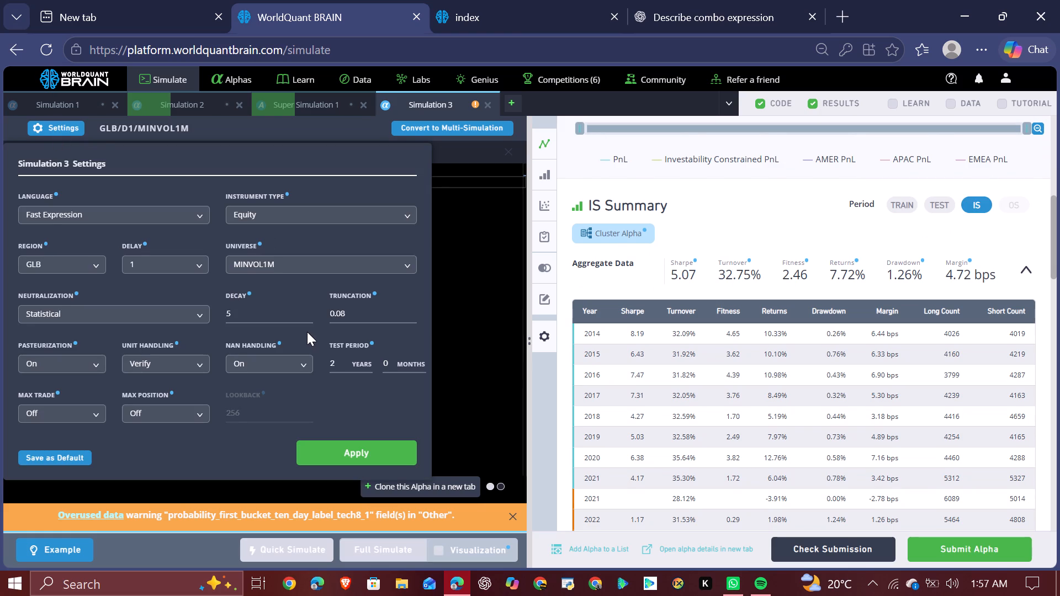
pyautogui.click(513, 345)
pyautogui.scroll(6, 846, 275)
pyautogui.scroll(2, 307, 332)
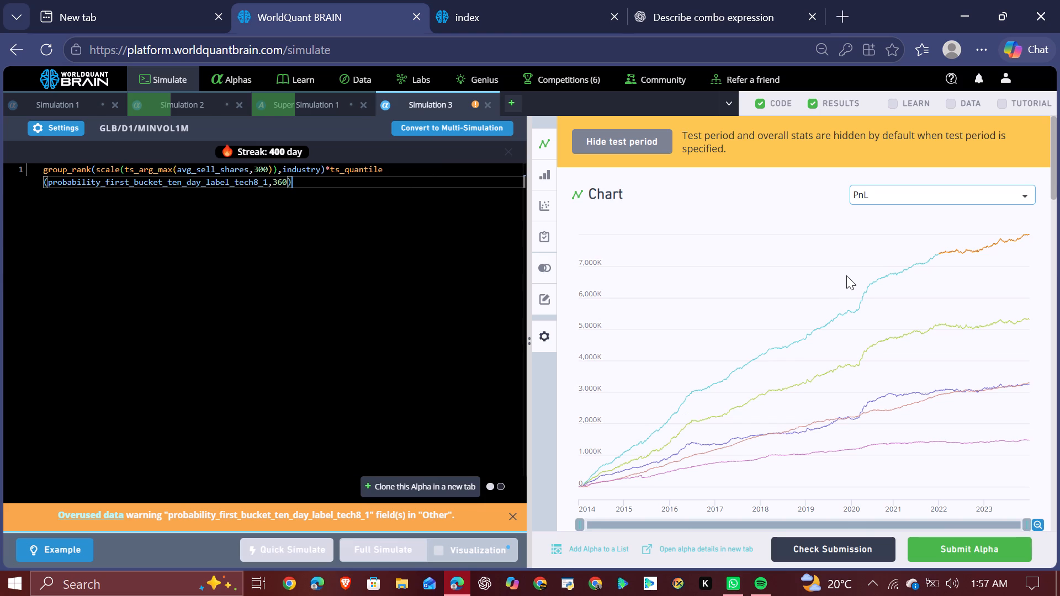
pyautogui.scroll(-4, 619, 425)
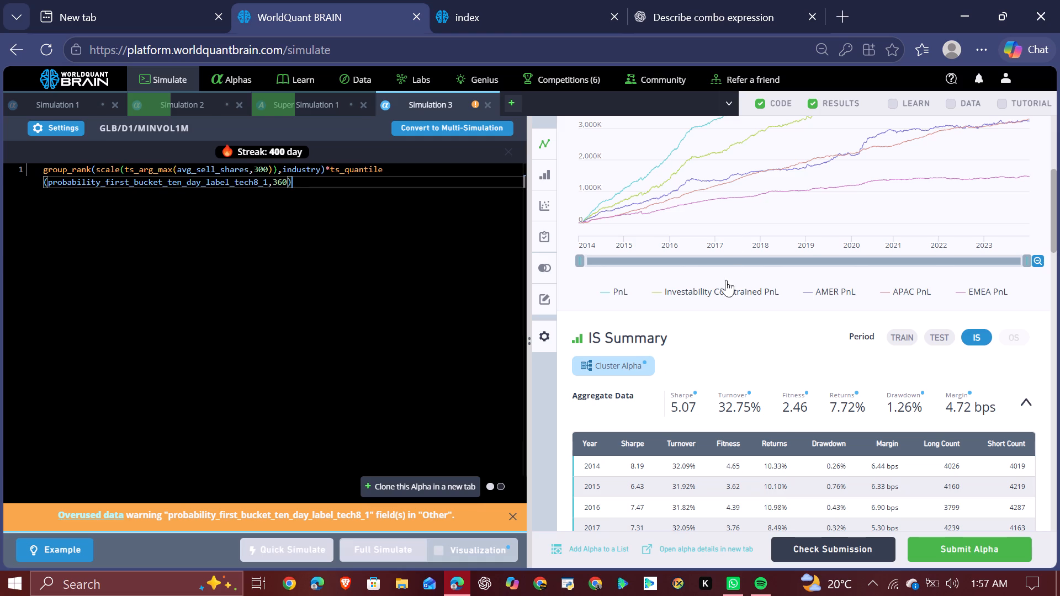
pyautogui.scroll(2, 738, 227)
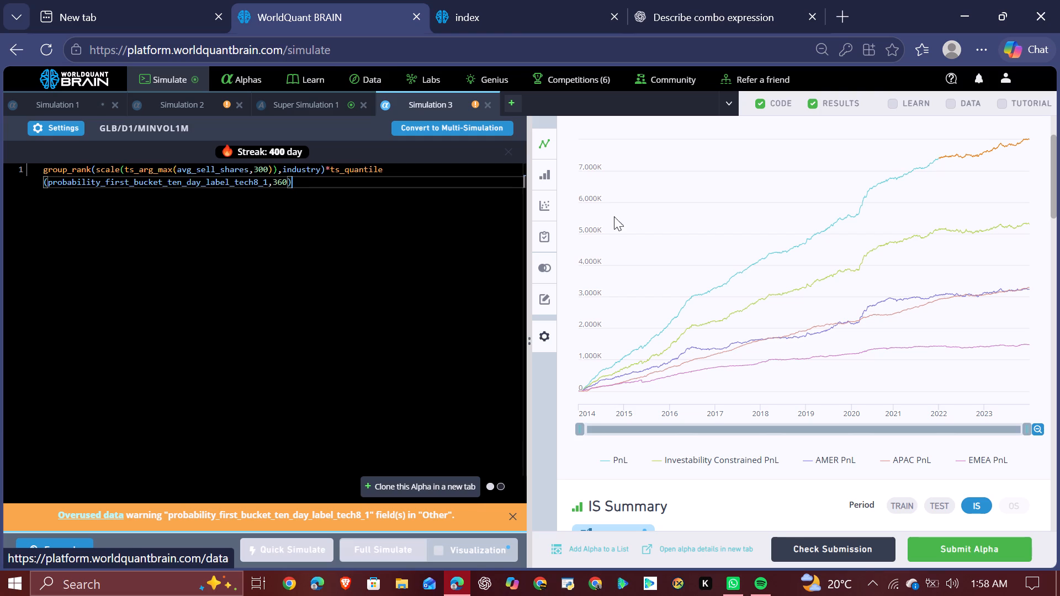
pyautogui.scroll(4, 715, 316)
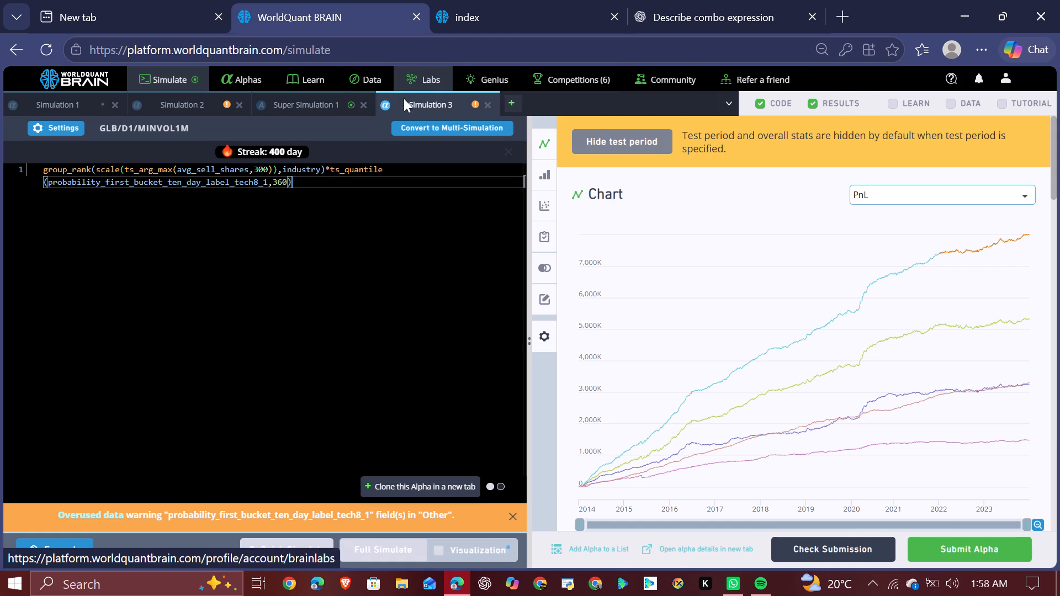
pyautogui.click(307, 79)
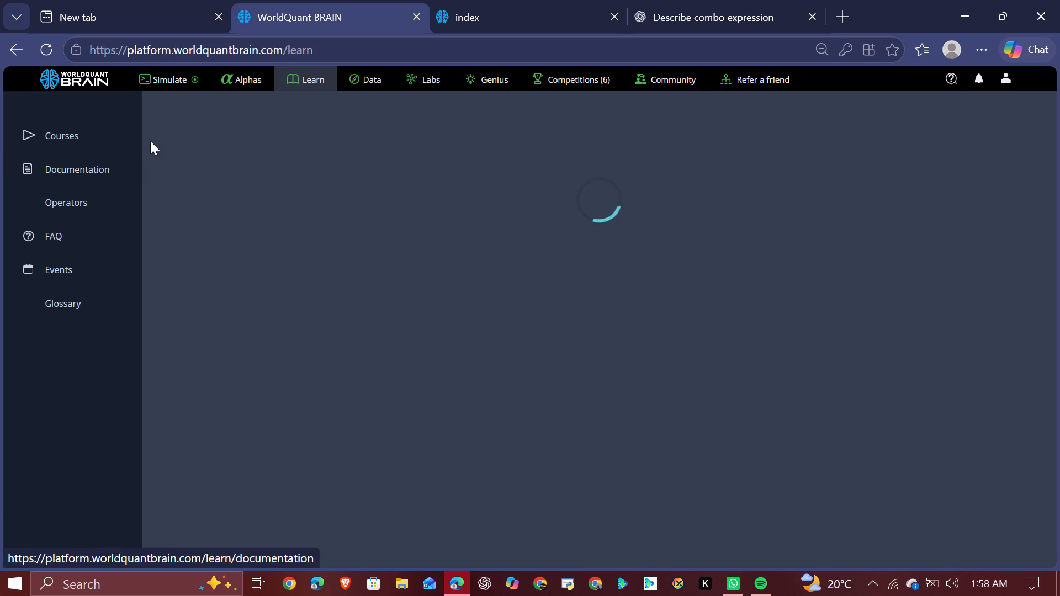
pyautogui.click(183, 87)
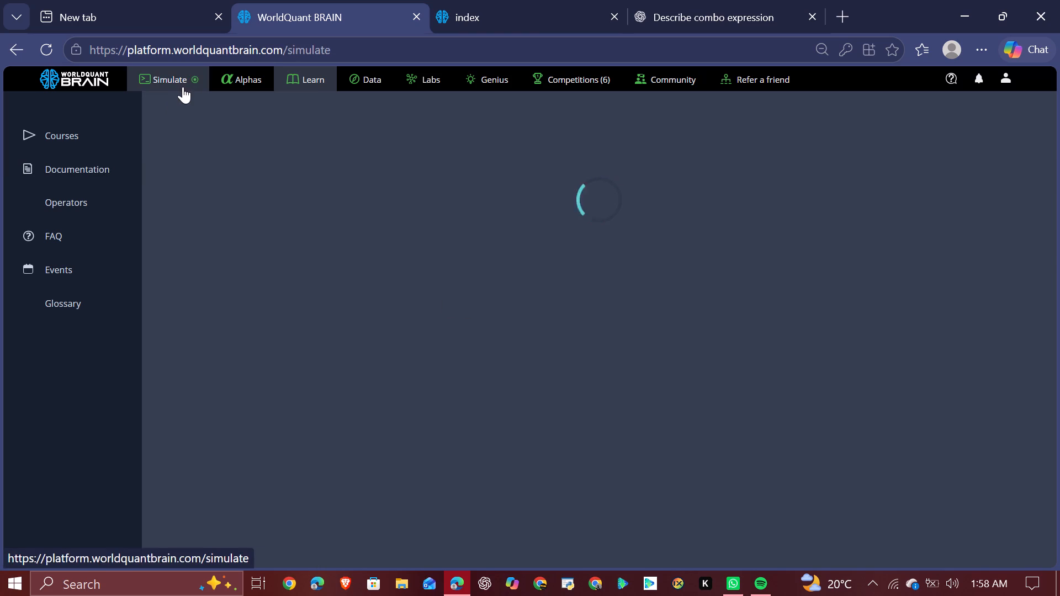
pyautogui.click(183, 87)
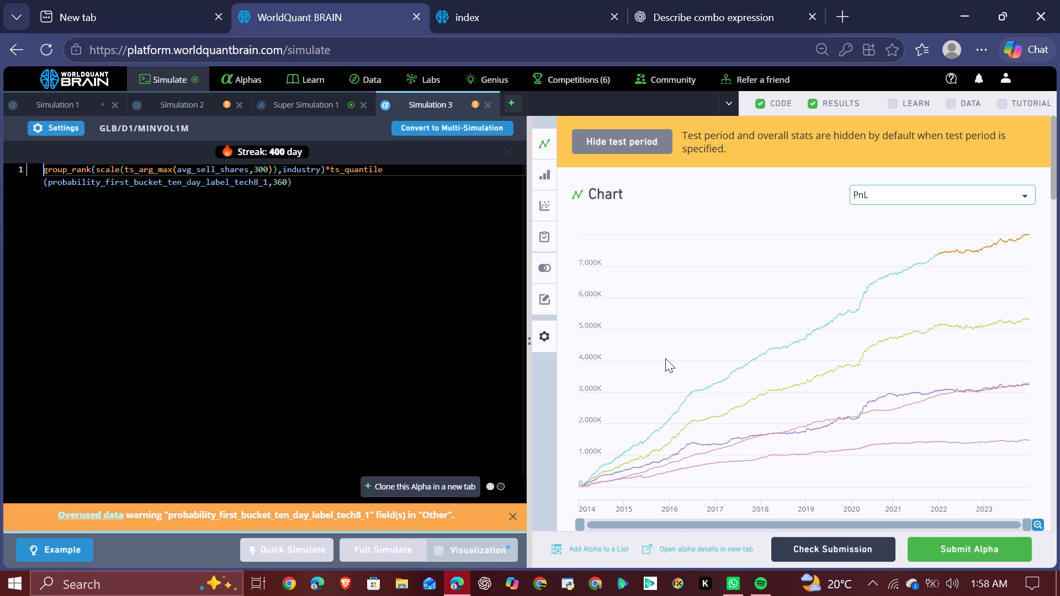
# Show the Simulation 3 summary for the IS period again.
pyautogui.scroll(-3, 880, 361)
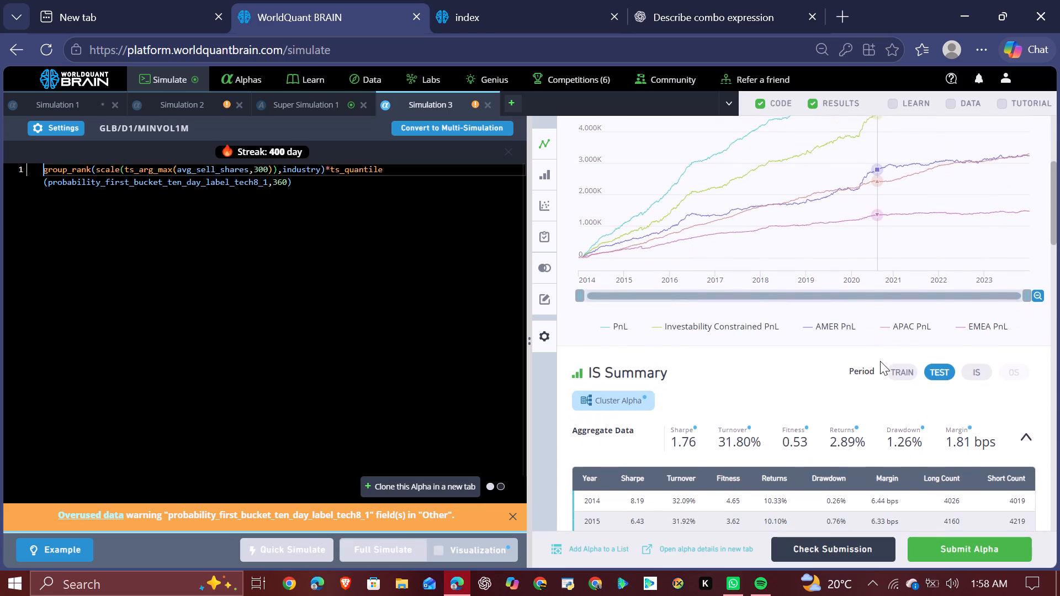
pyautogui.click(973, 380)
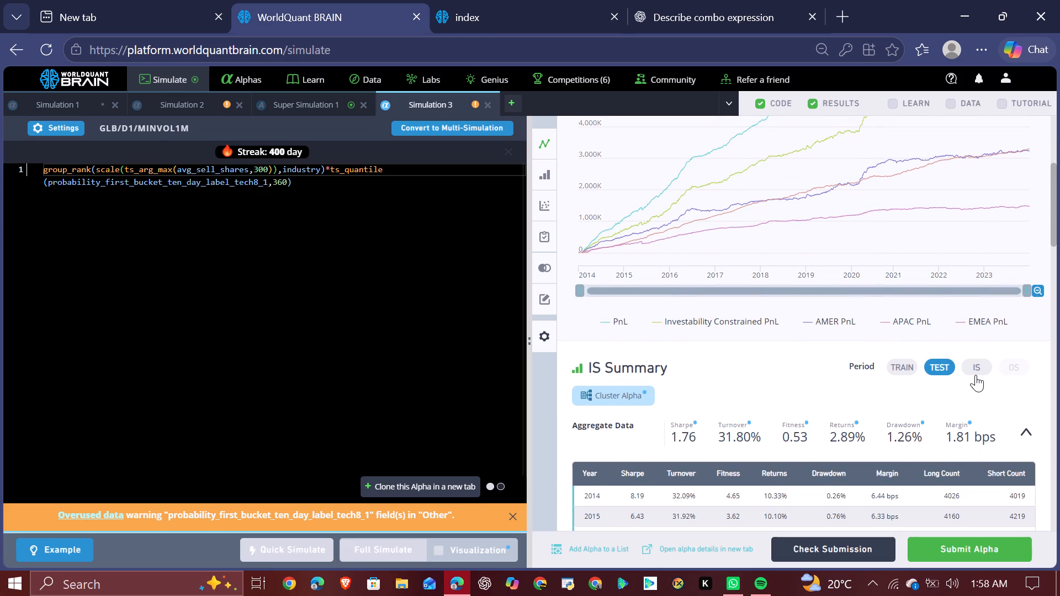
pyautogui.click(976, 375)
# Run the prod correlation check for the ts_quantile version of the Simulation 3 alpha.
pyautogui.scroll(-8, 829, 444)
pyautogui.scroll(1, 829, 444)
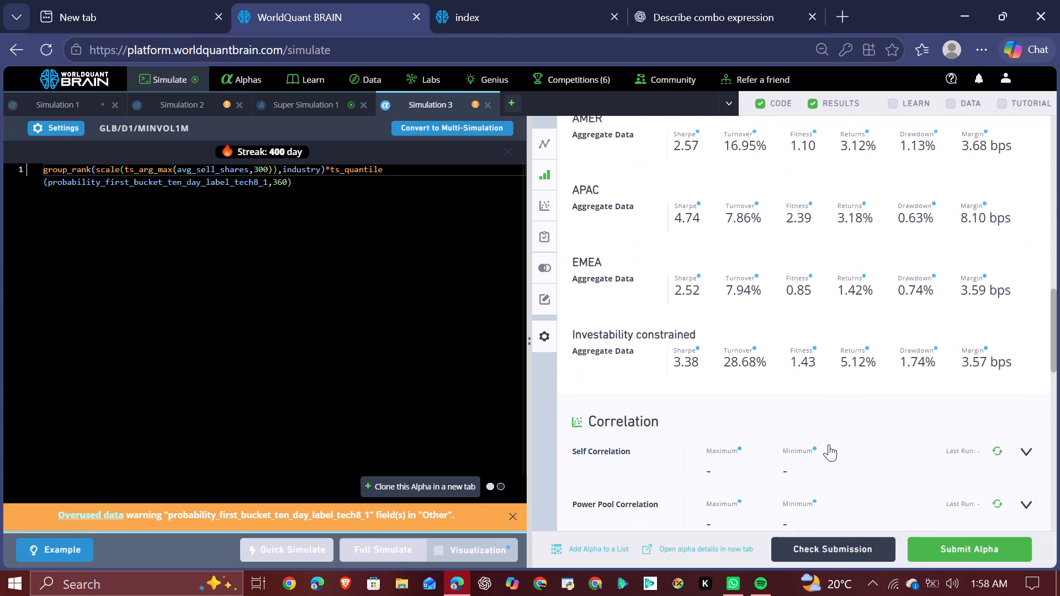
pyautogui.scroll(-3, 829, 444)
pyautogui.scroll(1, 829, 444)
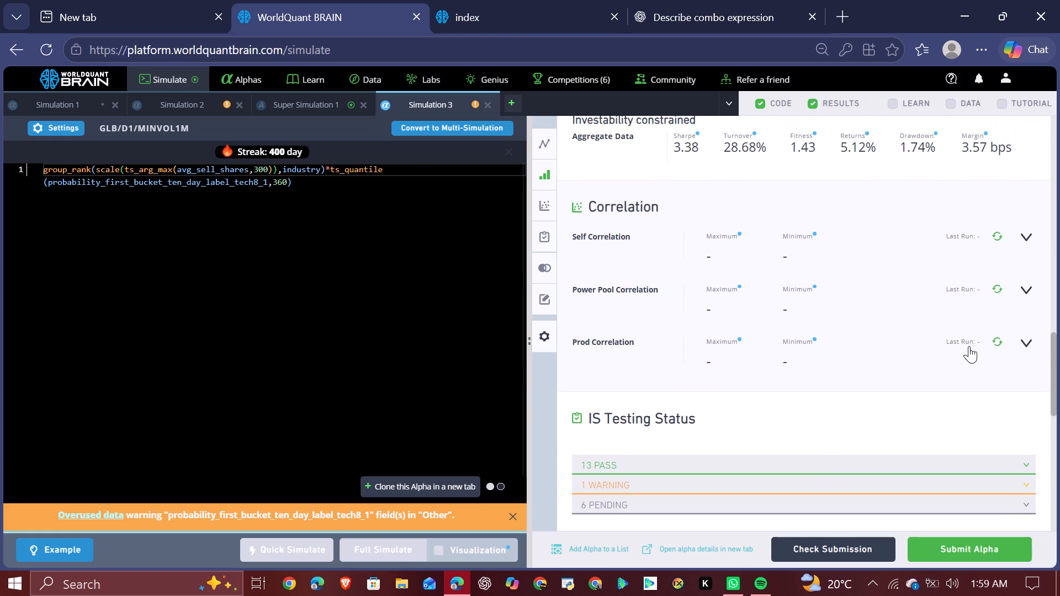
pyautogui.click(996, 346)
pyautogui.click(997, 342)
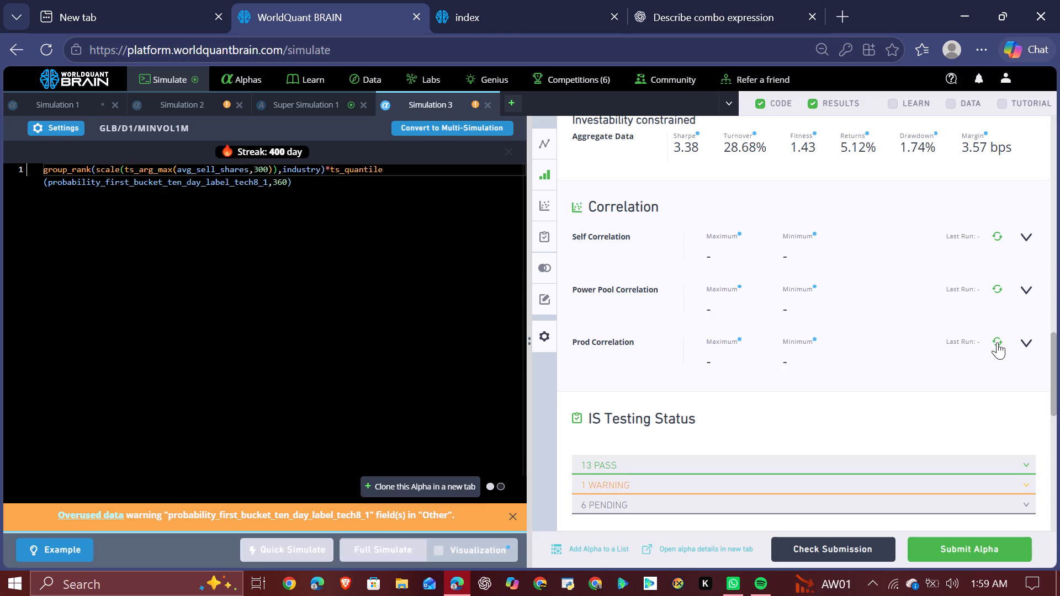
pyautogui.click(997, 342)
# Replace the ts_quantile operator in the Simulation 3 expression with another time-series operator starting with ts.
pyautogui.doubleClick(349, 174)
pyautogui.write('ts')
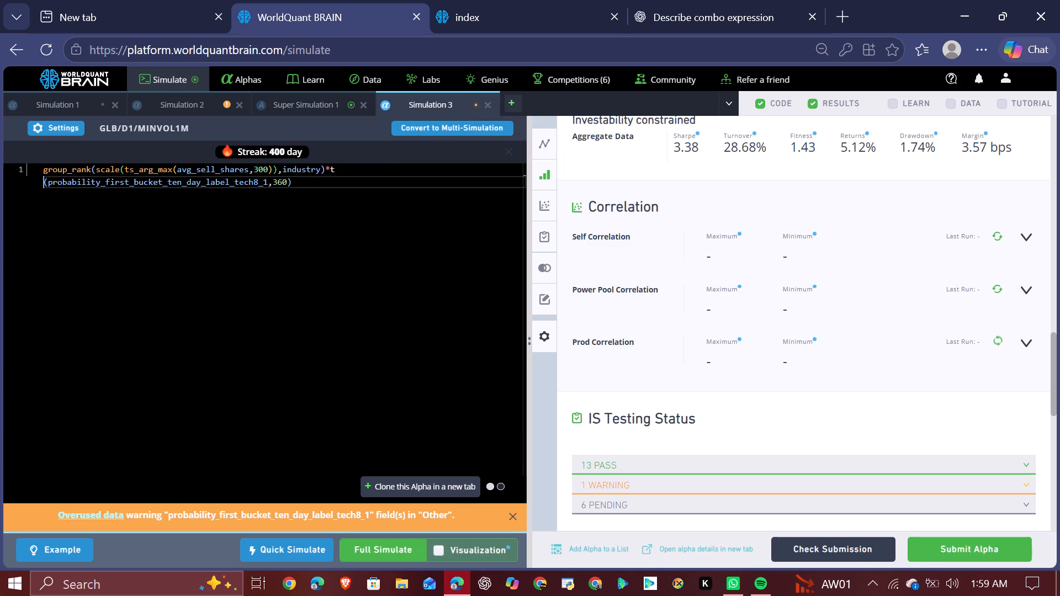
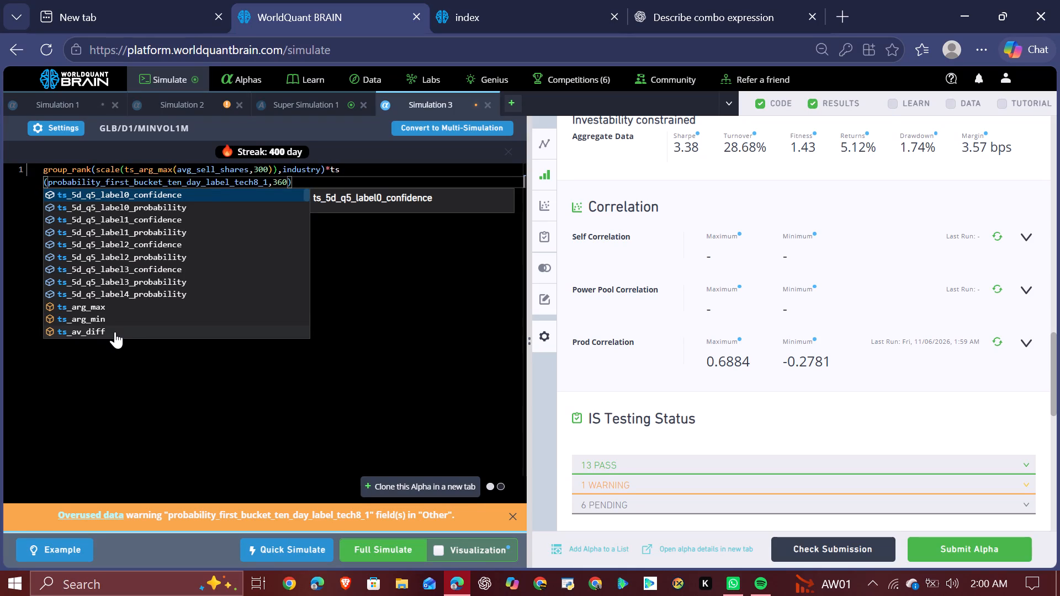
# Complete the second factor's operator as ts_scale in the Simulation 3 expression.
pyautogui.press('s')
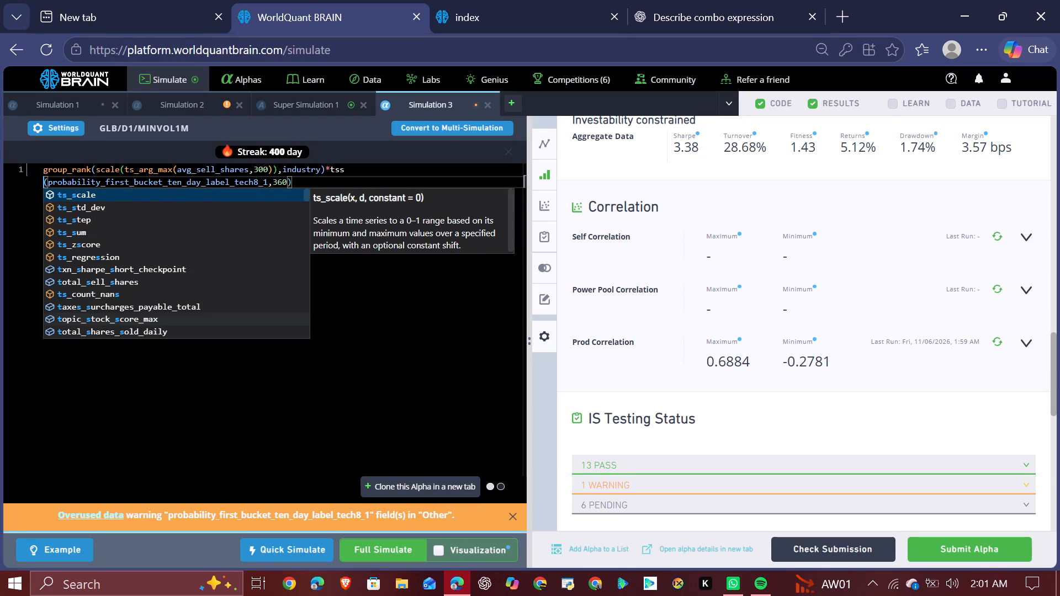
pyautogui.click(113, 192)
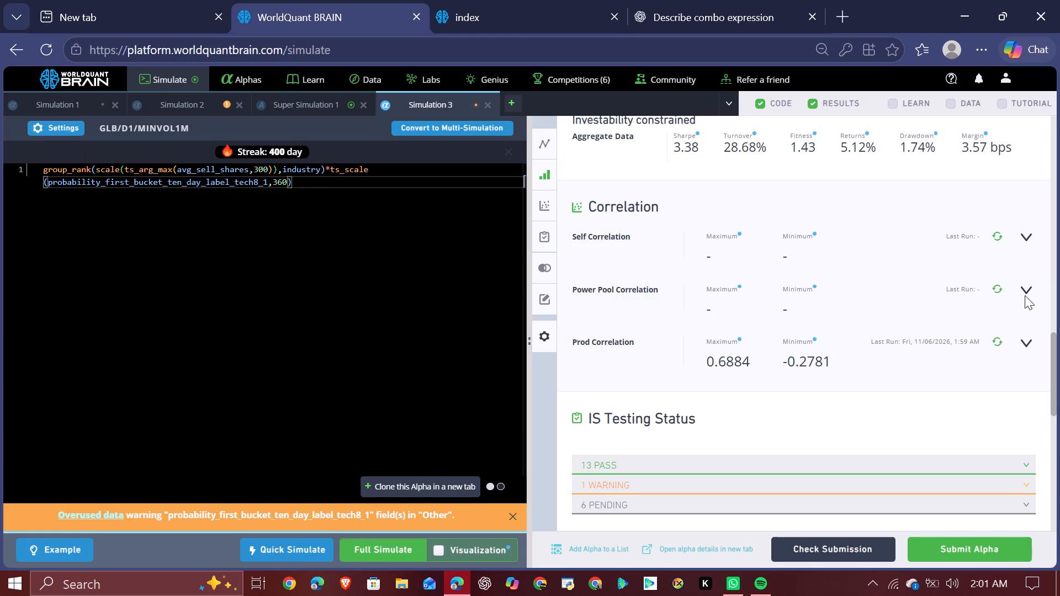
# Try to run the Power Pool and Self correlation checks for the Simulation 3 alpha, retrying Power Pool and dismissing any error notices.
pyautogui.click(996, 287)
pyautogui.click(997, 235)
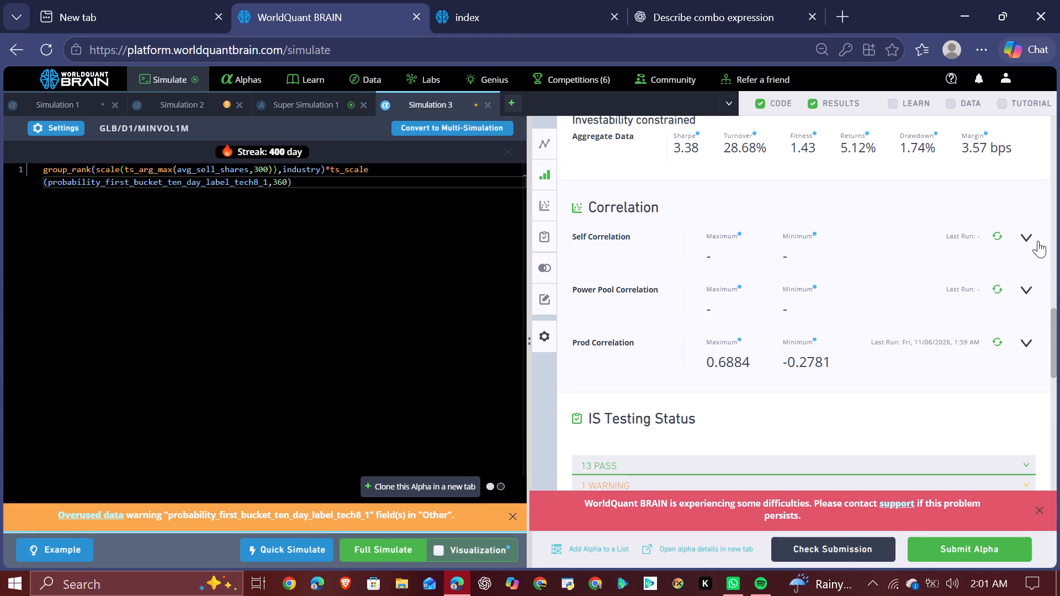
pyautogui.click(1041, 508)
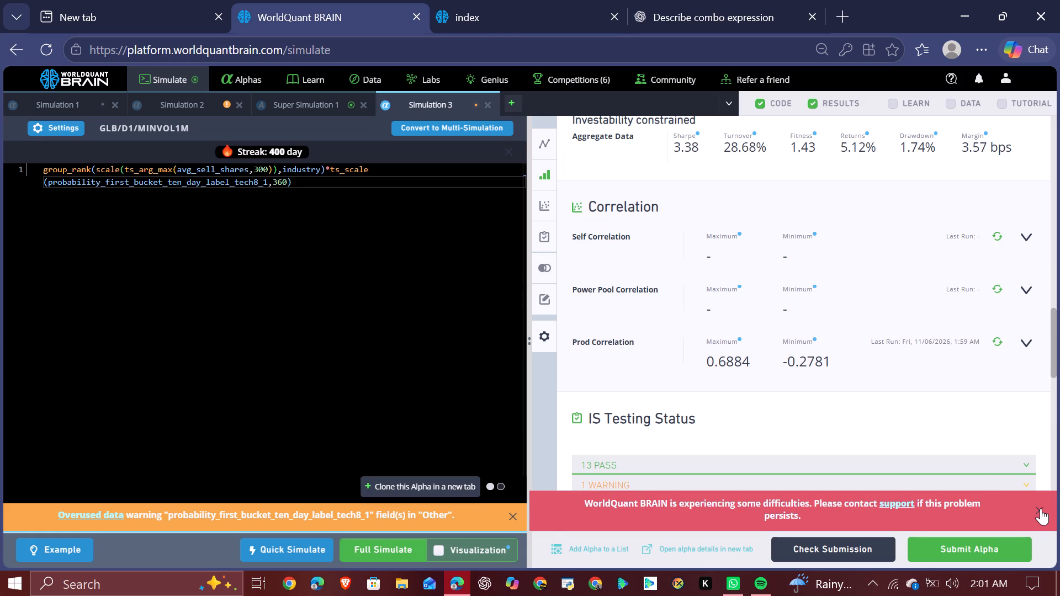
pyautogui.click(998, 286)
pyautogui.click(1038, 505)
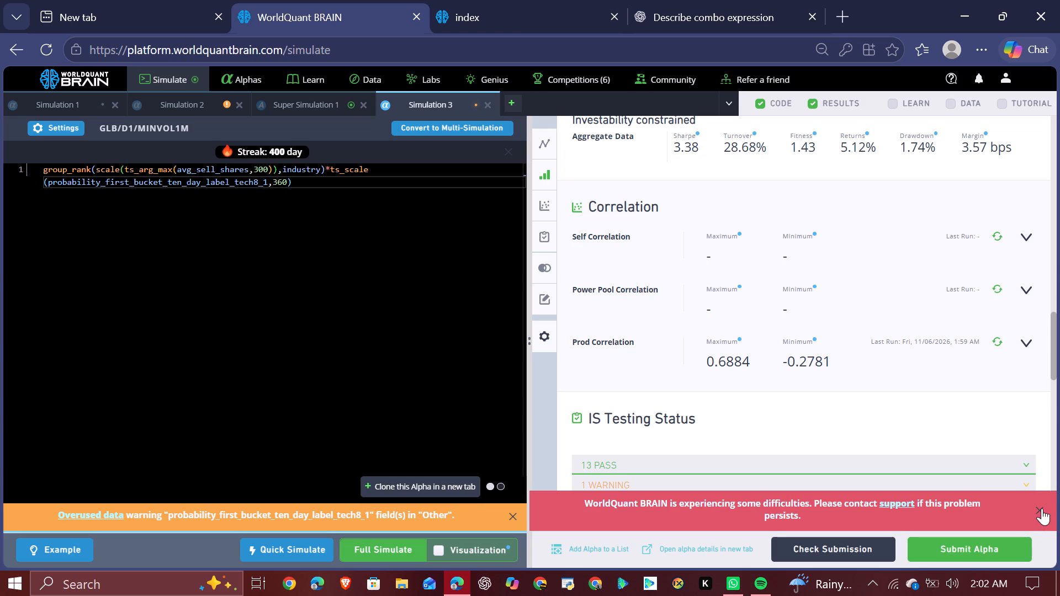
pyautogui.click(1042, 508)
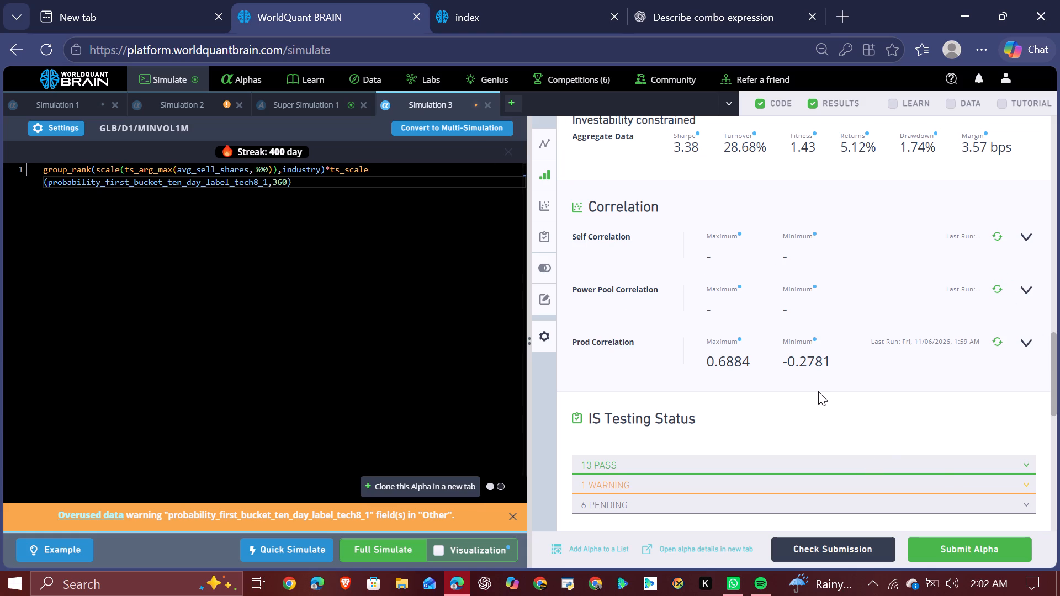
pyautogui.click(996, 290)
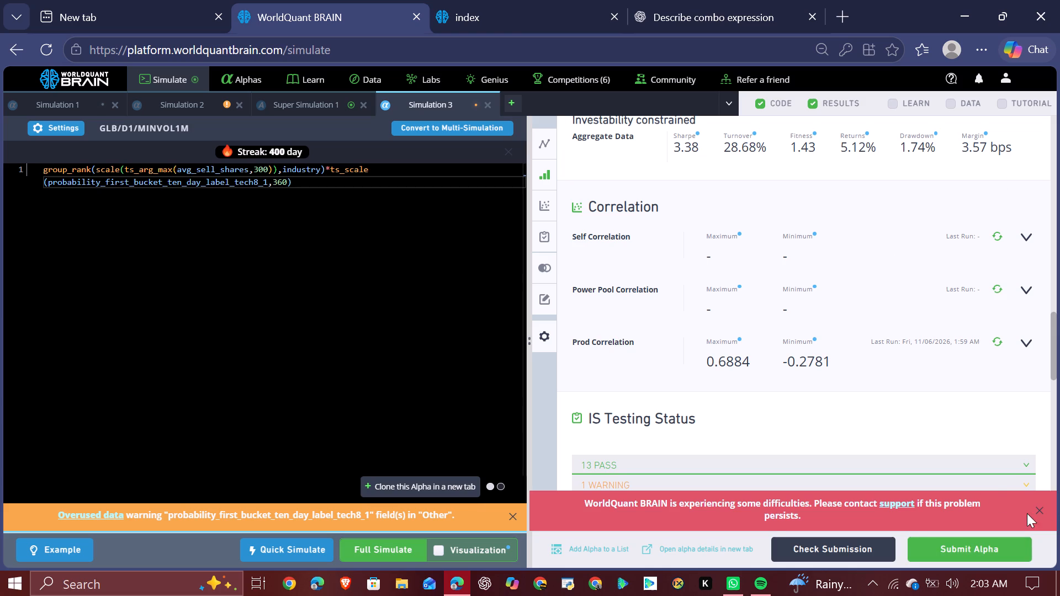
pyautogui.click(1041, 508)
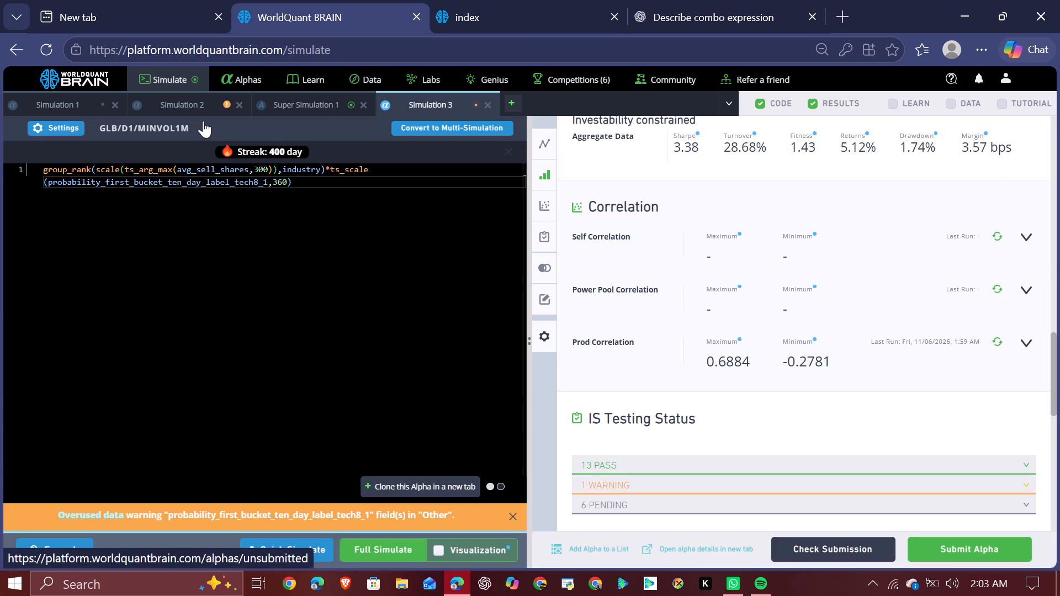
# Show the test period for the Simulation 2 alpha and bring its PnL chart into view.
pyautogui.click(203, 95)
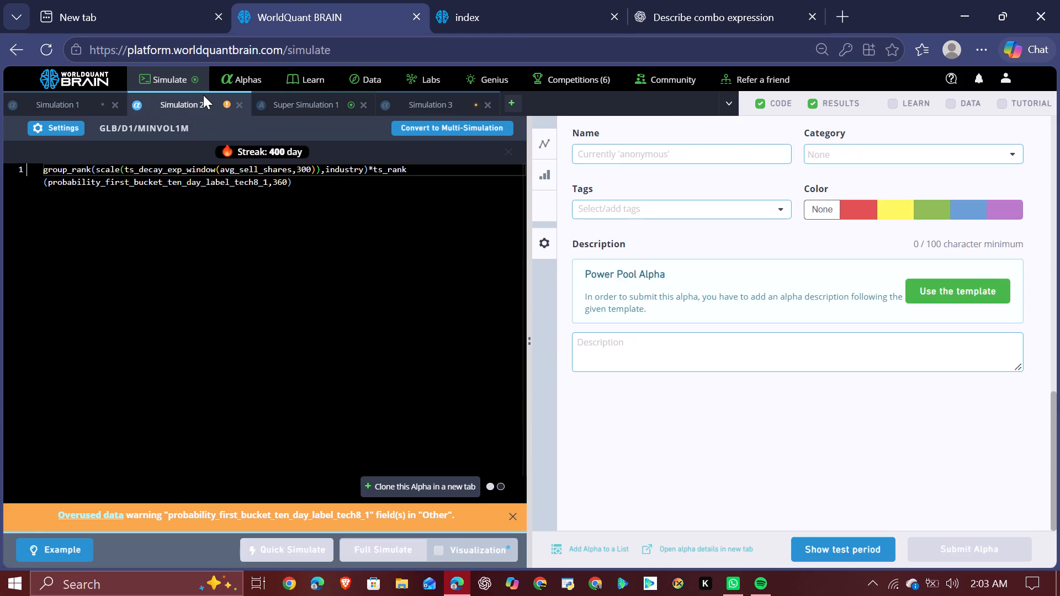
pyautogui.click(808, 541)
pyautogui.scroll(5, 810, 421)
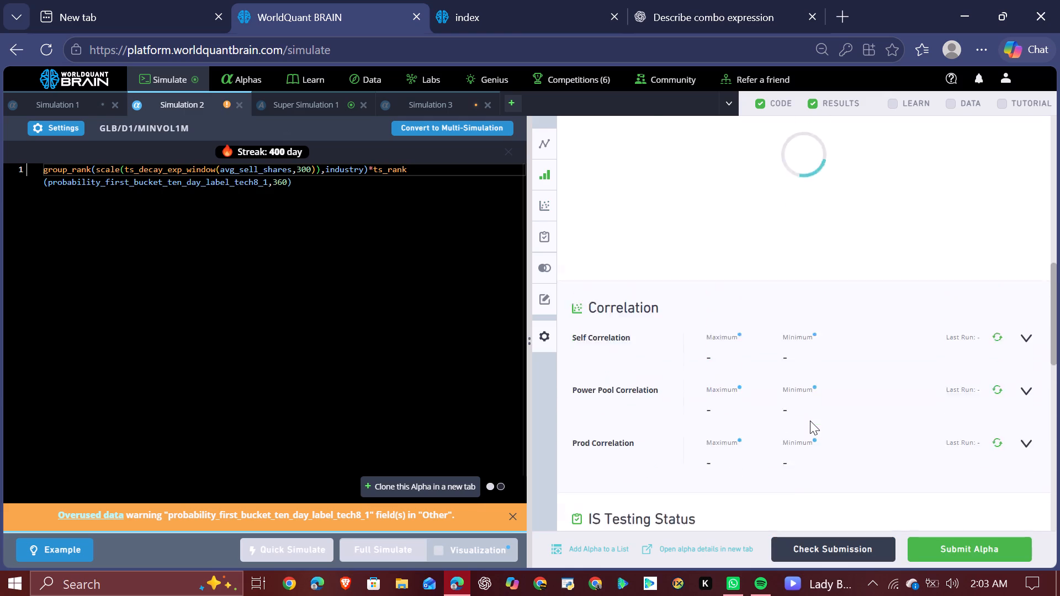
pyautogui.scroll(4, 810, 421)
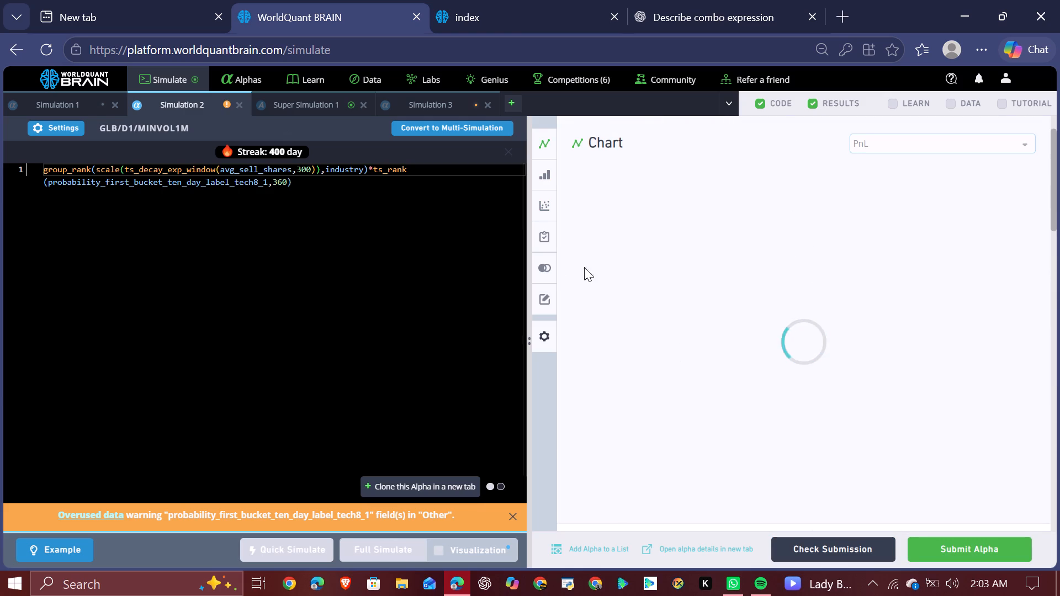
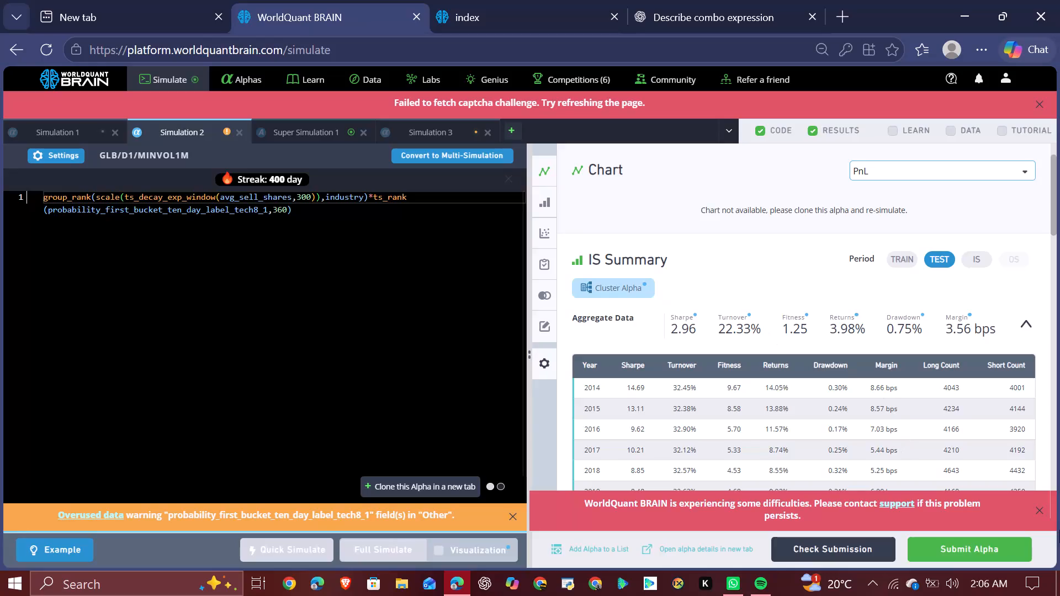
# Dismiss the error notice and review the Simulation 2 alpha's IS Summary for the IS period.
pyautogui.click(1041, 509)
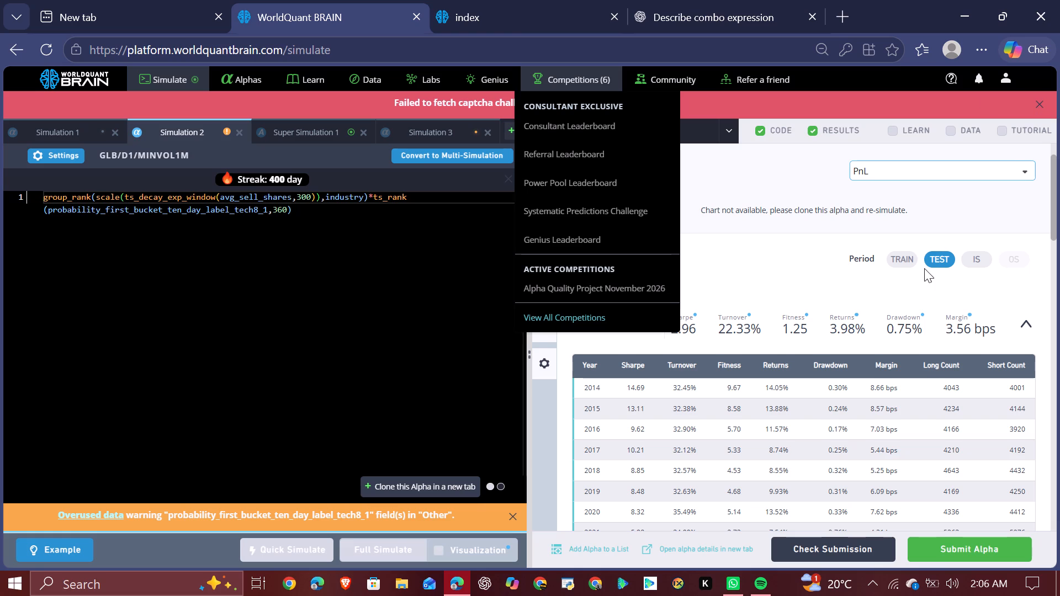
pyautogui.scroll(1, 924, 268)
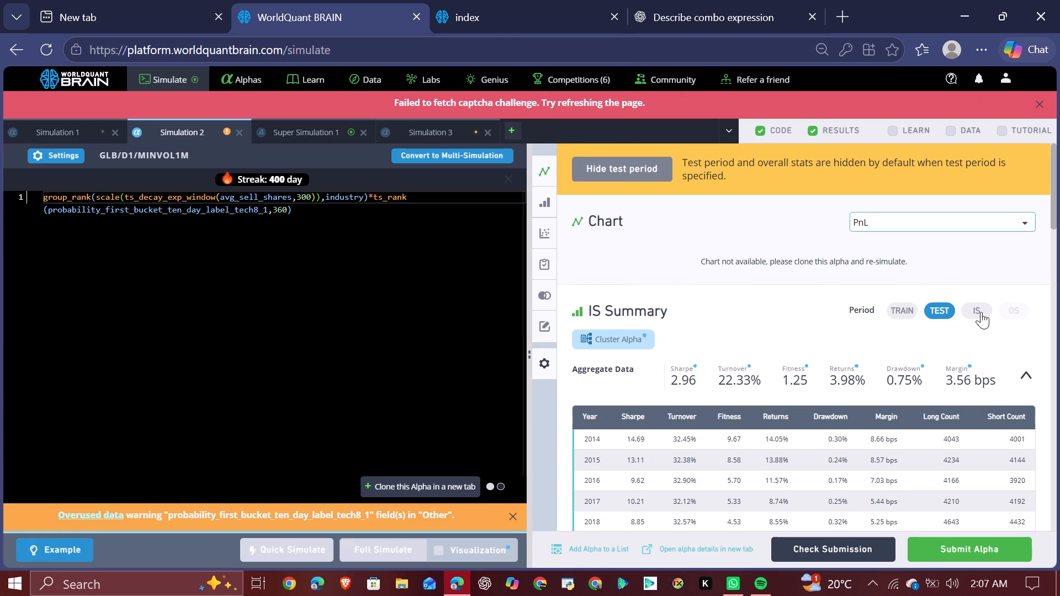
pyautogui.click(981, 312)
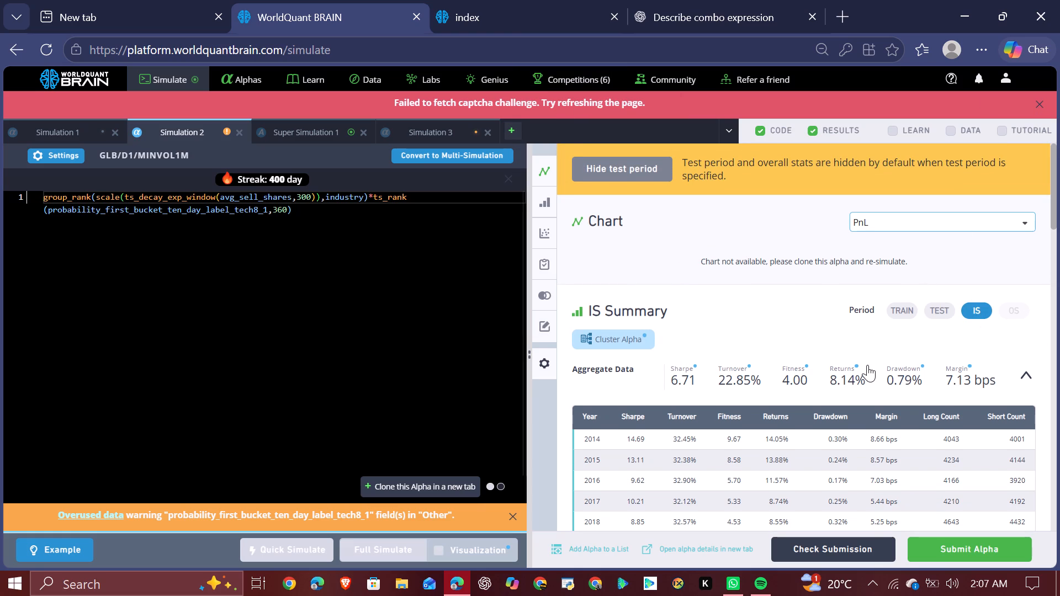
pyautogui.scroll(-3, 867, 365)
pyautogui.scroll(1, 867, 365)
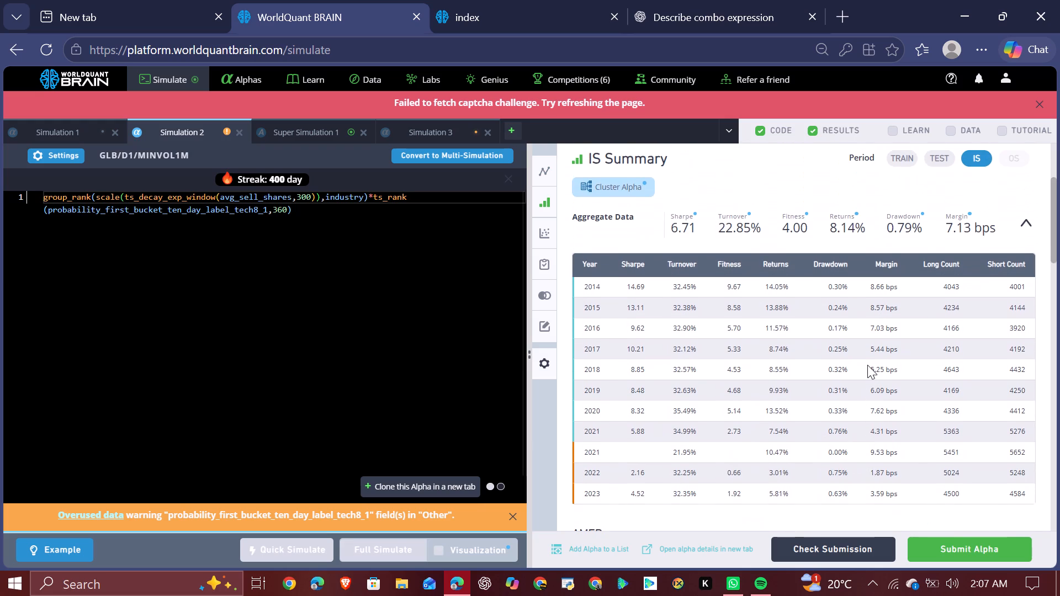
# Try to run the Prod, Power Pool and Self correlation checks for the Simulation 2 alpha.
pyautogui.scroll(-7, 867, 365)
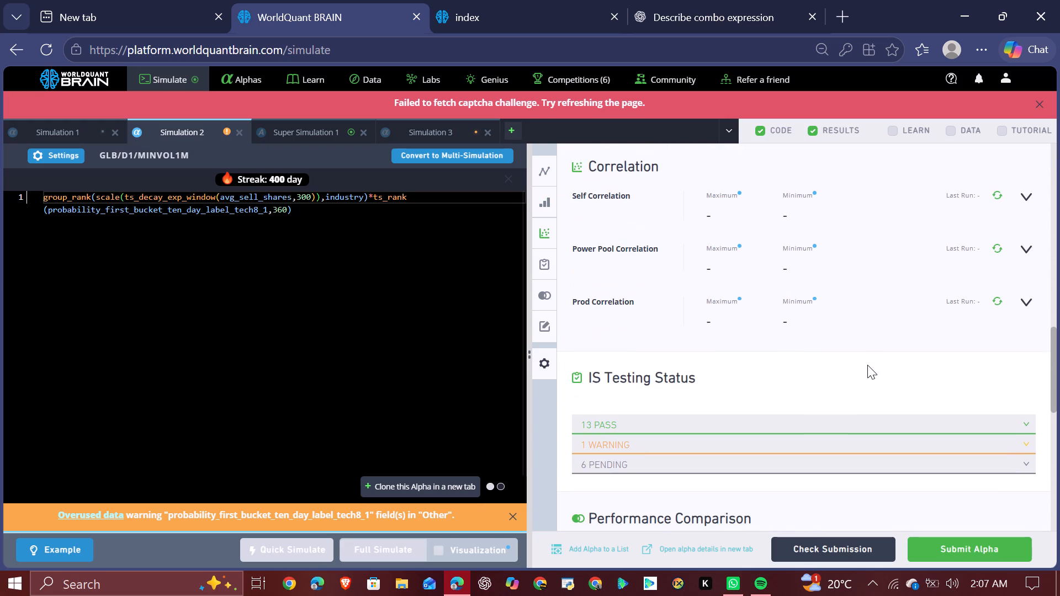
pyautogui.click(1000, 302)
pyautogui.click(995, 243)
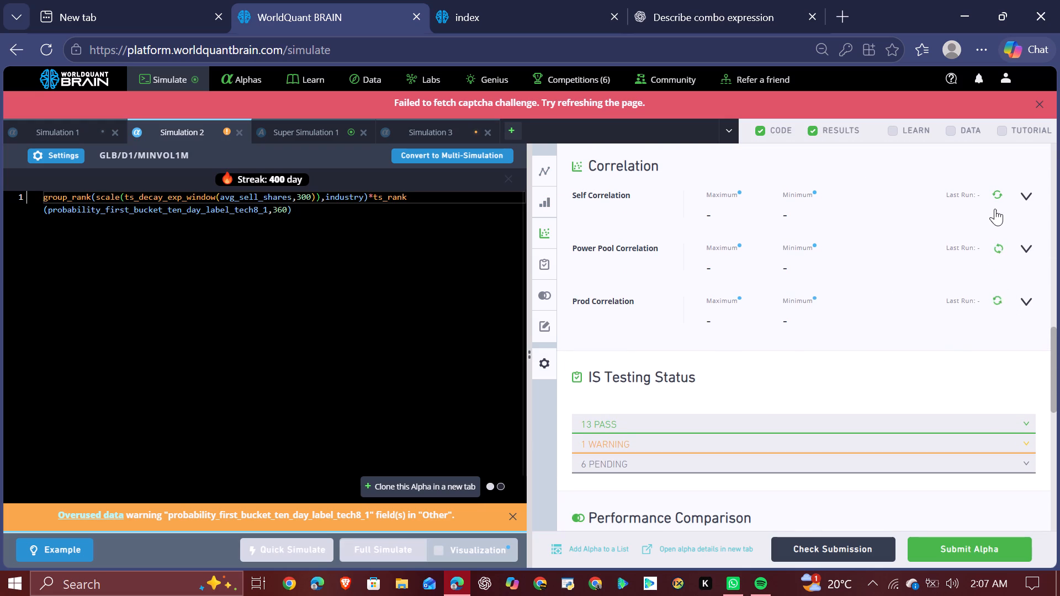
pyautogui.click(997, 193)
# Retry the Power Pool correlation check for the Simulation 3 alpha, dismissing any error notices.
pyautogui.click(442, 133)
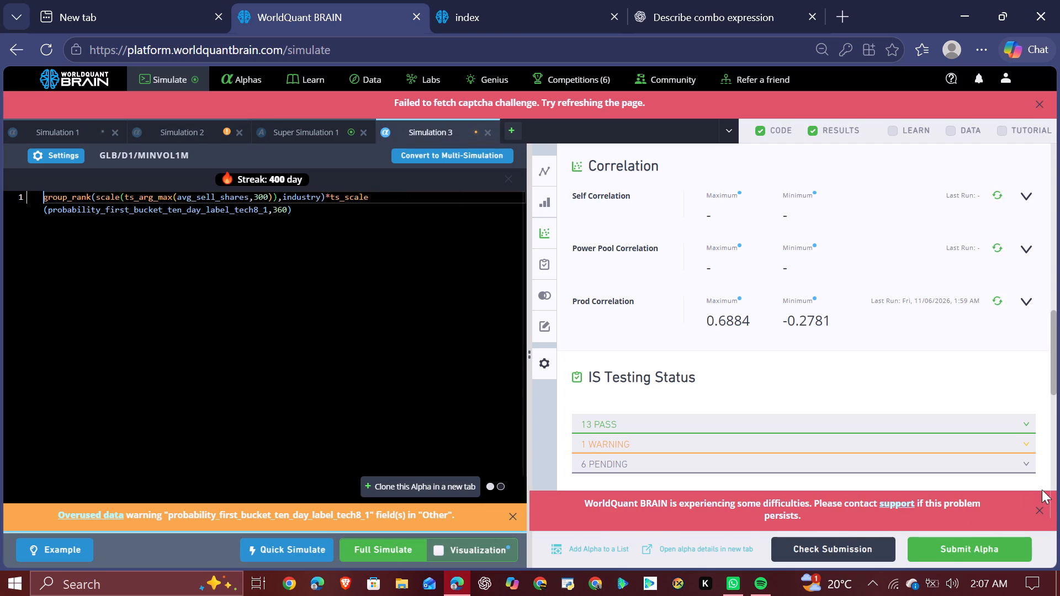
pyautogui.click(1041, 509)
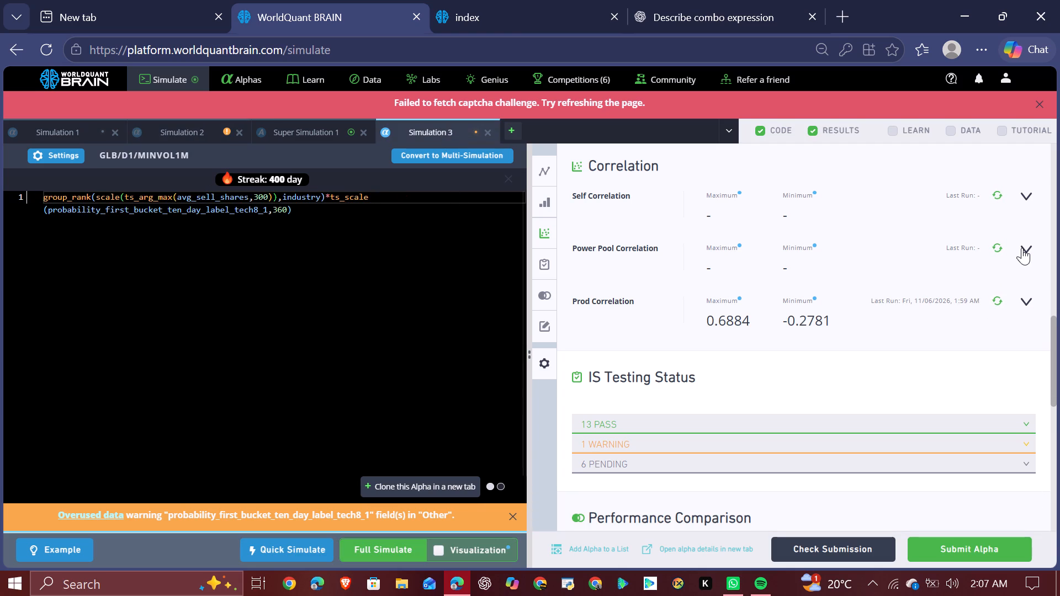
pyautogui.click(994, 246)
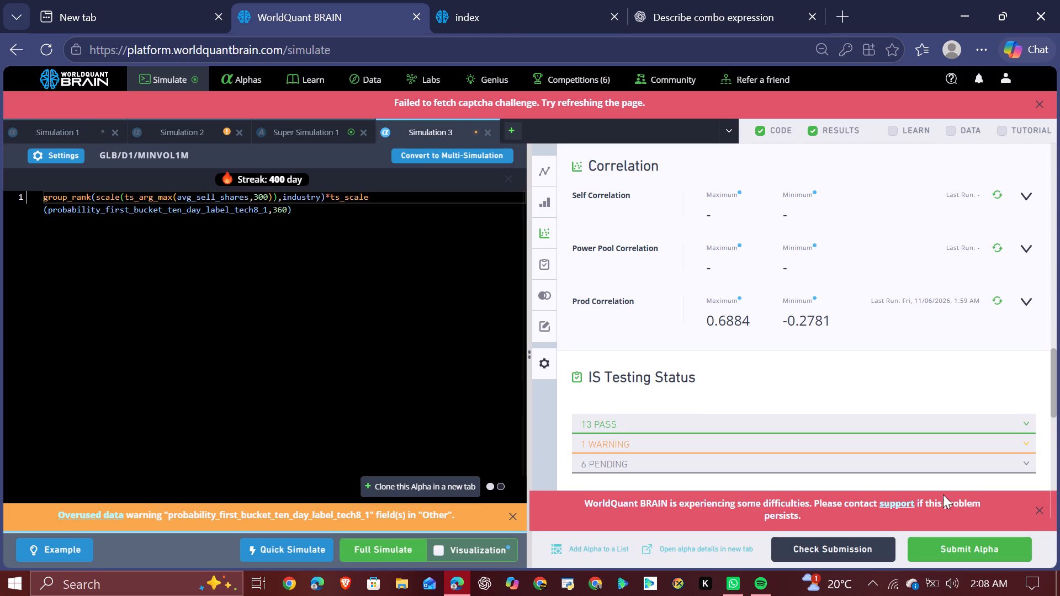
pyautogui.click(1038, 512)
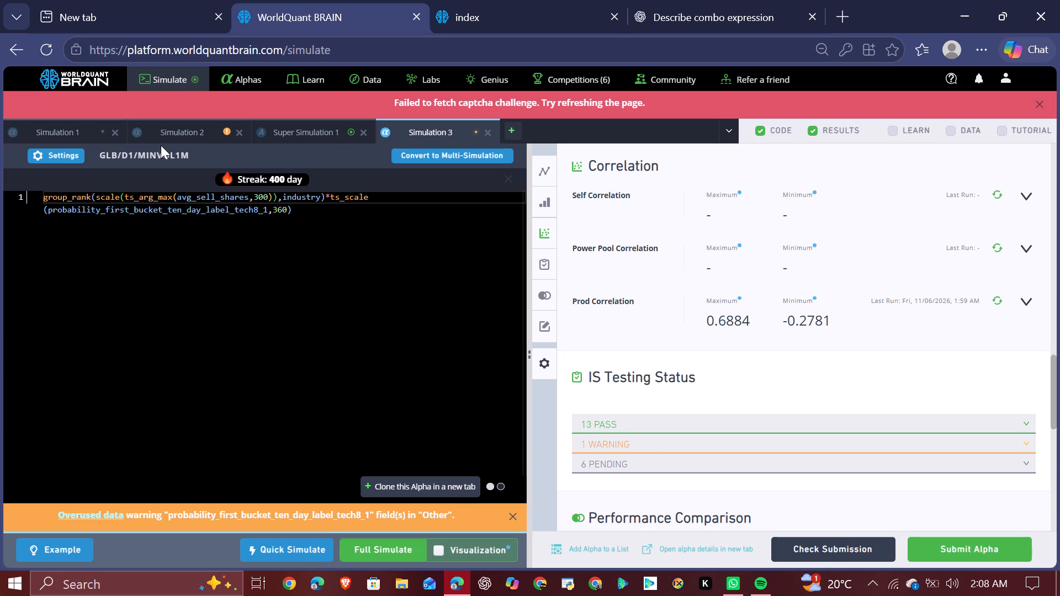
# Return to the Simulation 2 alpha's correlation results and dismiss the error notice.
pyautogui.click(176, 136)
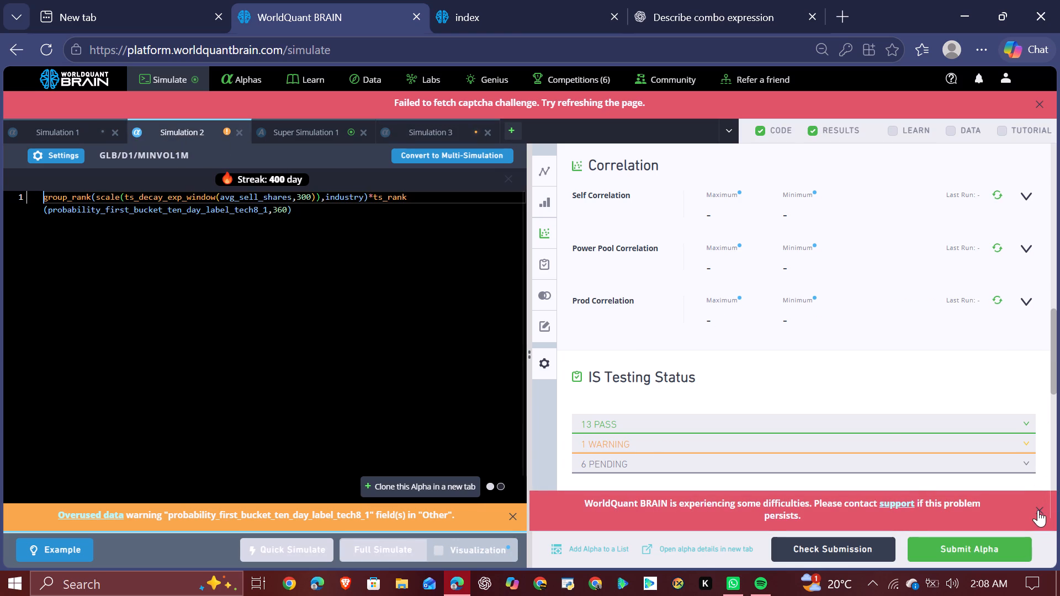
pyautogui.click(1038, 510)
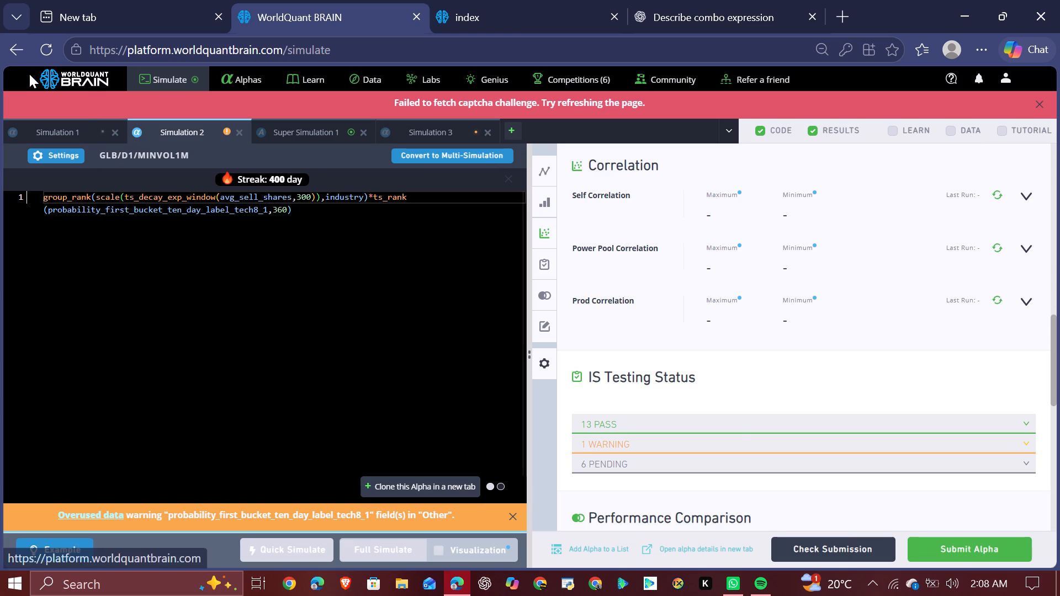
# Reload the WorldQuant BRAIN simulate page, accepting the loss of unsaved changes and retrying the load if needed.
pyautogui.click(43, 58)
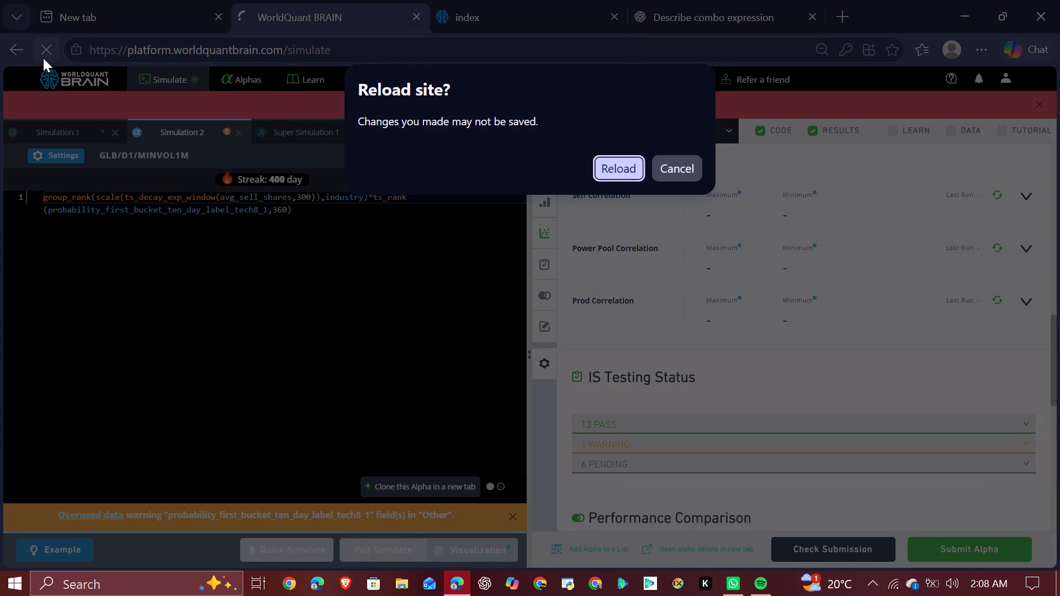
pyautogui.click(615, 175)
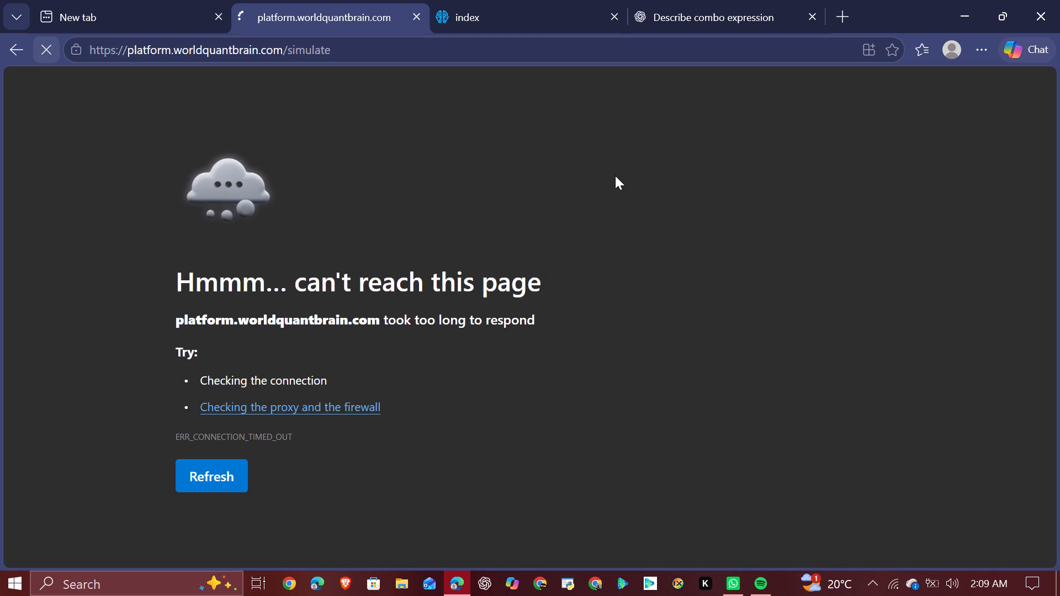
pyautogui.click(202, 467)
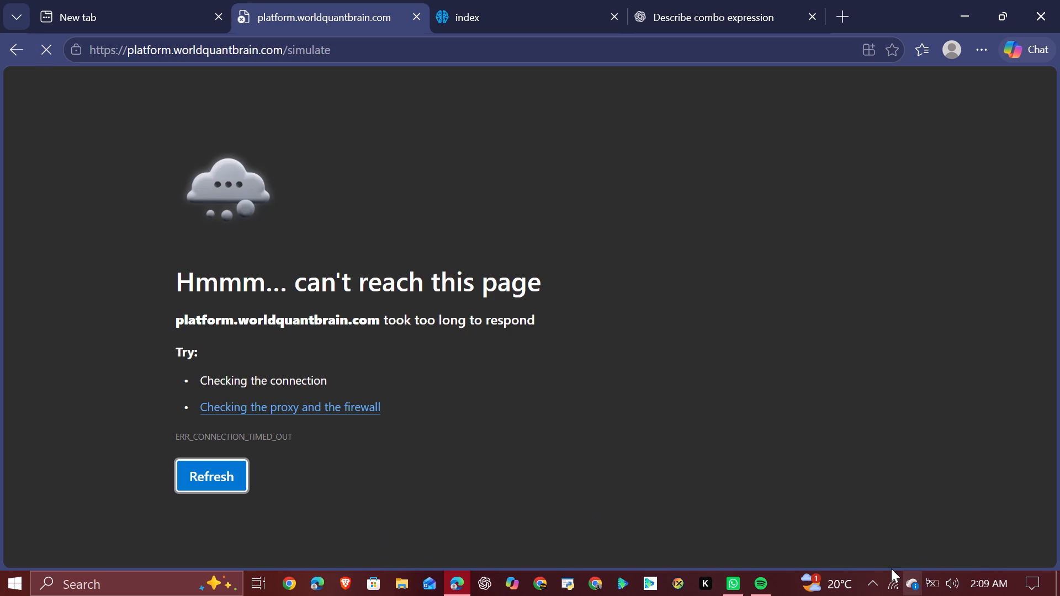
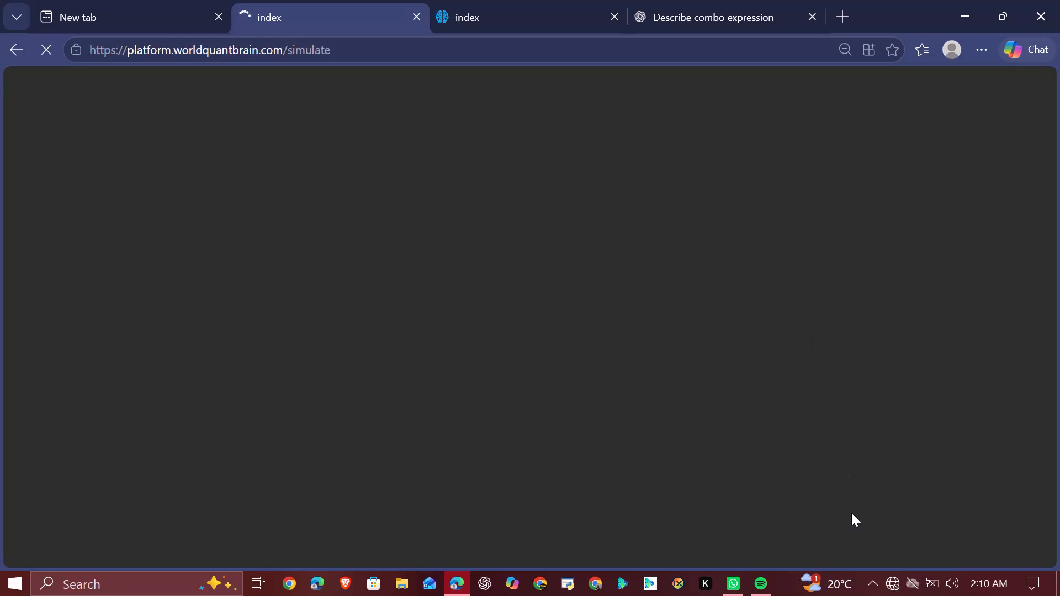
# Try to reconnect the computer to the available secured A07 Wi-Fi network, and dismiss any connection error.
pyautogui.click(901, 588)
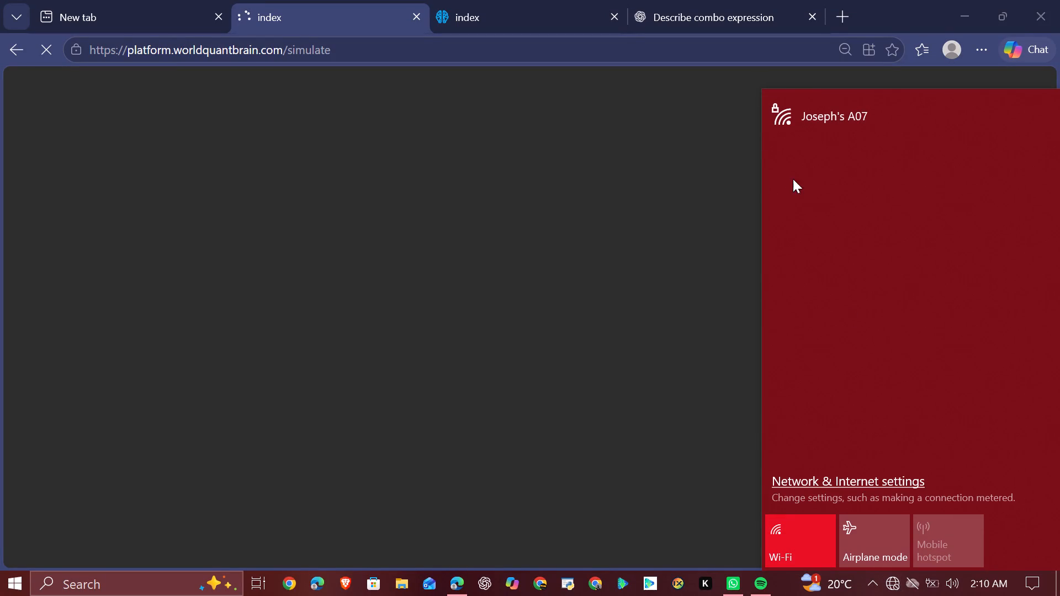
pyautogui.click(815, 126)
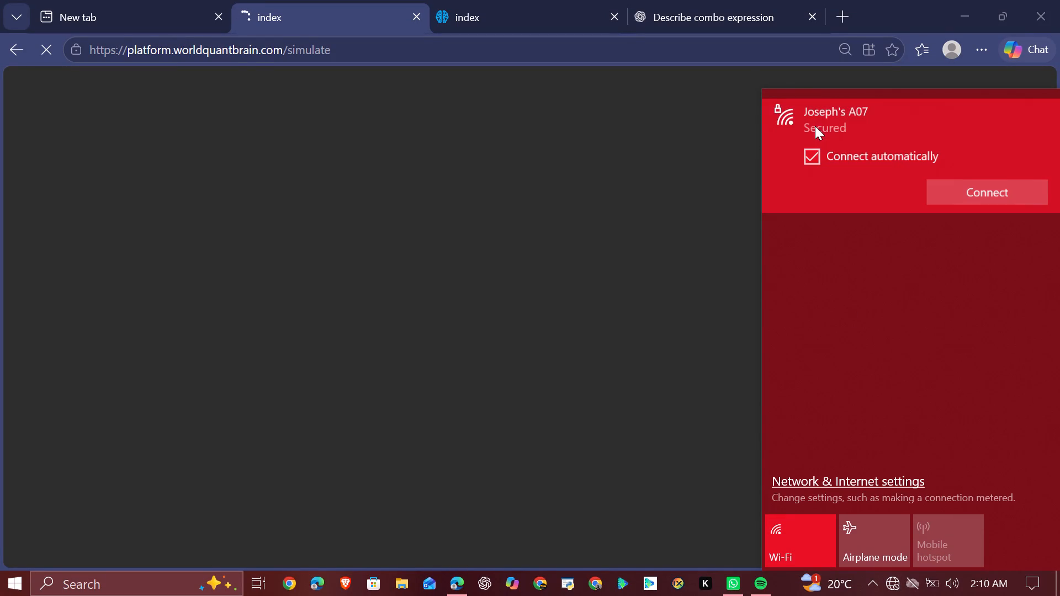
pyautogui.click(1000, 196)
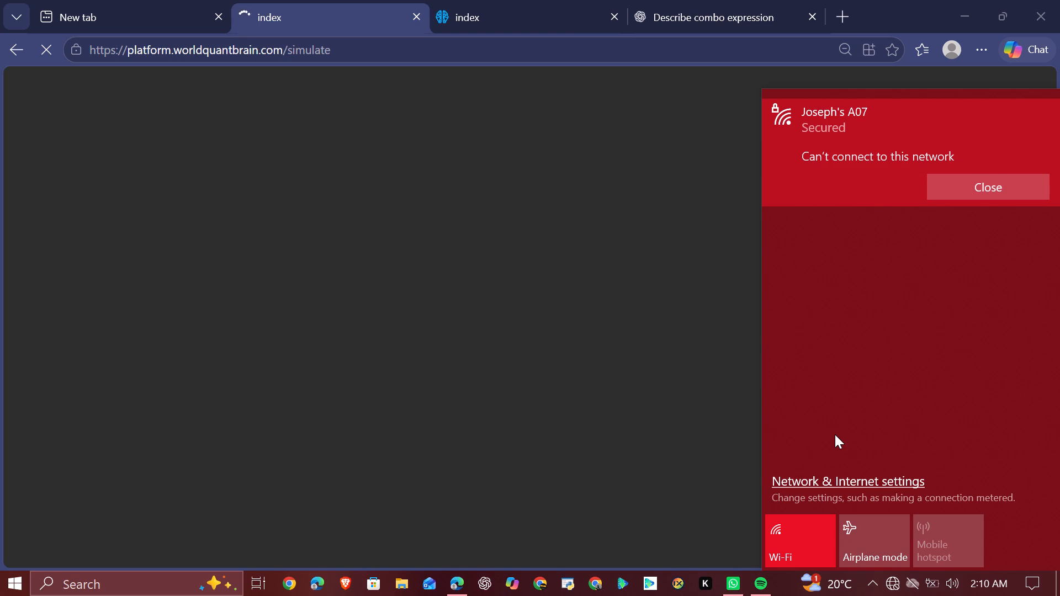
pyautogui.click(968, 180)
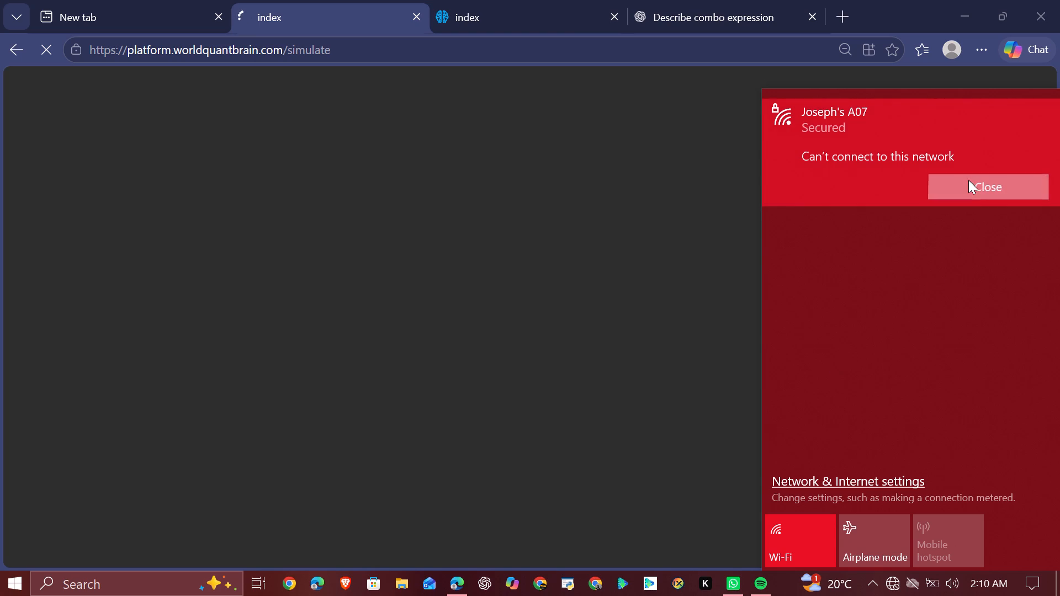
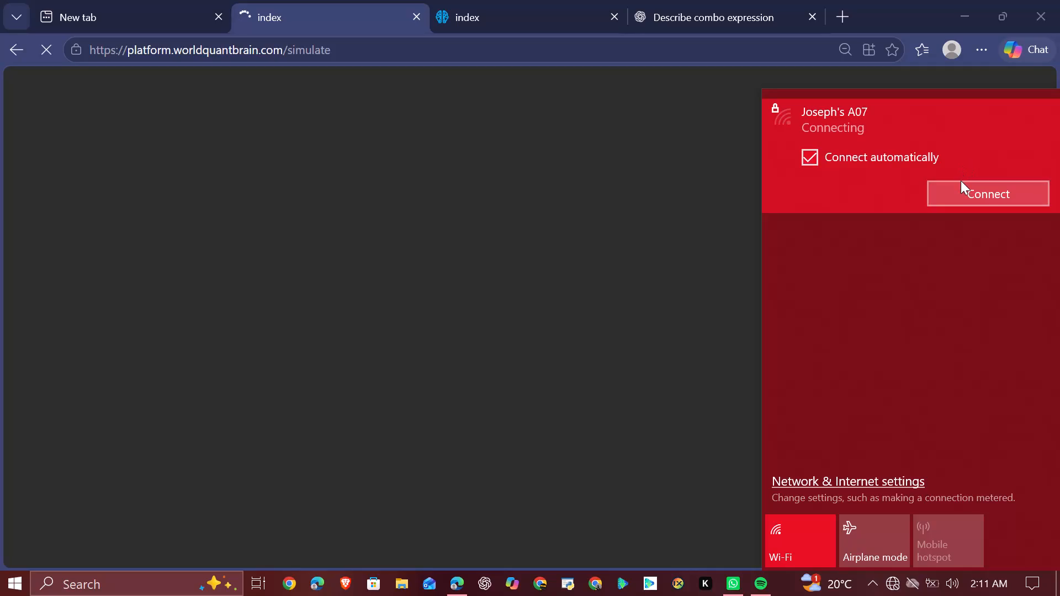
# Connect the computer to the available A07 phone hotspot Wi-Fi network.
pyautogui.click(961, 180)
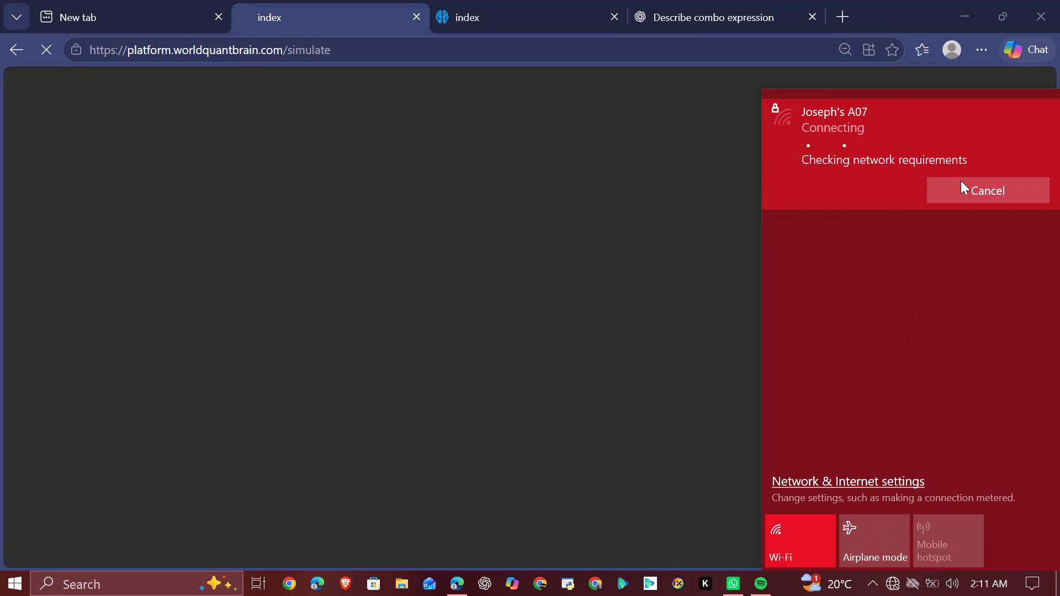
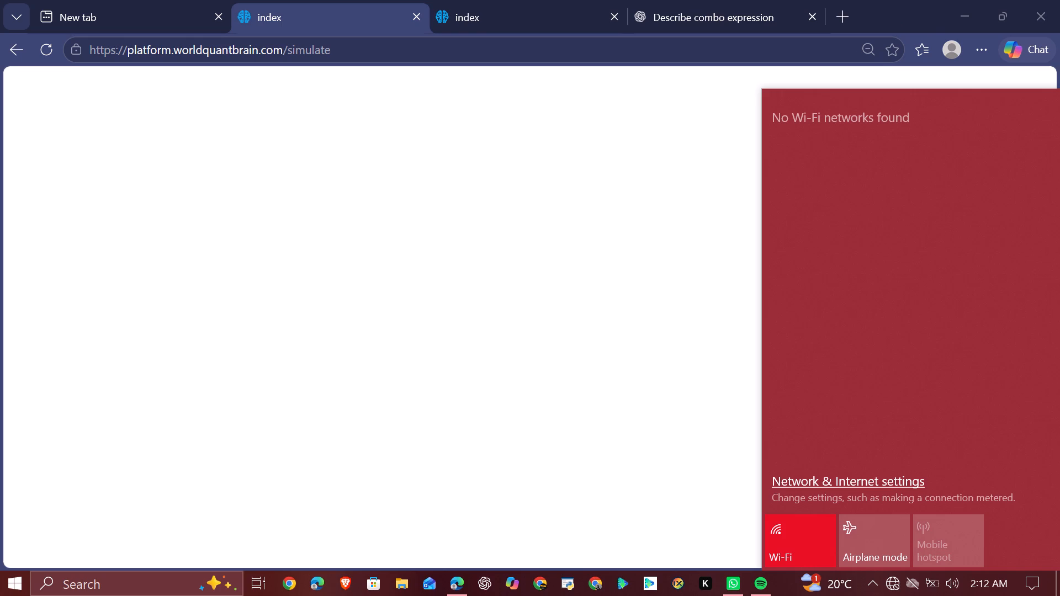
# Turn Wi-Fi off and back on to restore the internet connection, and recheck the available networks.
pyautogui.click(775, 551)
pyautogui.click(775, 551)
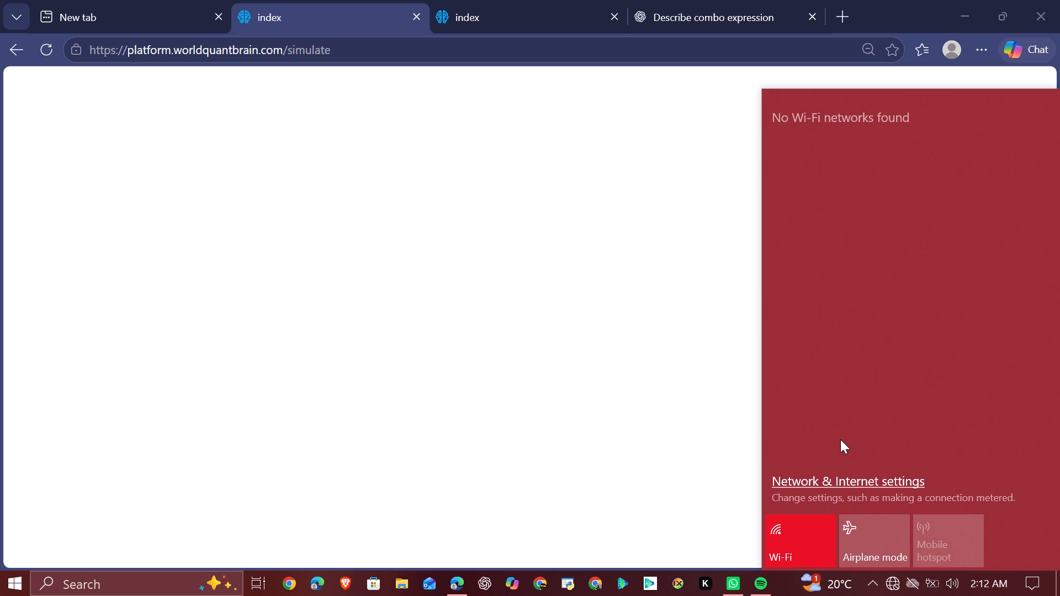
pyautogui.click(840, 439)
pyautogui.click(693, 485)
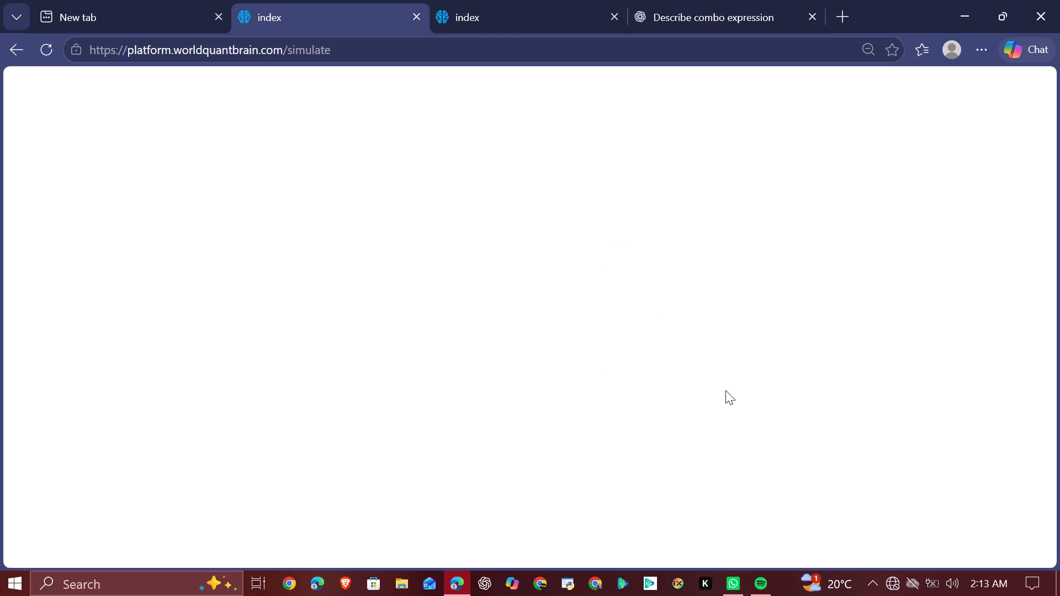
pyautogui.click(893, 581)
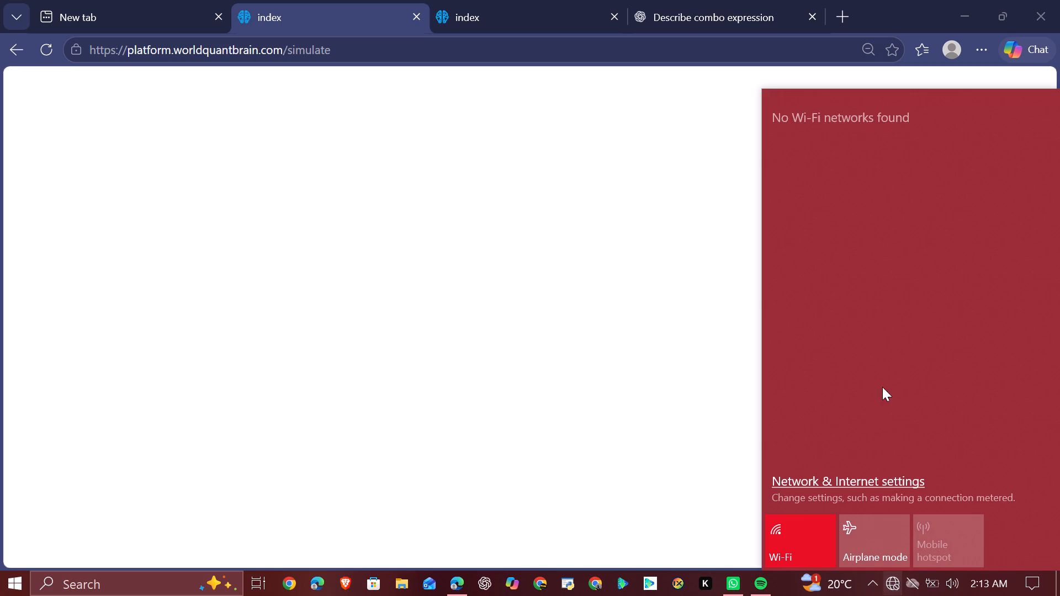
pyautogui.click(722, 348)
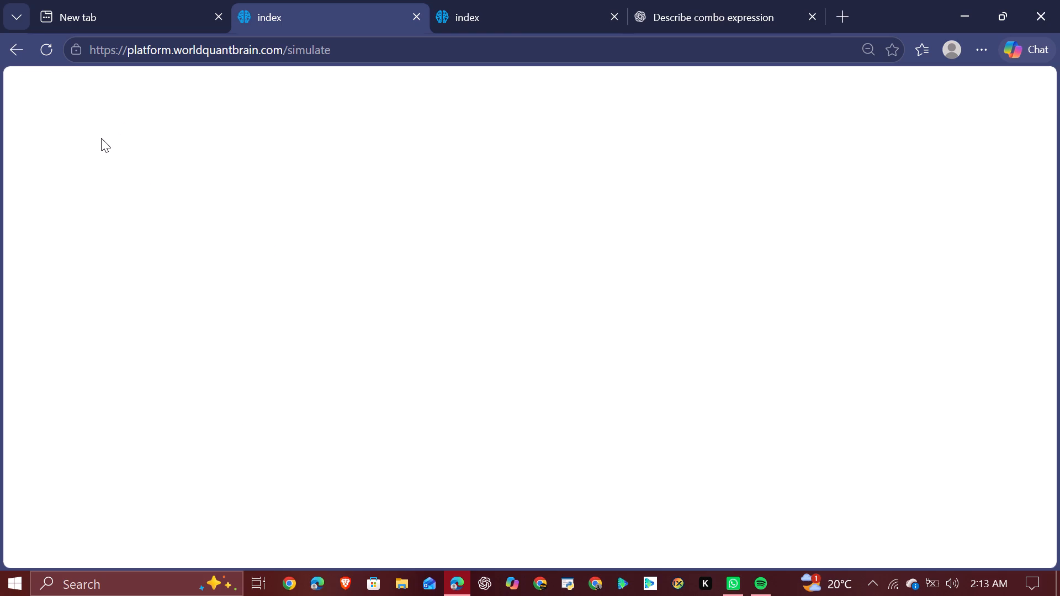
# Reload the WorldQuant BRAIN simulate page.
pyautogui.click(49, 57)
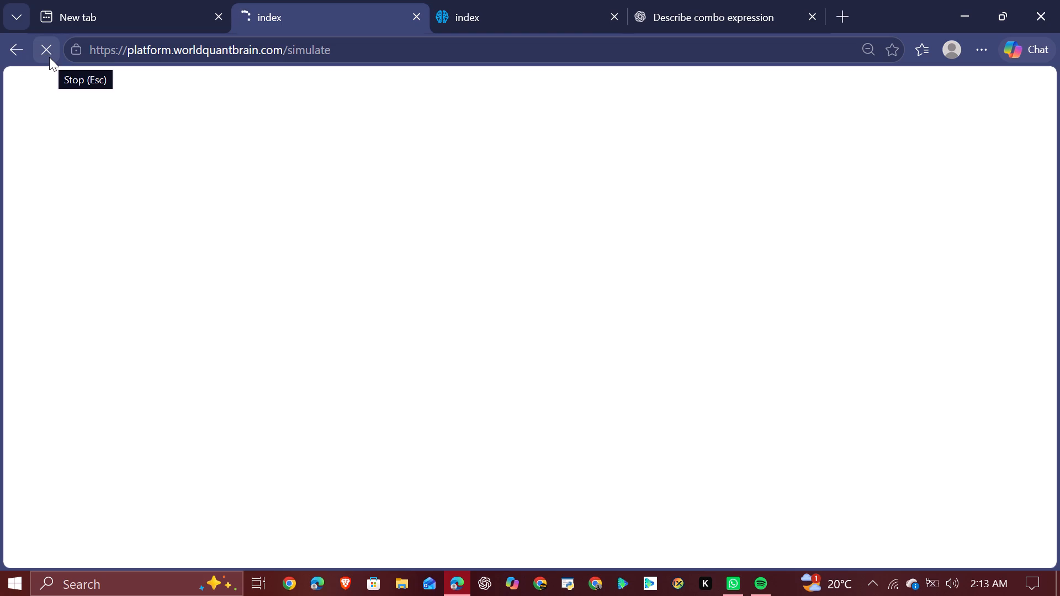
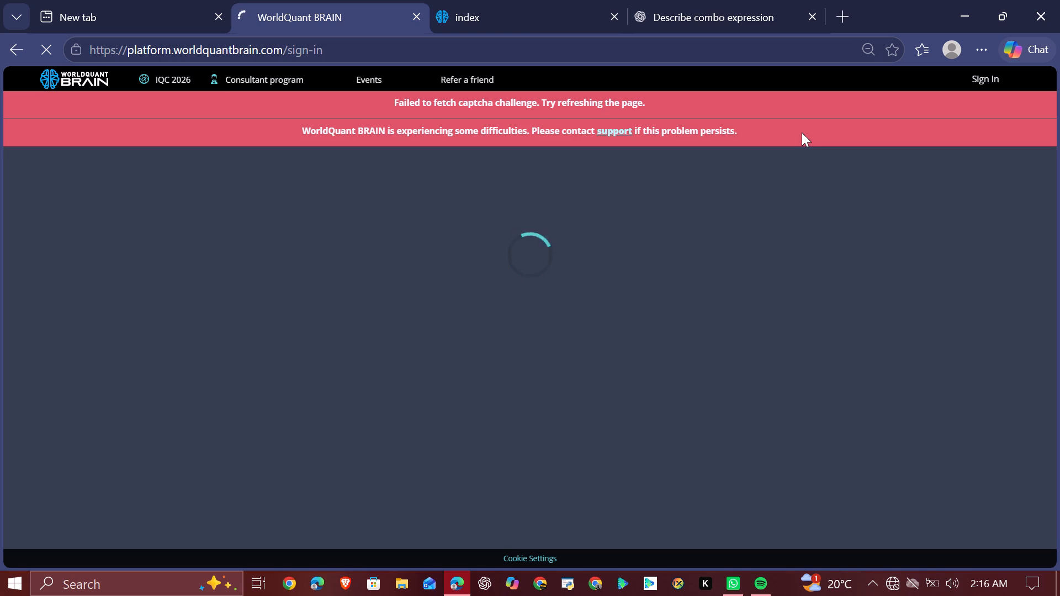
# Open the system's network connections to restore the Wi-Fi connection.
pyautogui.click(888, 587)
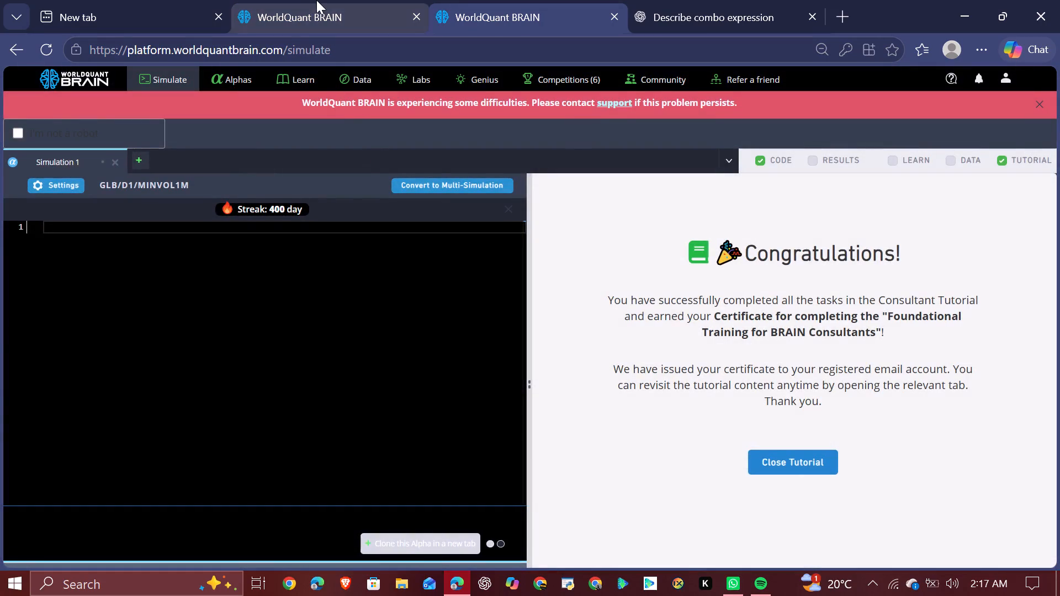
# Switch to the other WorldQuant BRAIN page holding the open simulations and advance past the tour's welcome message.
pyautogui.click(327, 10)
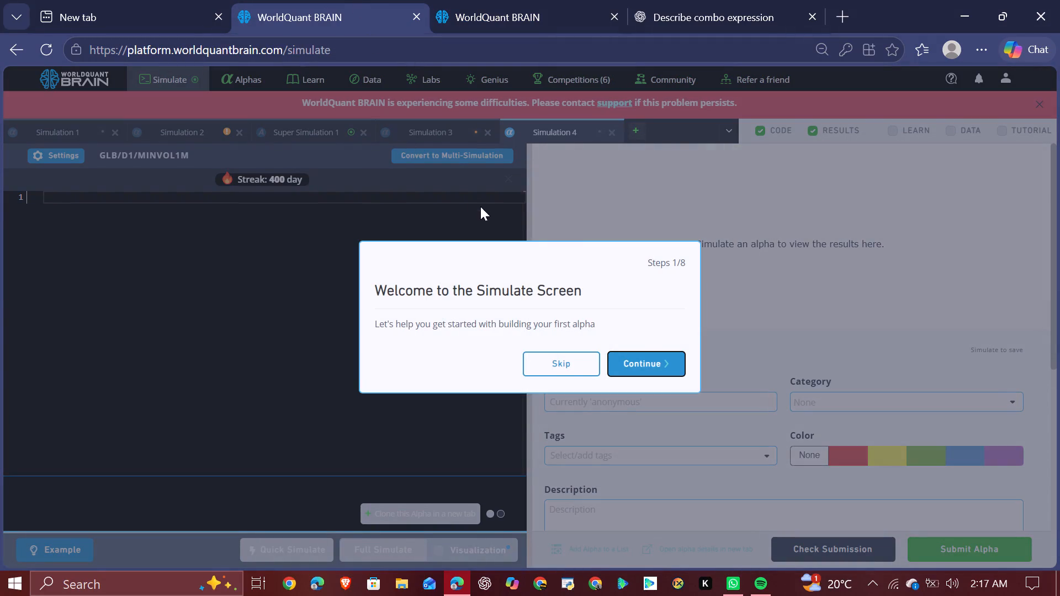
pyautogui.click(670, 365)
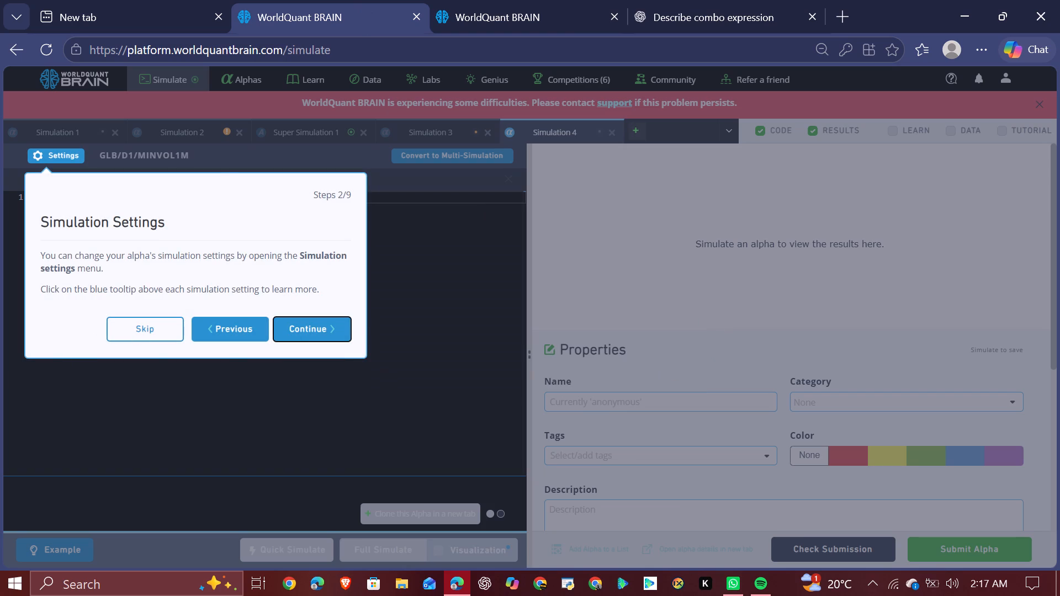
# Skip the guided tour of the simulation settings.
pyautogui.click(139, 324)
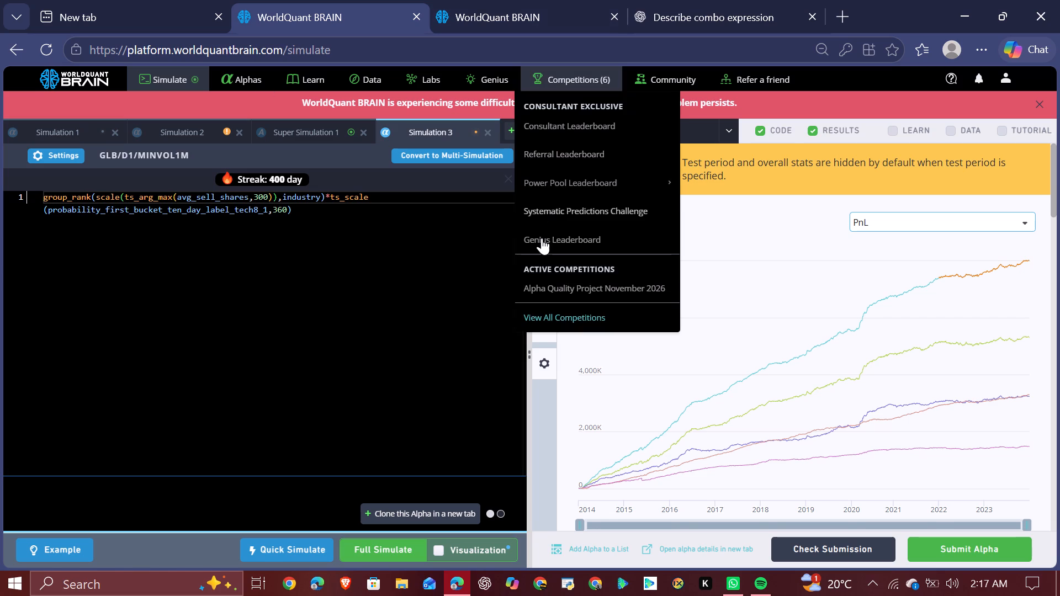
# Show the Simulation 3 alpha's summary for the IS period and run its Power Pool correlation check.
pyautogui.scroll(-5, 711, 306)
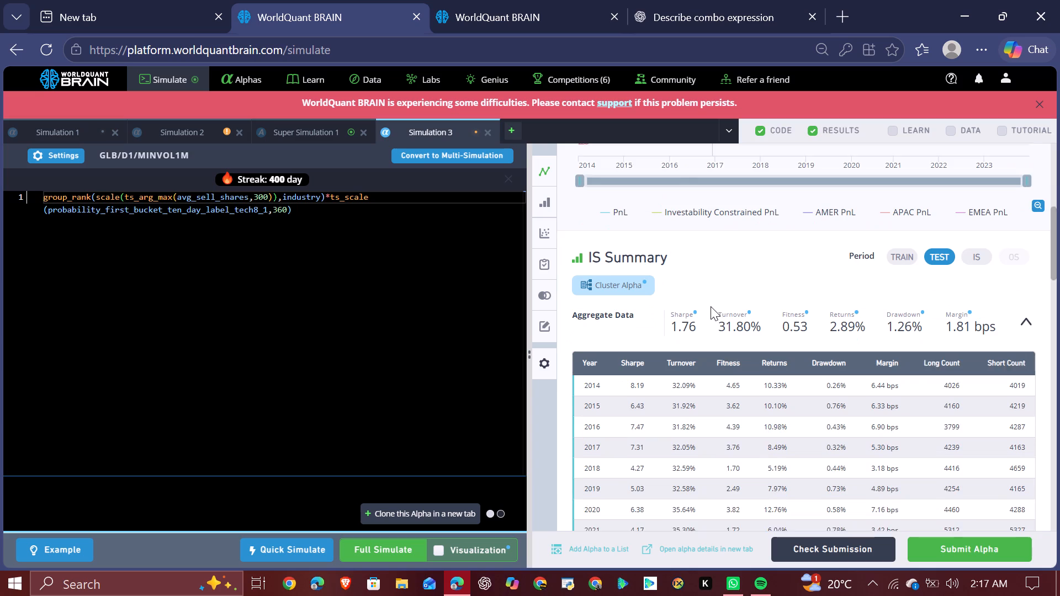
pyautogui.click(975, 223)
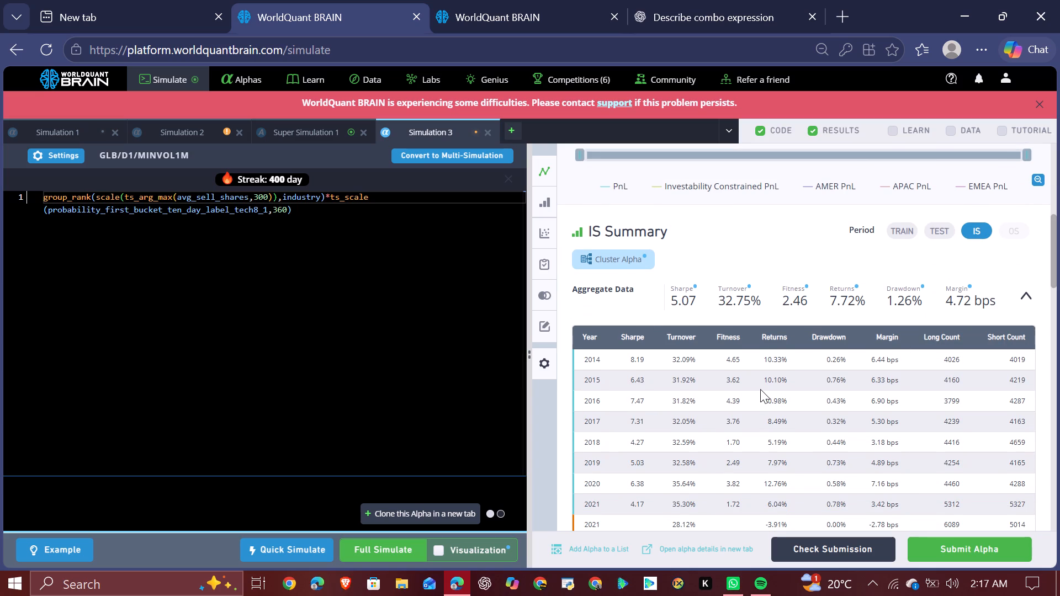
pyautogui.scroll(-8, 760, 389)
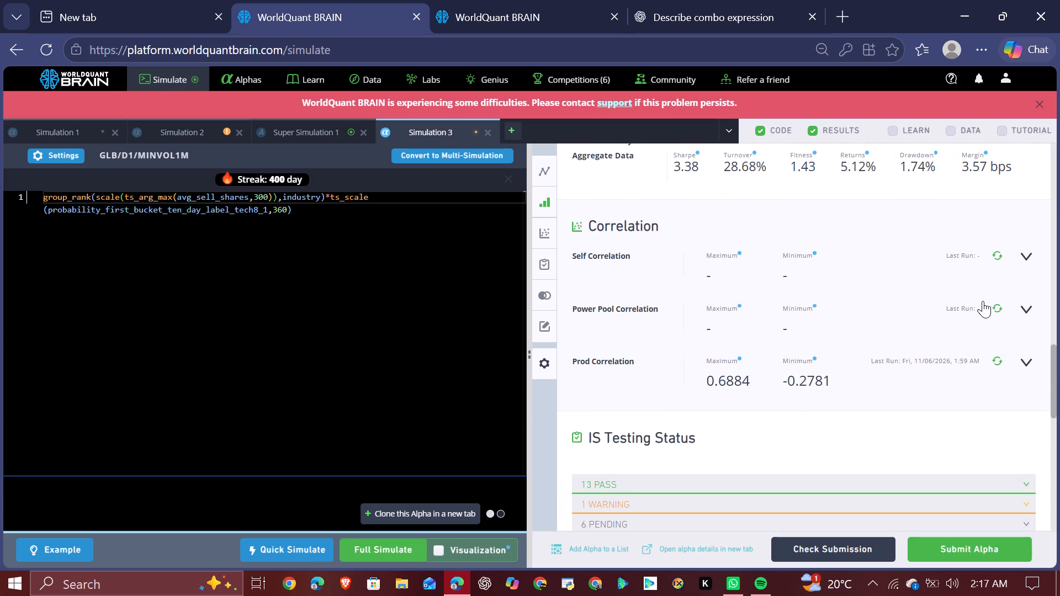
pyautogui.click(998, 307)
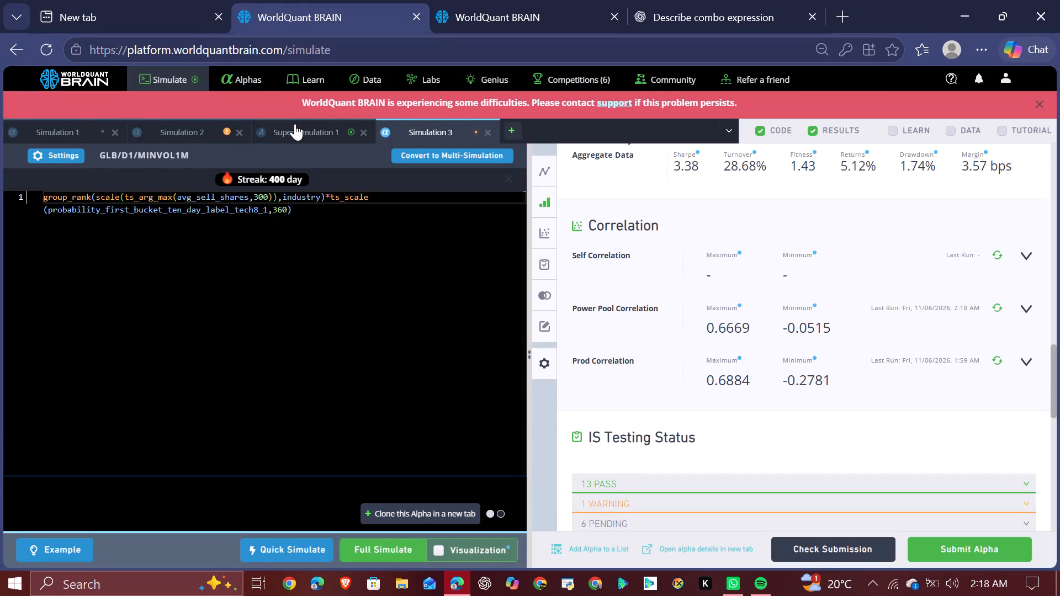
# Show the Simulation 2 alpha's IS-period results and run its Prod, Power Pool and Self correlation checks.
pyautogui.click(213, 130)
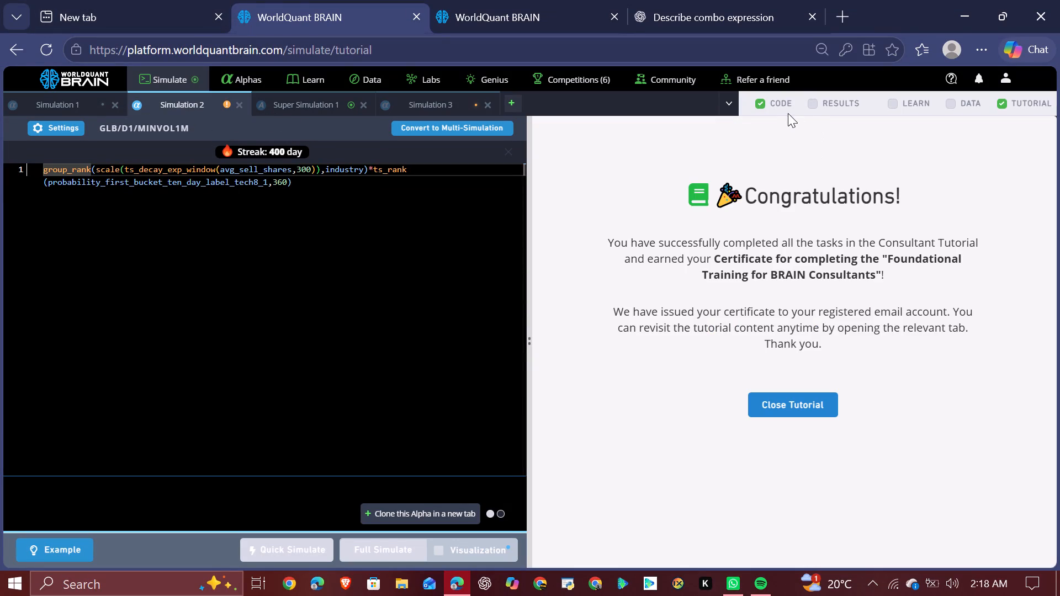
pyautogui.click(817, 103)
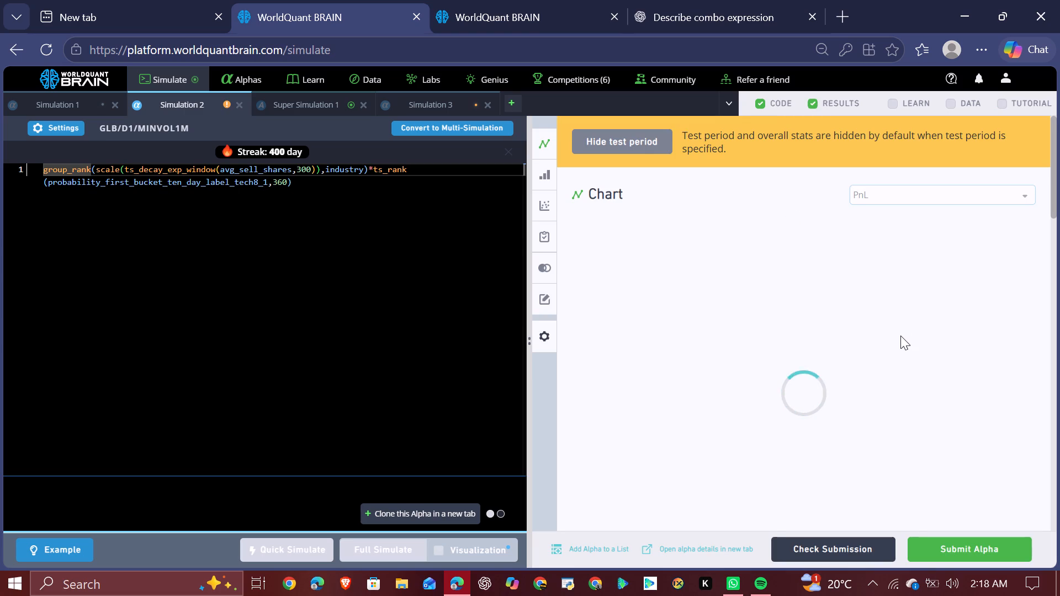
pyautogui.scroll(-4, 900, 336)
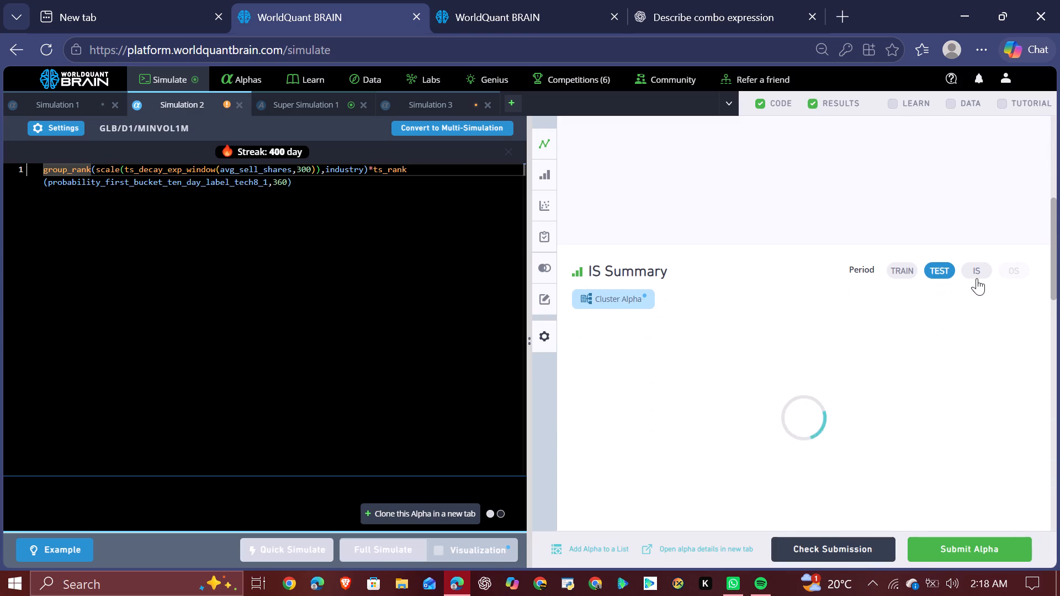
pyautogui.click(981, 269)
pyautogui.scroll(-3, 868, 377)
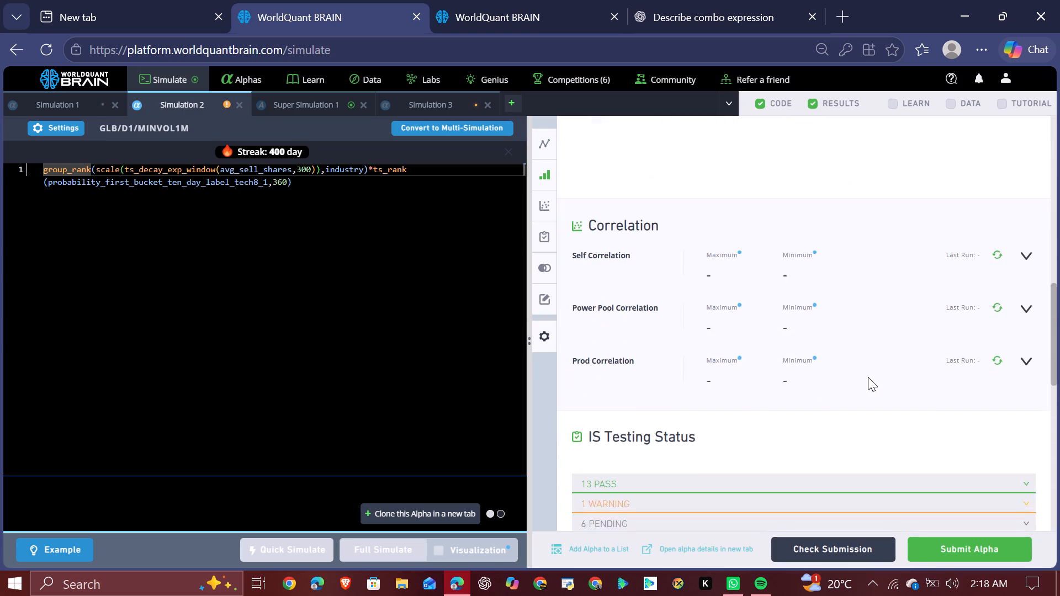
pyautogui.scroll(-2, 868, 377)
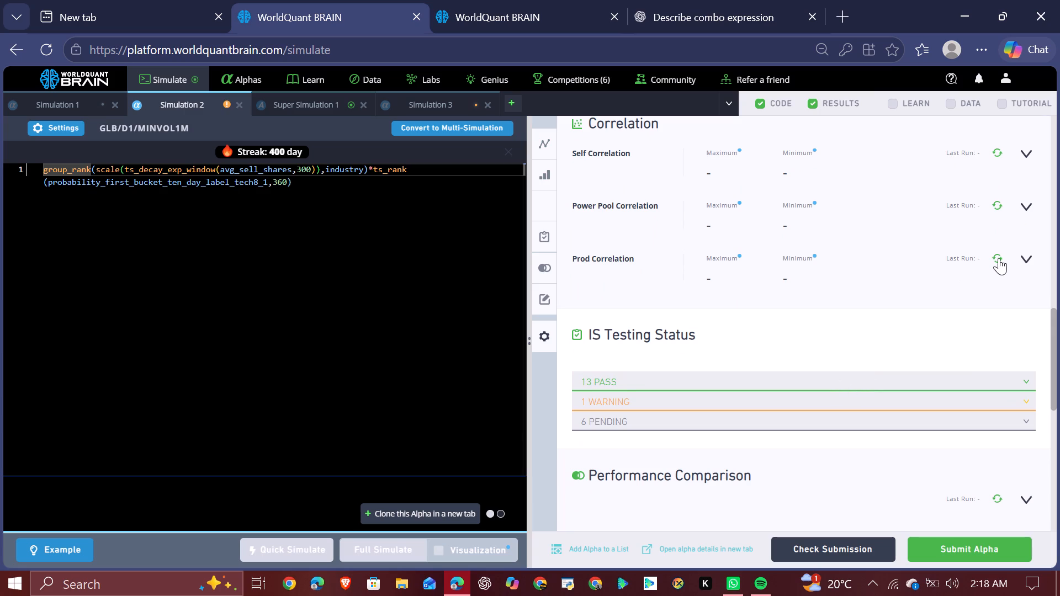
pyautogui.click(999, 258)
pyautogui.click(997, 203)
pyautogui.click(994, 151)
# Examine the Simulation 2 alpha's yearly IS summary, correlation results and simulation settings.
pyautogui.scroll(6, 947, 248)
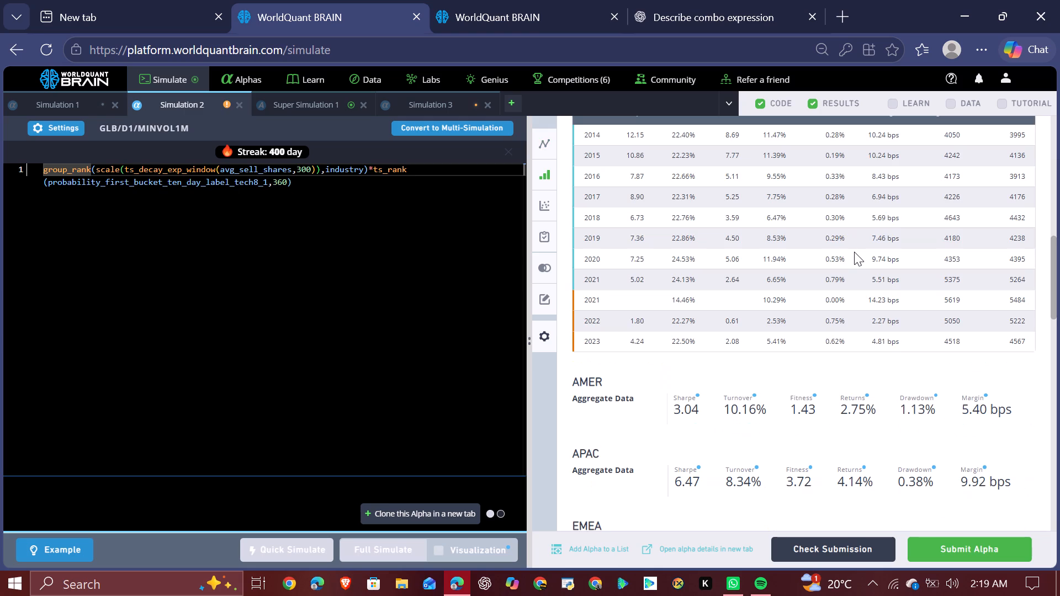
pyautogui.scroll(3, 853, 91)
pyautogui.scroll(1, 831, 282)
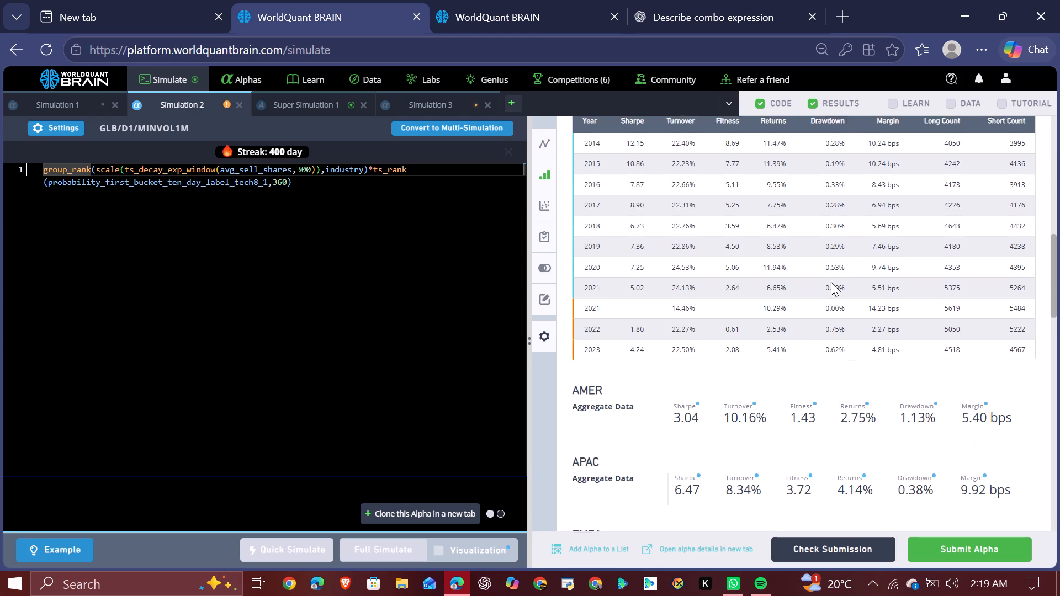
pyautogui.scroll(2, 831, 282)
pyautogui.scroll(-1, 875, 375)
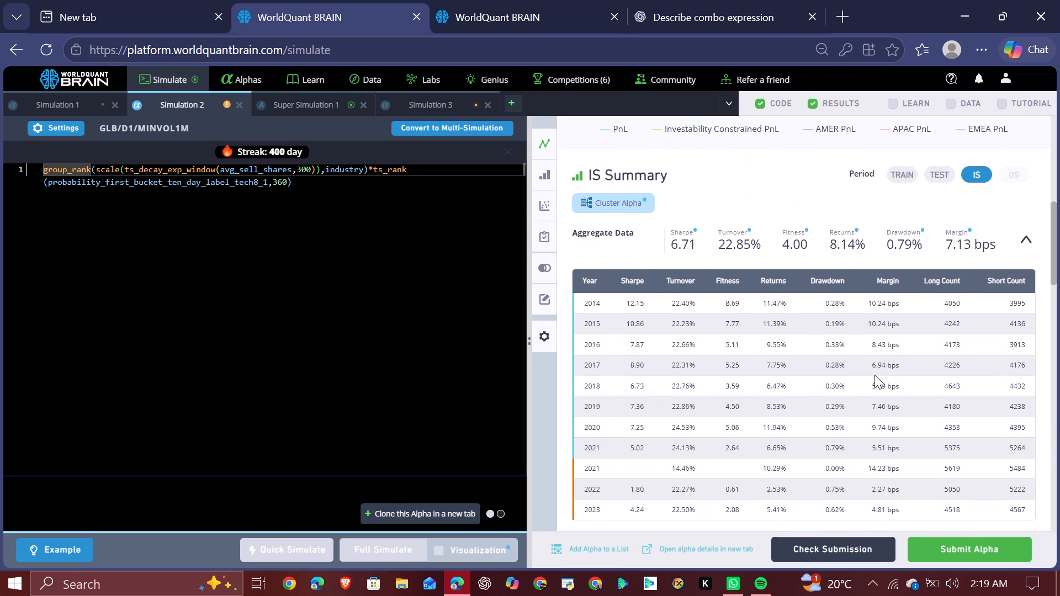
pyautogui.scroll(-7, 875, 375)
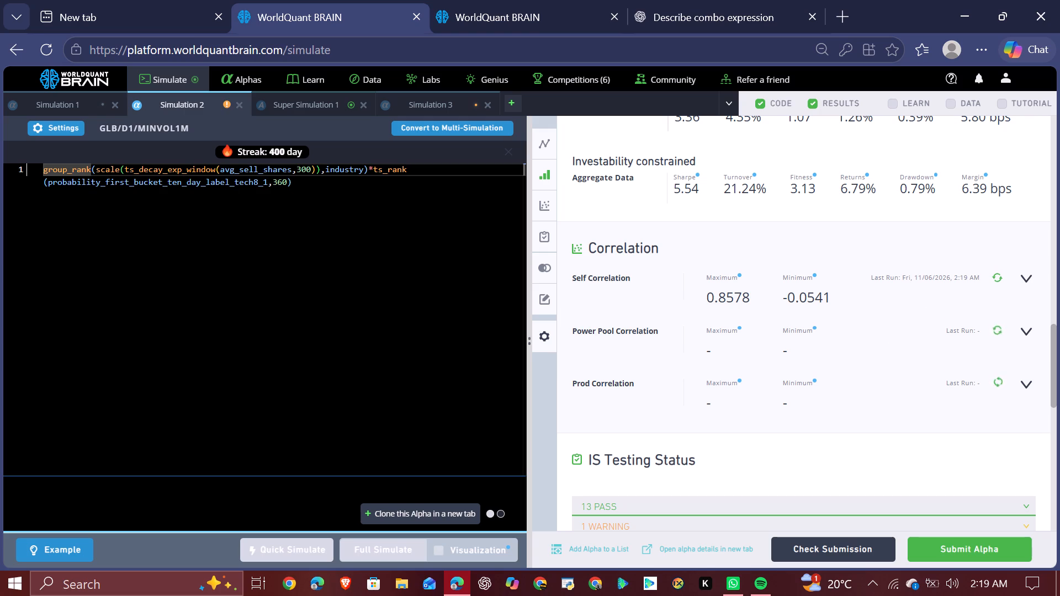
pyautogui.click(60, 129)
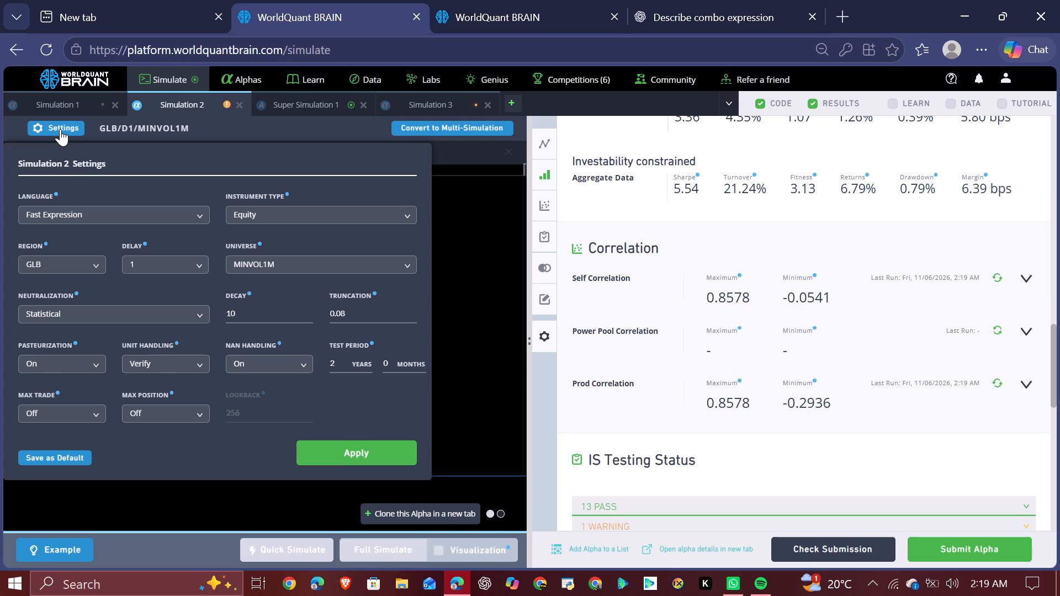
pyautogui.click(60, 129)
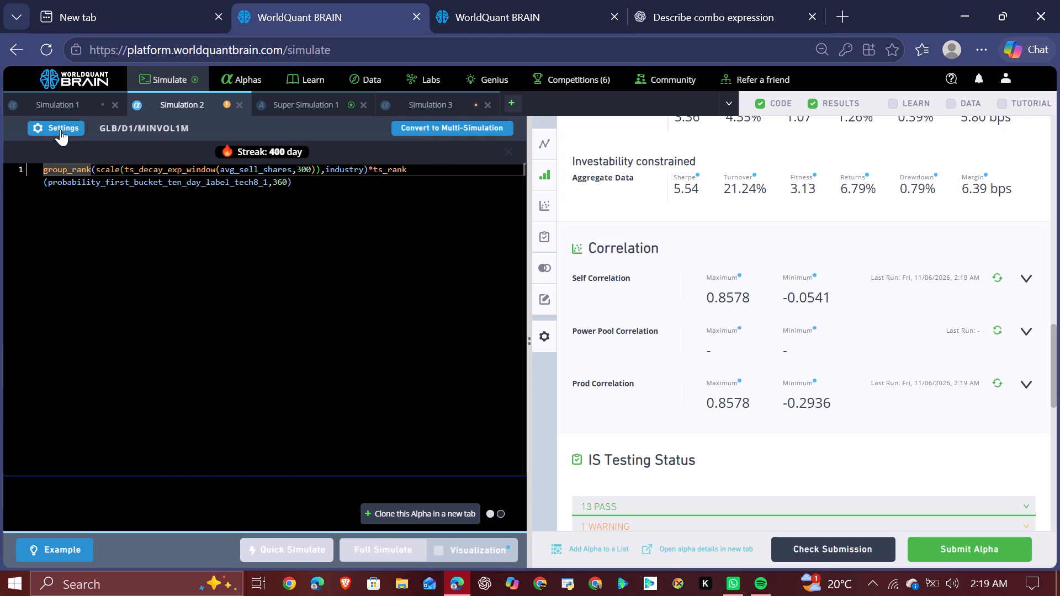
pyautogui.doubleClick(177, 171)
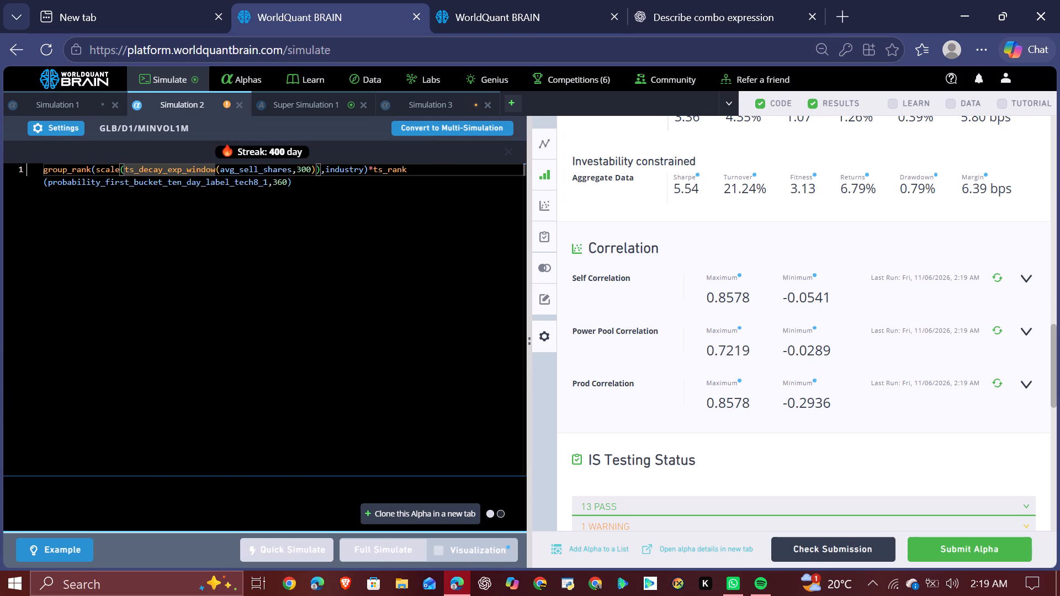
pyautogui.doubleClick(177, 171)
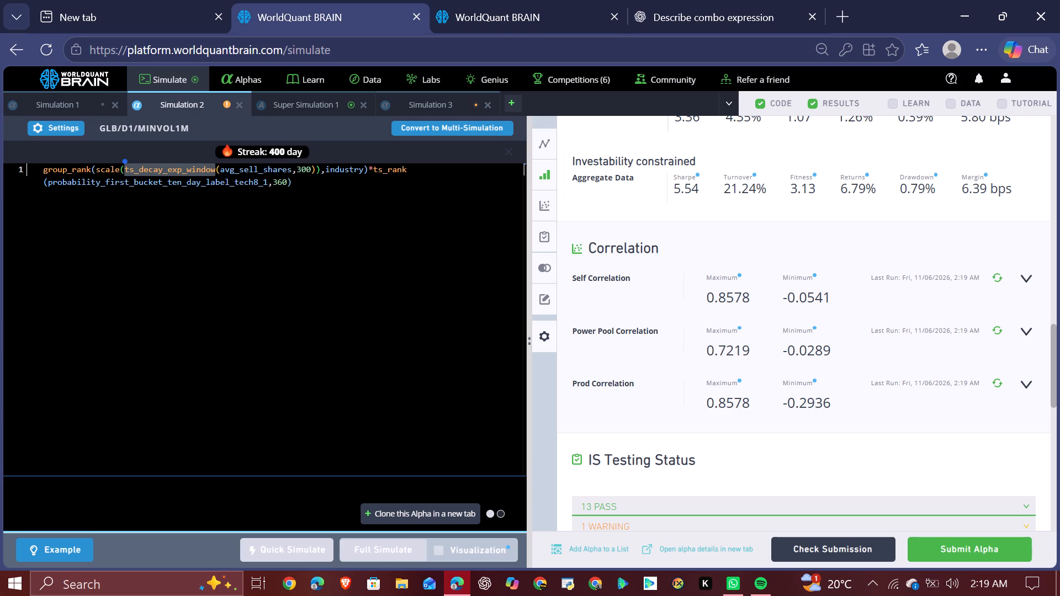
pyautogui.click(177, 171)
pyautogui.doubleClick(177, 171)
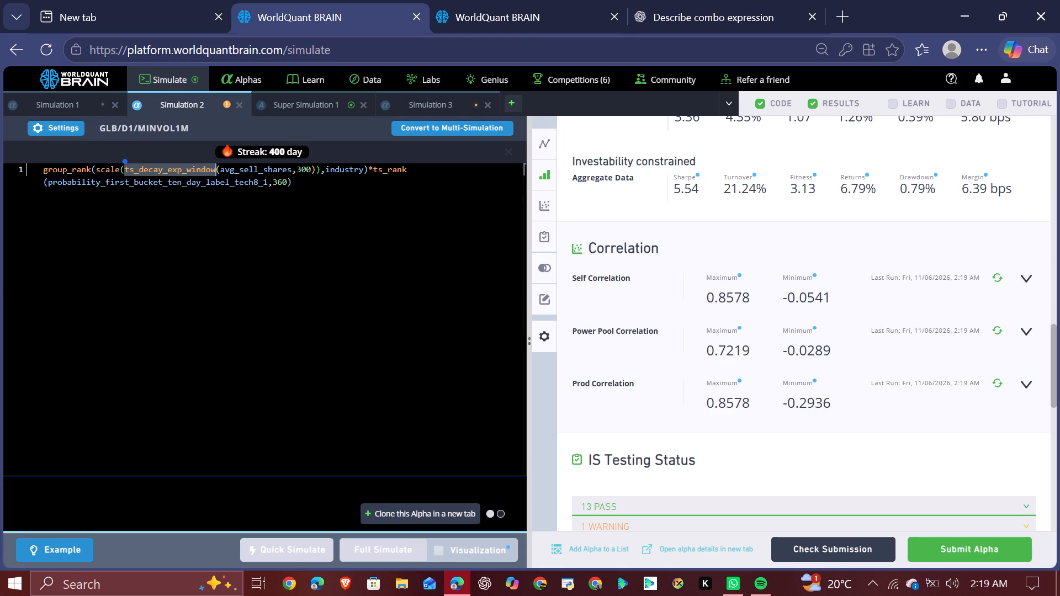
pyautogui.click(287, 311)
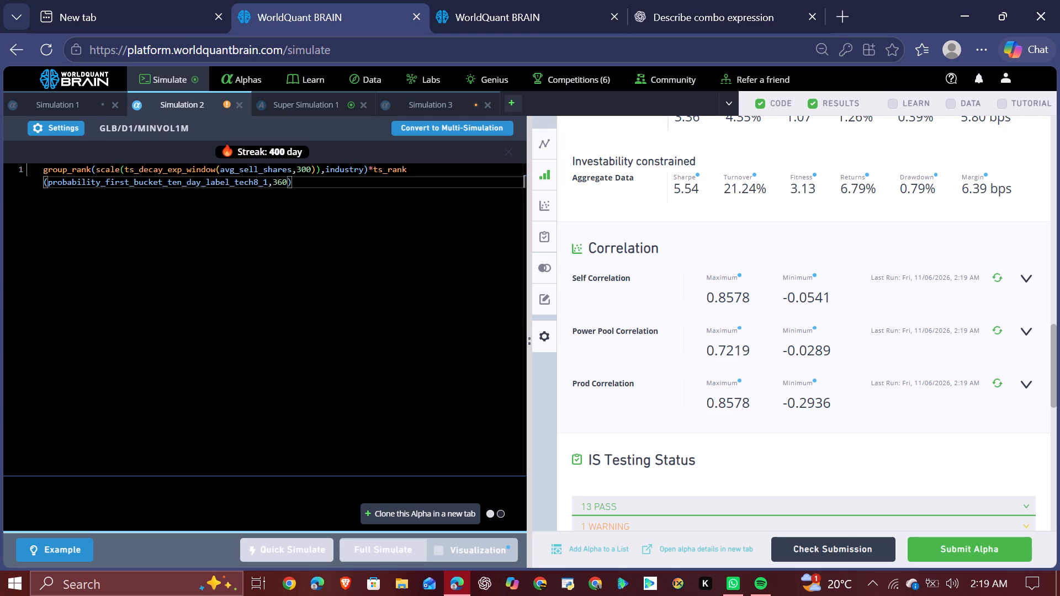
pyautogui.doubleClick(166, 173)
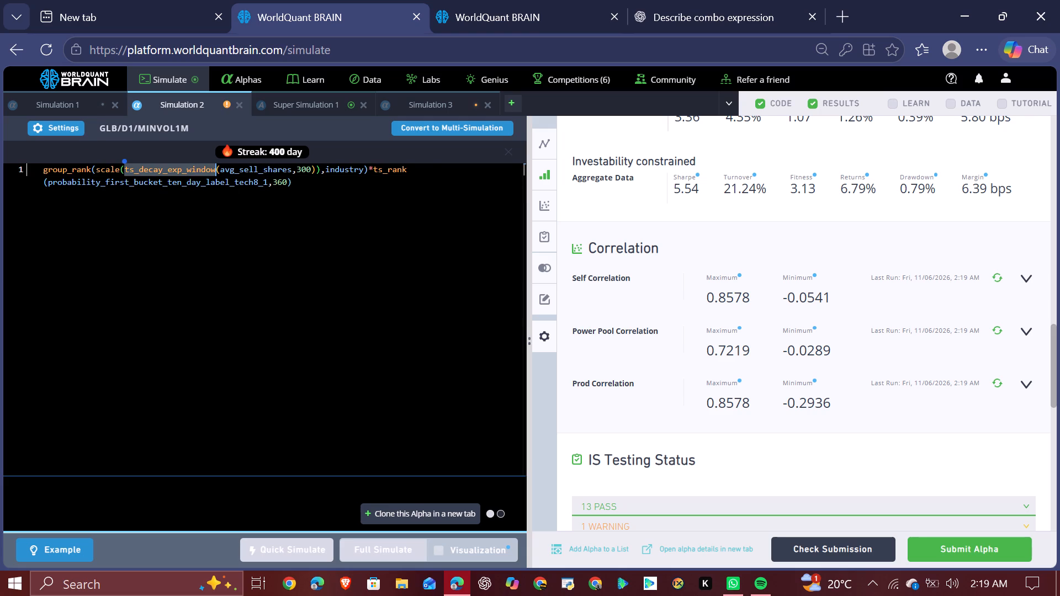
# Set the decay to 6 in the Simulation 2 settings and apply it.
pyautogui.click(79, 133)
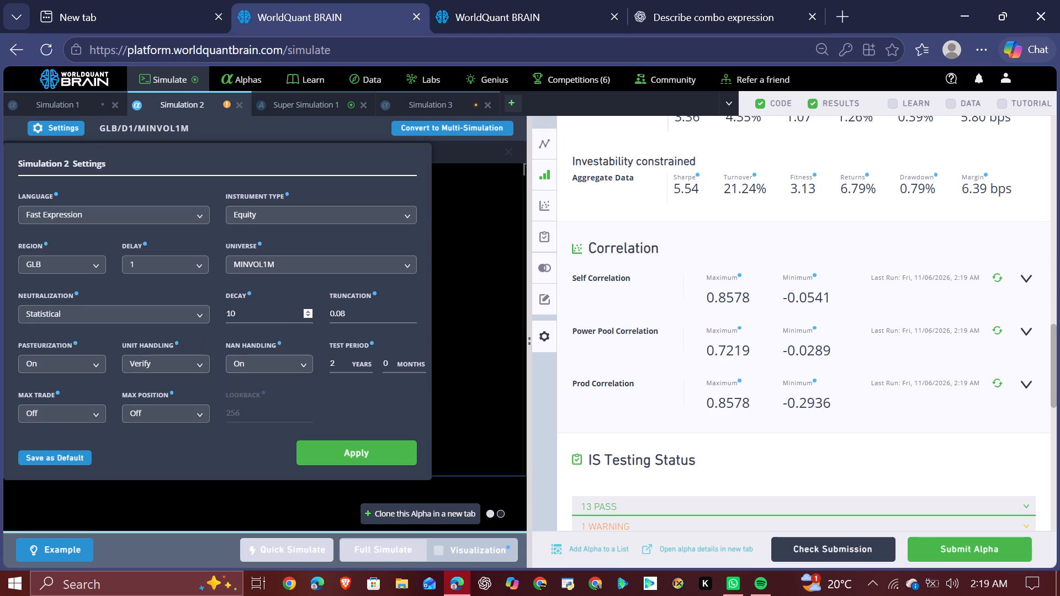
pyautogui.doubleClick(309, 316)
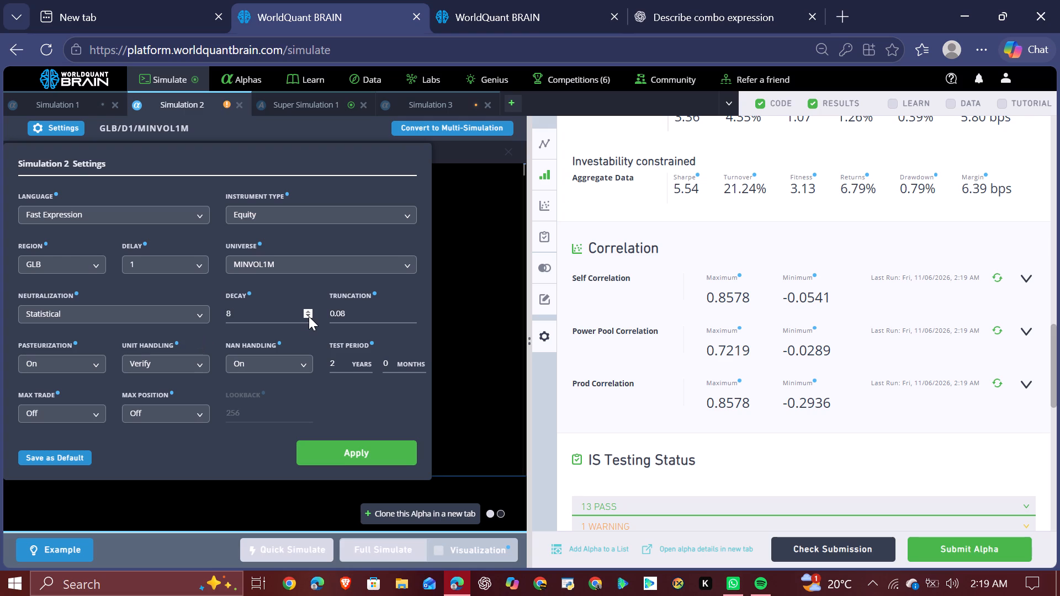
pyautogui.click(309, 316)
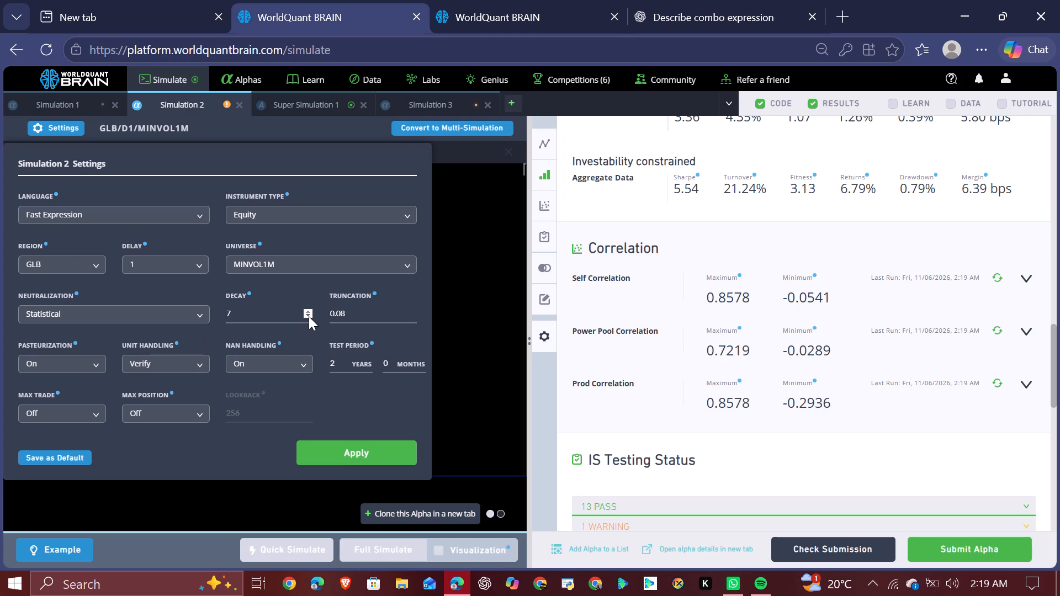
pyautogui.click(309, 316)
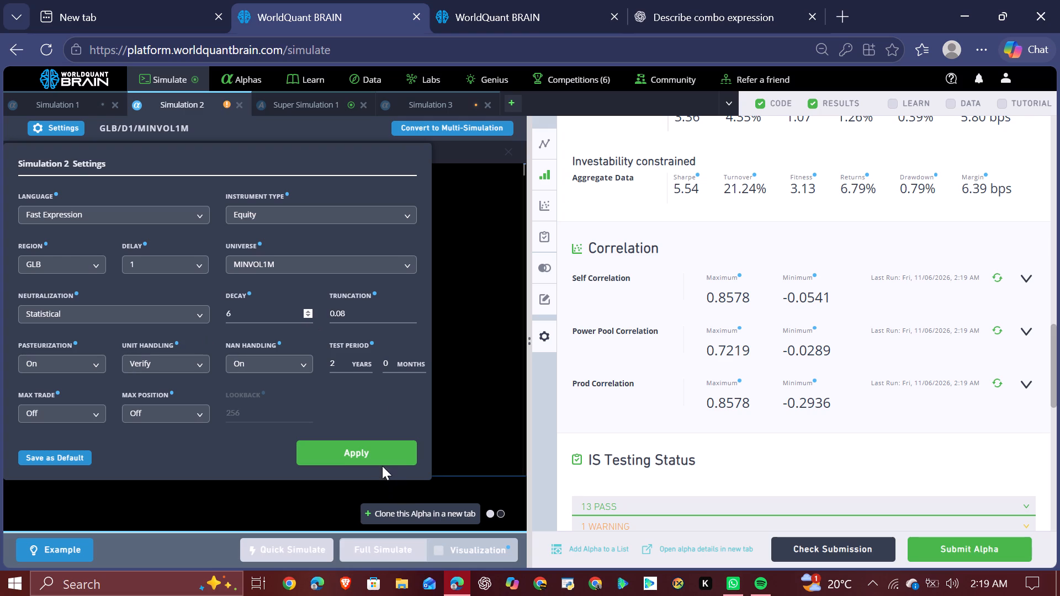
pyautogui.click(385, 456)
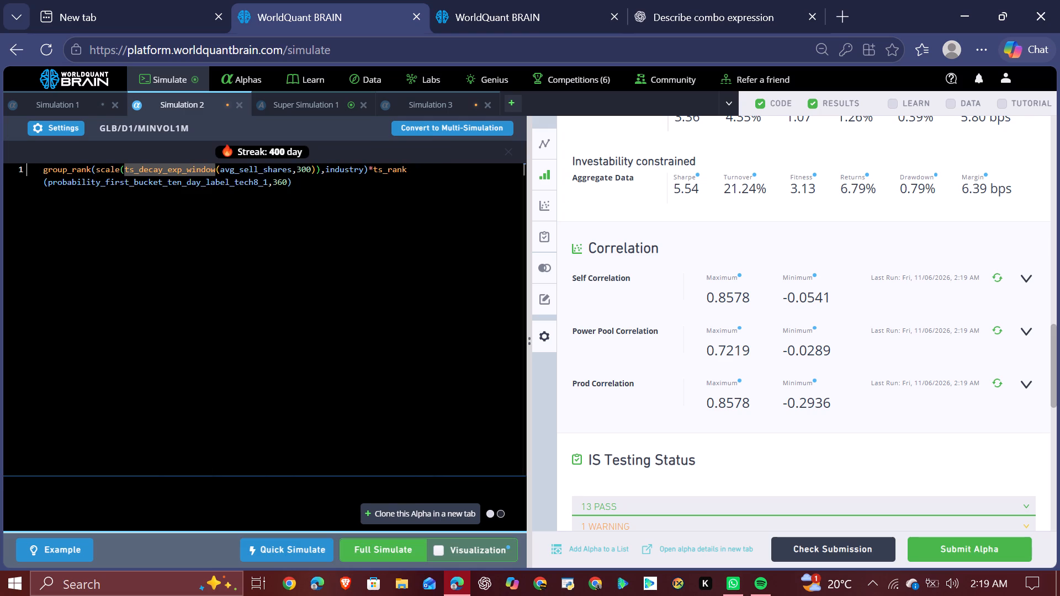
# Replace the ts_decay_exp_window operator with ts_arg_min in the Simulation 2 expression.
pyautogui.doubleClick(190, 169)
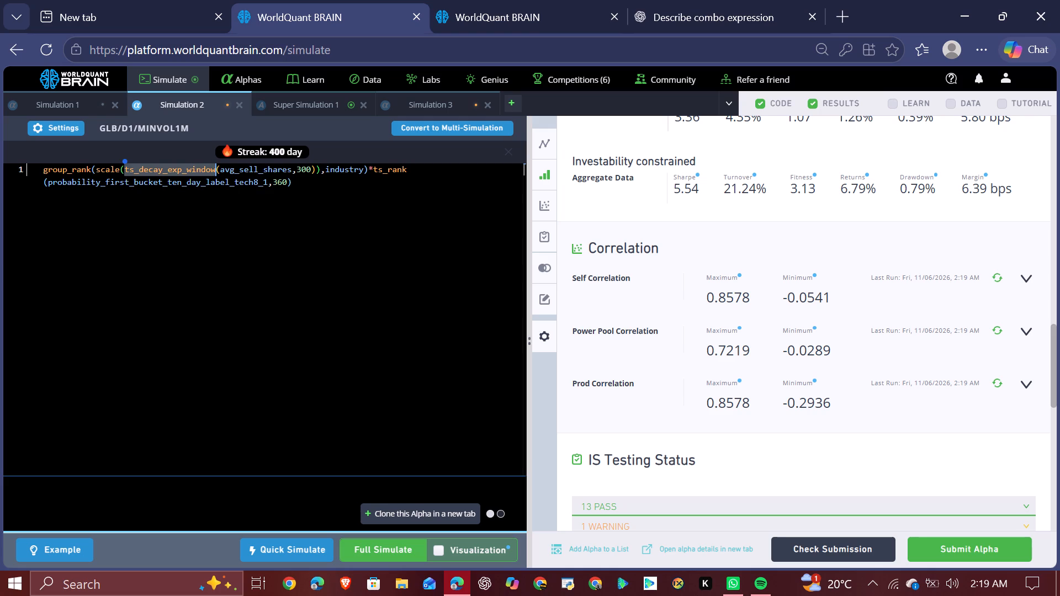
pyautogui.doubleClick(190, 169)
pyautogui.doubleClick(190, 169)
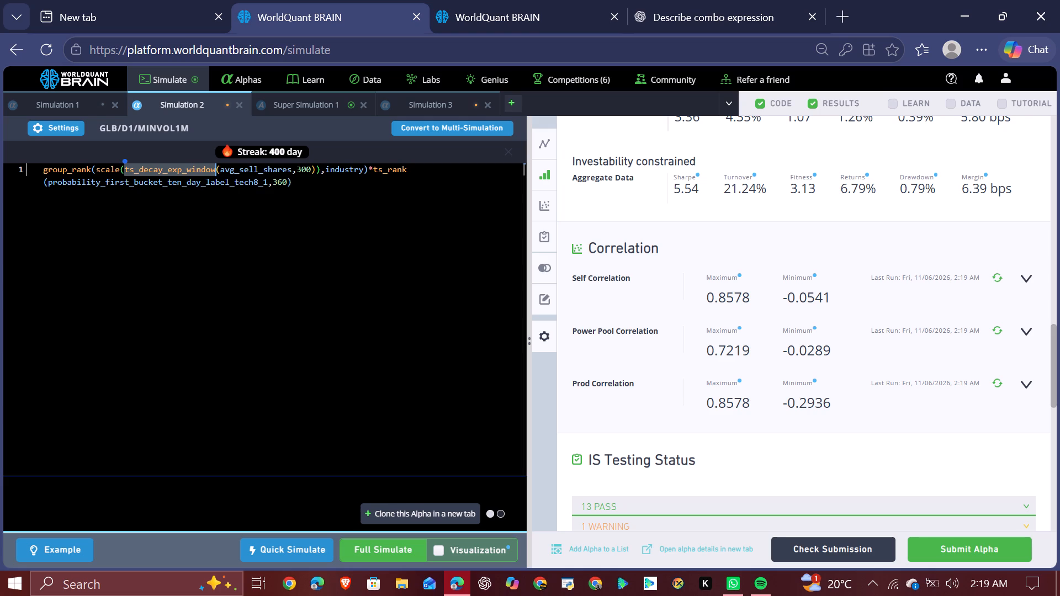
pyautogui.doubleClick(184, 167)
pyautogui.press('r')
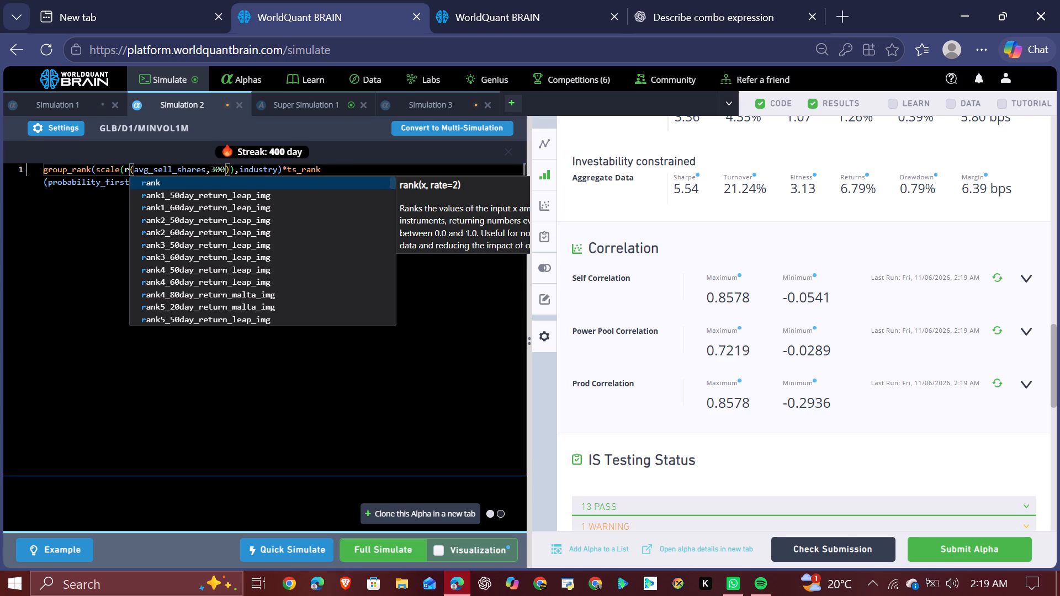
pyautogui.press('BackSpace')
pyautogui.write('ts')
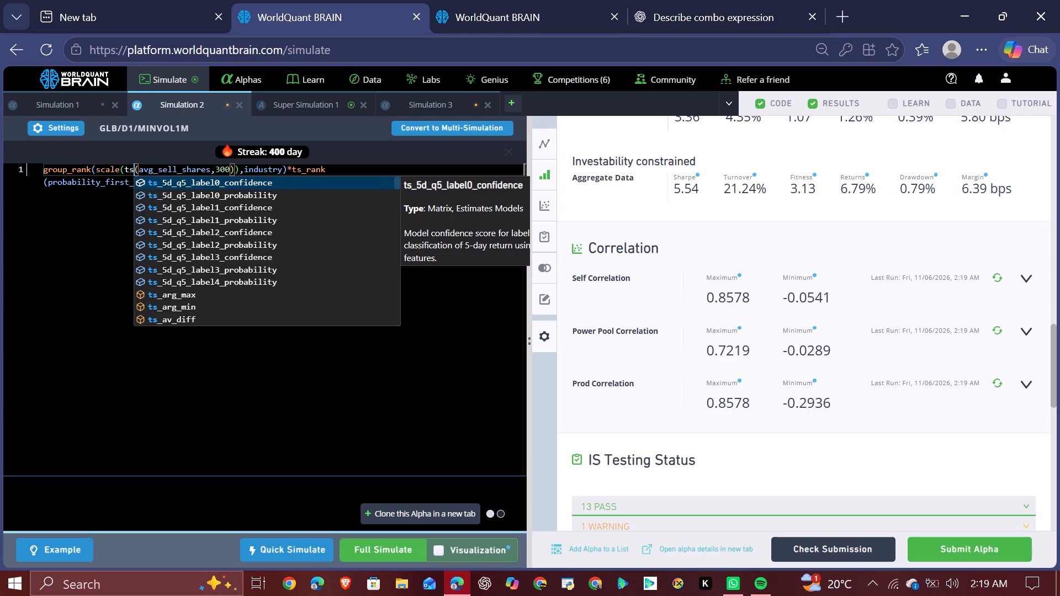
pyautogui.click(211, 309)
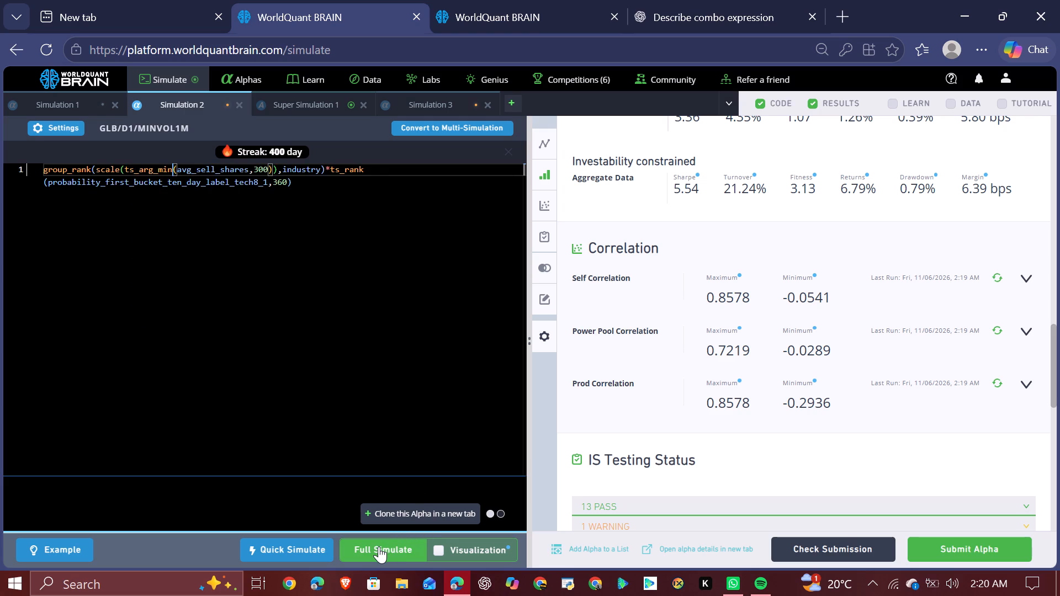
# Run a full simulation of the modified Simulation 2 alpha.
pyautogui.click(379, 546)
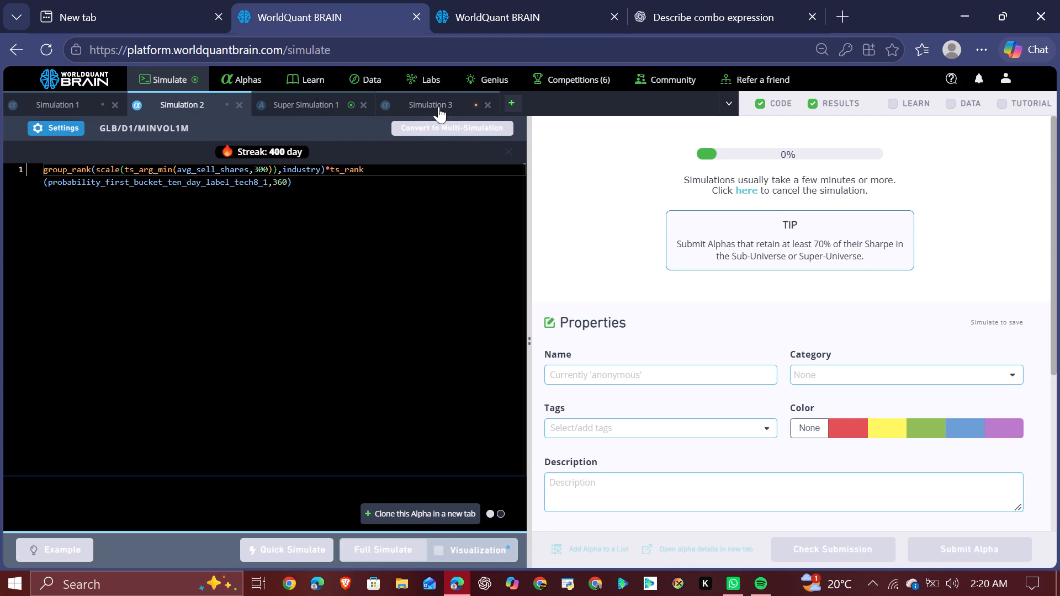
# Reveal the test period for Super Simulation 1 and examine its IS-period summary, yearly figures and regional aggregate data.
pyautogui.click(341, 105)
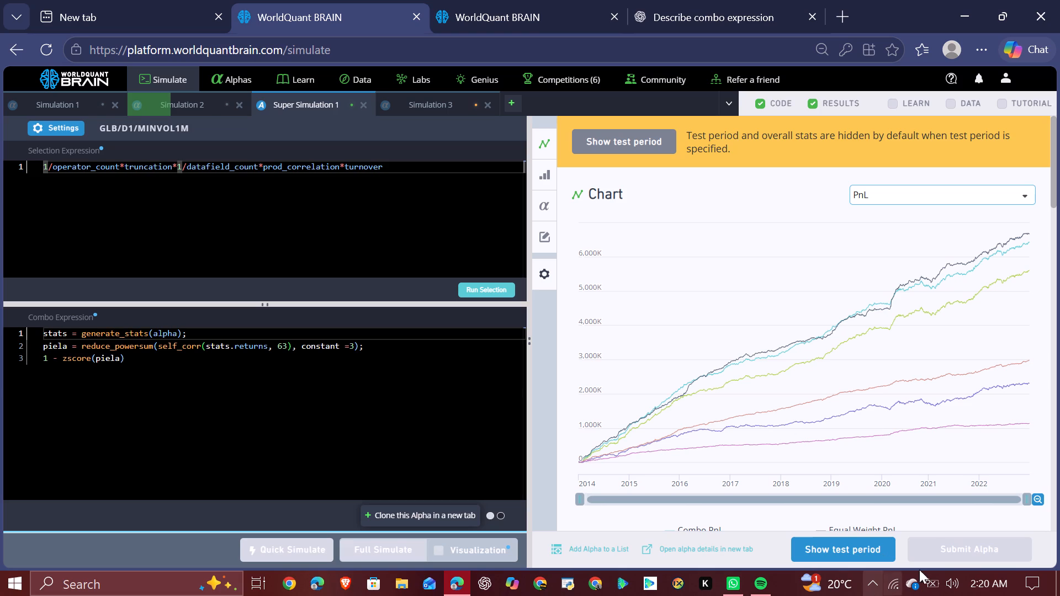
pyautogui.click(857, 544)
pyautogui.scroll(-2, 918, 449)
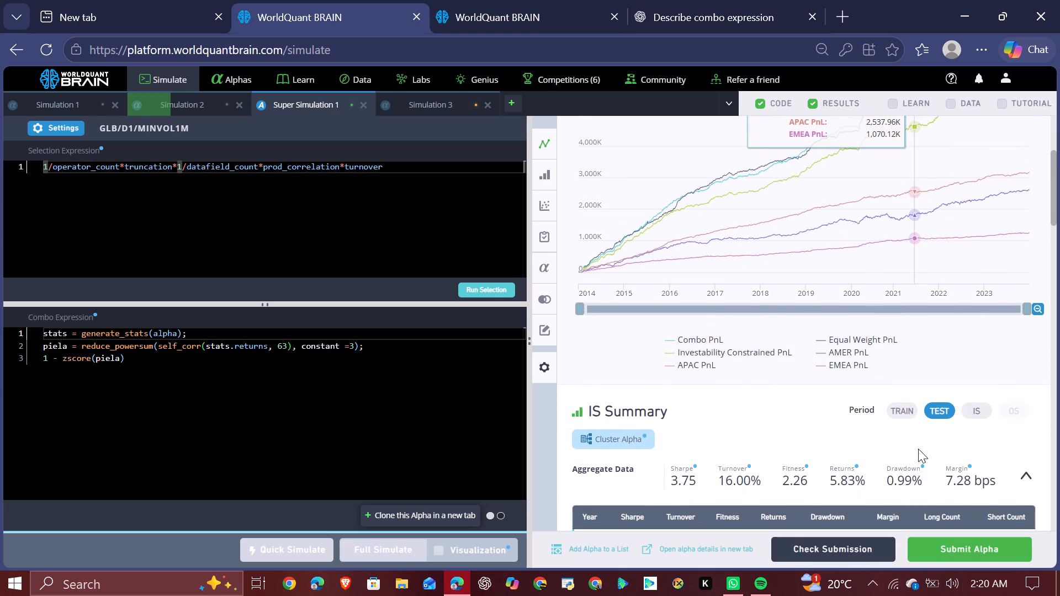
pyautogui.click(969, 413)
pyautogui.scroll(-1, 902, 481)
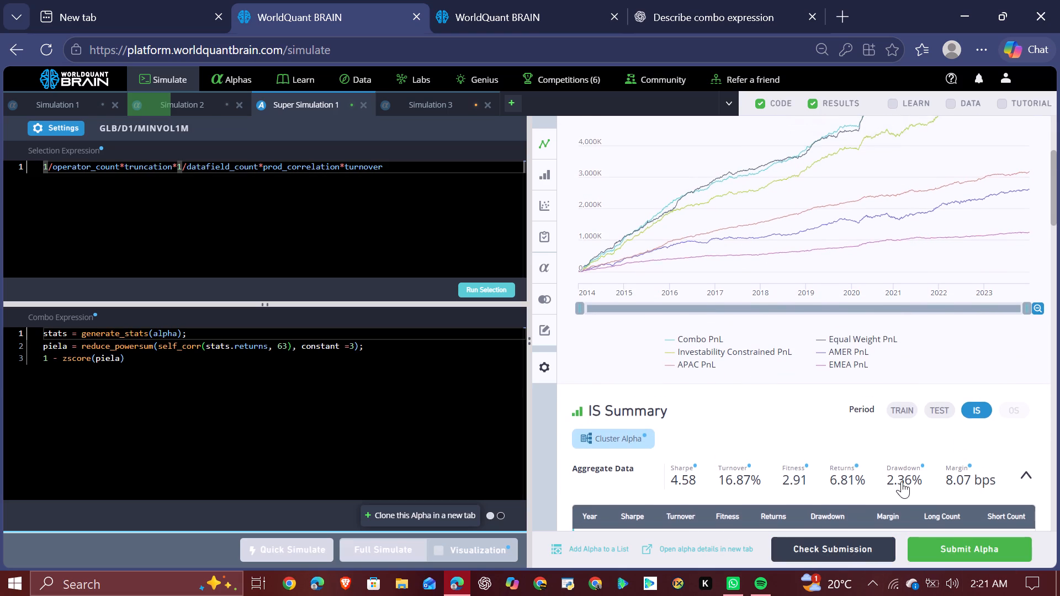
pyautogui.scroll(-4, 902, 481)
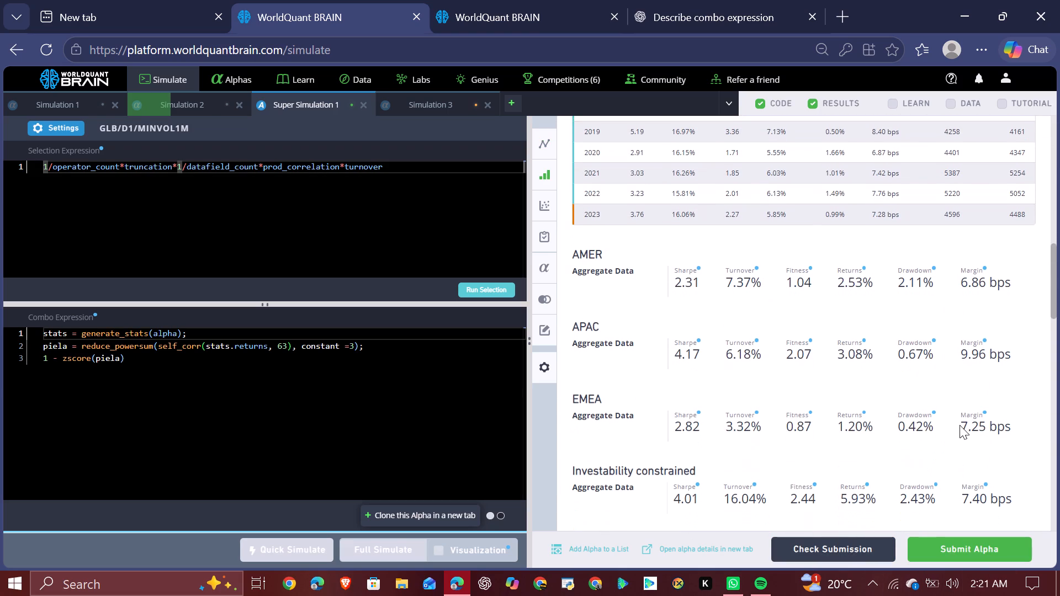
pyautogui.scroll(-4, 960, 425)
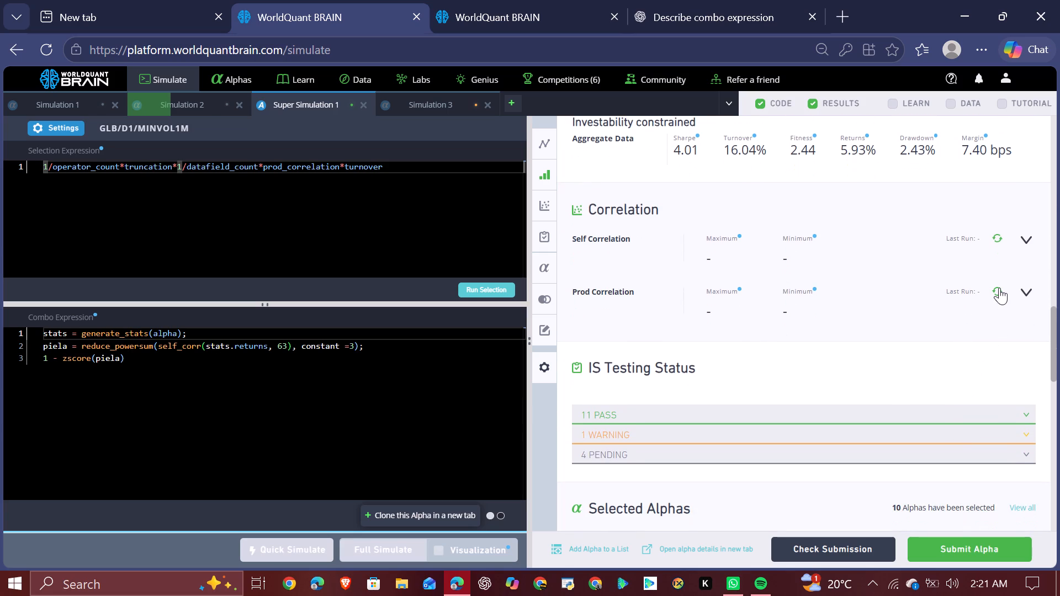
# Run the prod and self correlation checks for the SuperAlpha and inspect its IS testing warning.
pyautogui.click(999, 288)
pyautogui.click(999, 241)
pyautogui.click(845, 438)
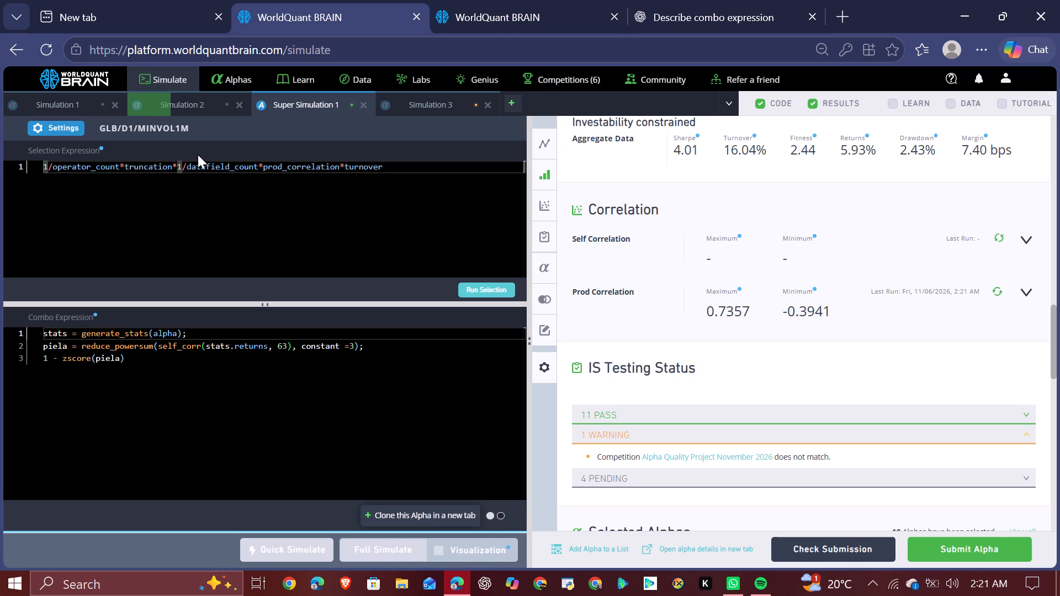
# Replace datafield_count with datacategory_count in the Super Simulation 1 selection expression and run a full simulation.
pyautogui.doubleClick(194, 169)
pyautogui.write('dat')
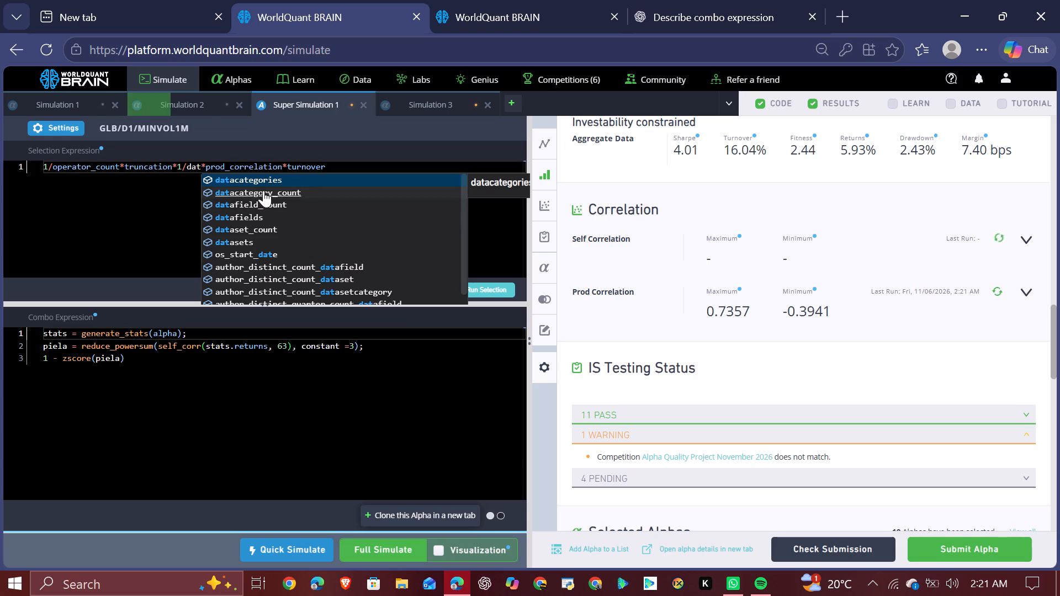
pyautogui.click(263, 190)
pyautogui.click(293, 195)
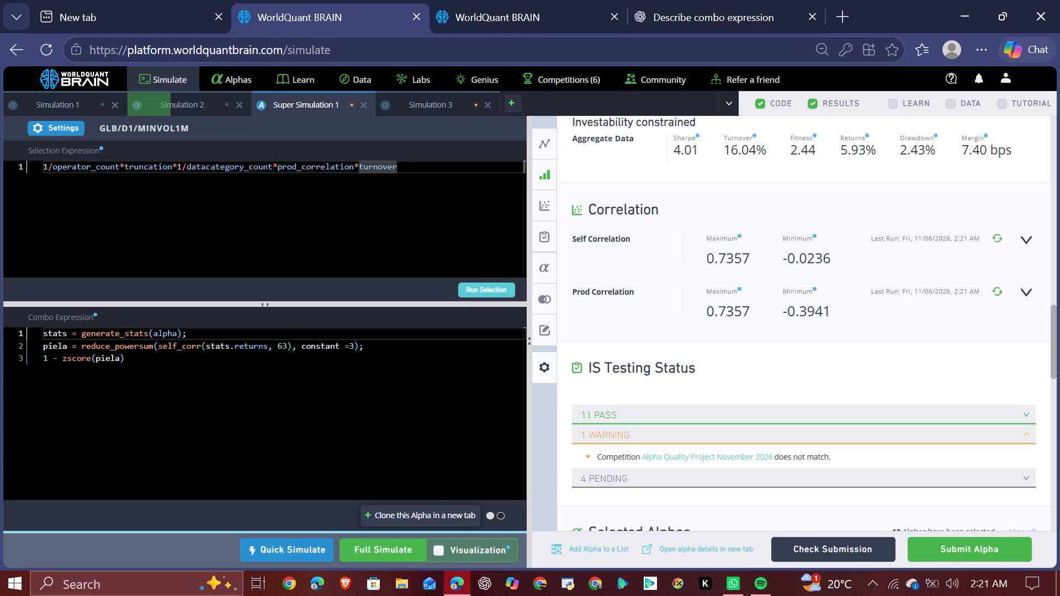
pyautogui.click(375, 549)
# In Simulation 3, review the results, replace the ts_arg_max operator with ts_quantile, and run a full simulation.
pyautogui.click(455, 103)
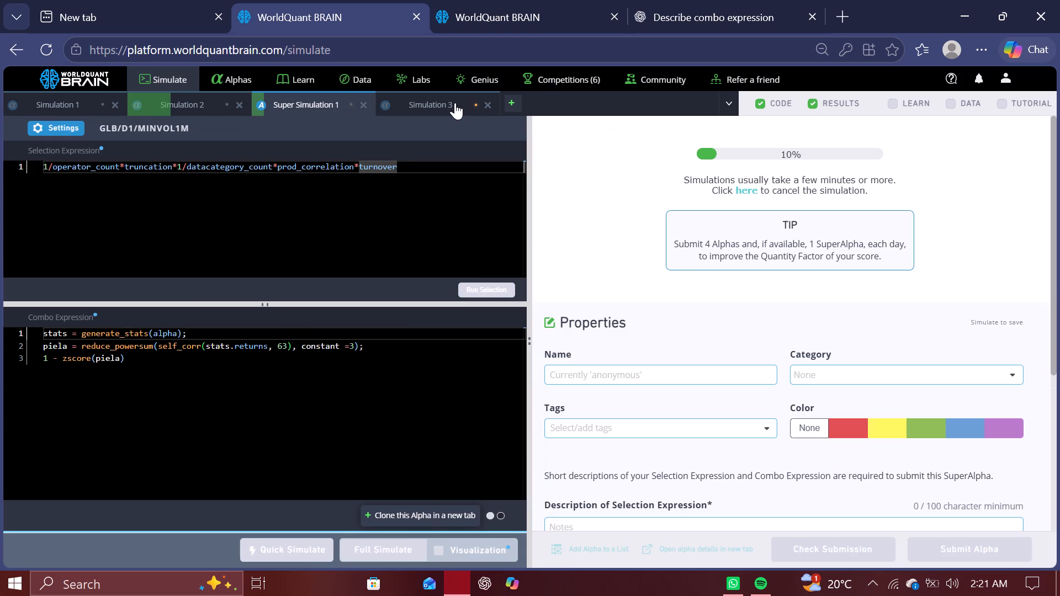
pyautogui.click(455, 103)
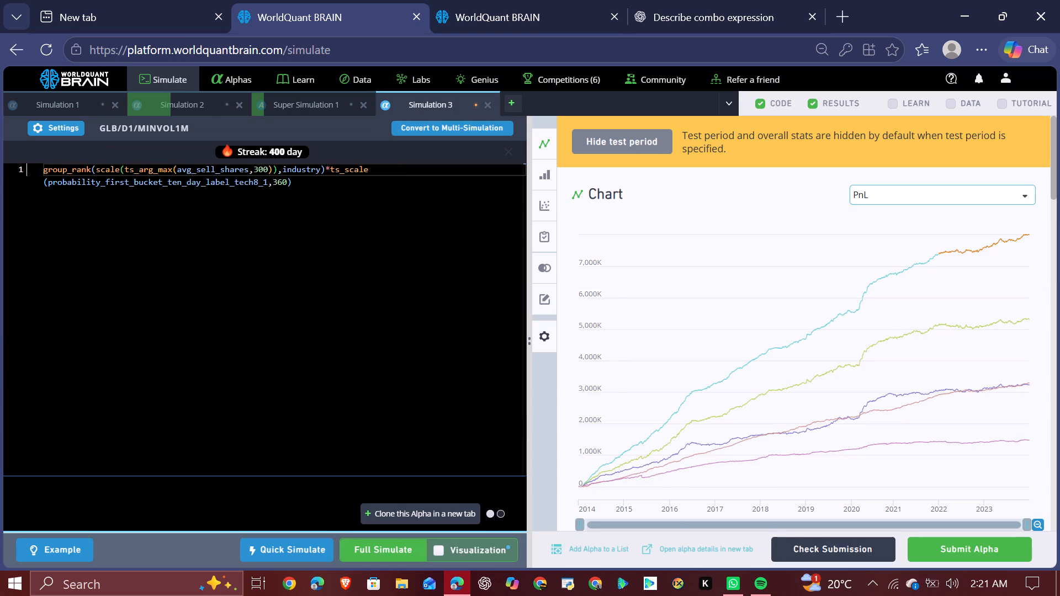
pyautogui.scroll(-7, 726, 414)
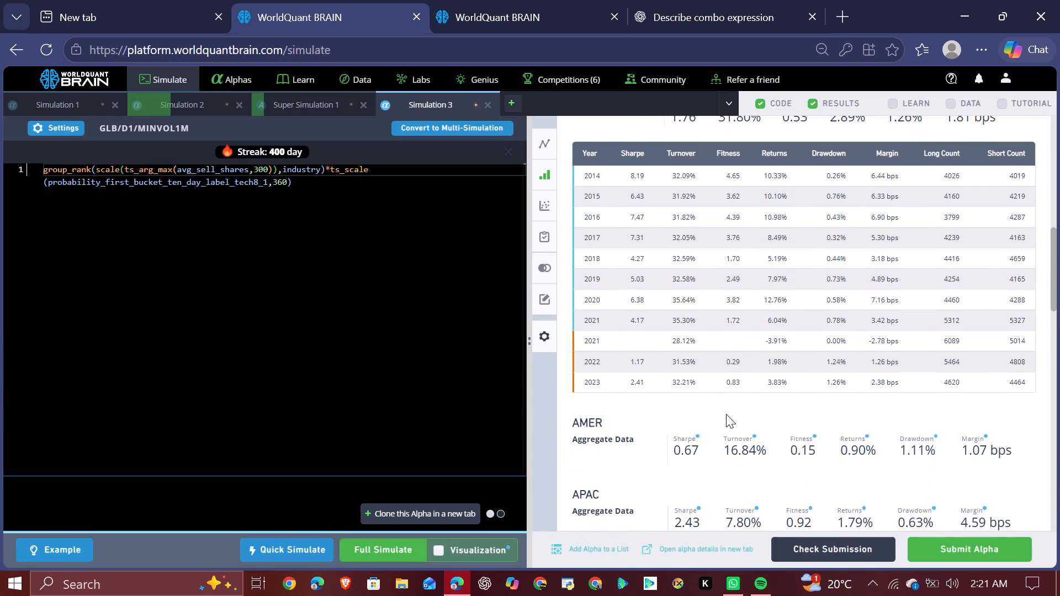
pyautogui.scroll(-2, 760, 301)
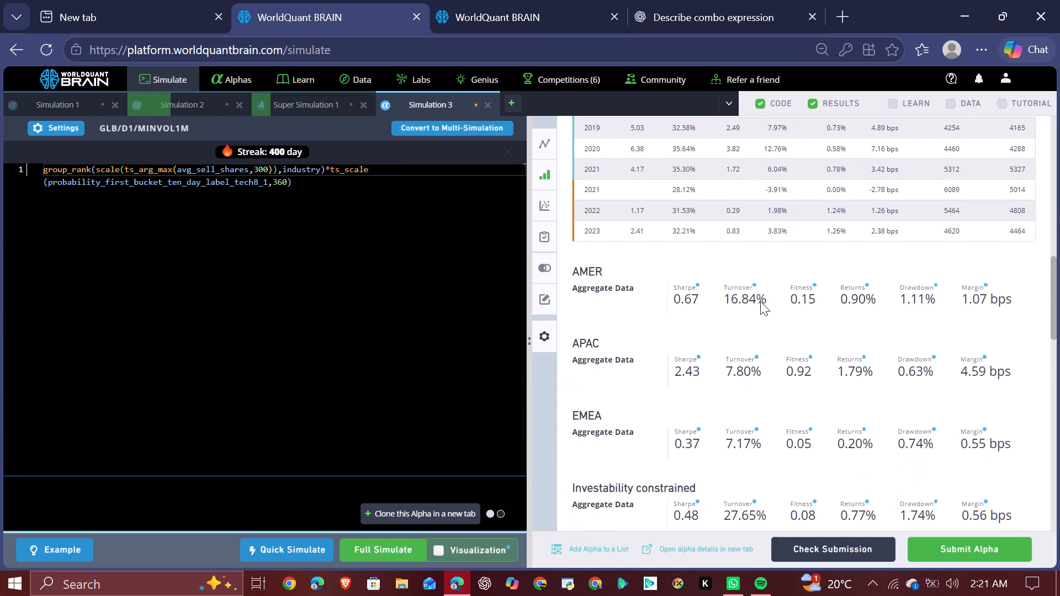
pyautogui.scroll(-6, 760, 301)
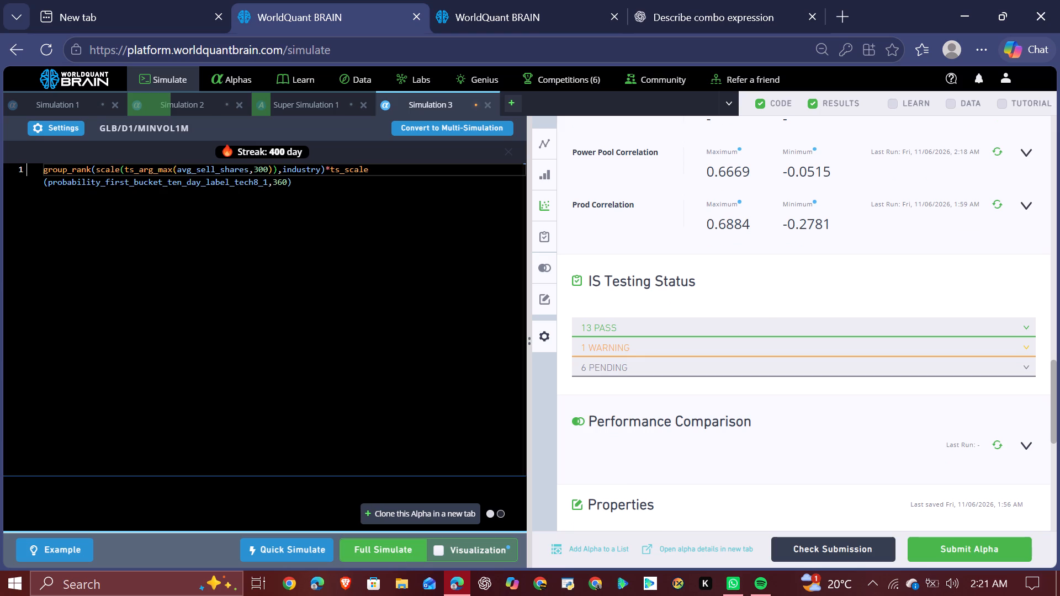
pyautogui.doubleClick(165, 172)
pyautogui.write('tsq')
pyautogui.click(209, 181)
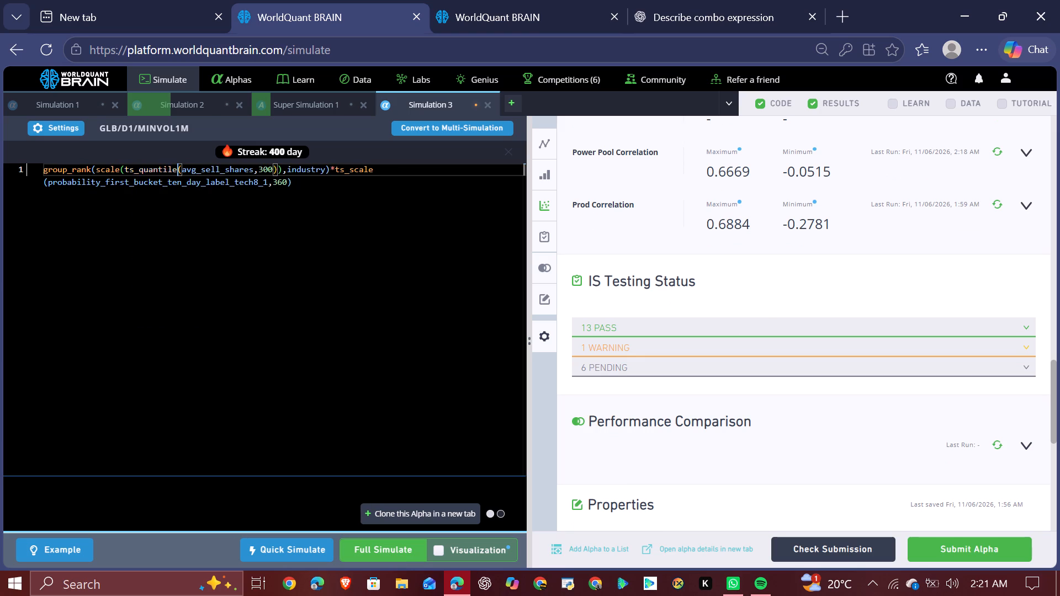
pyautogui.click(400, 542)
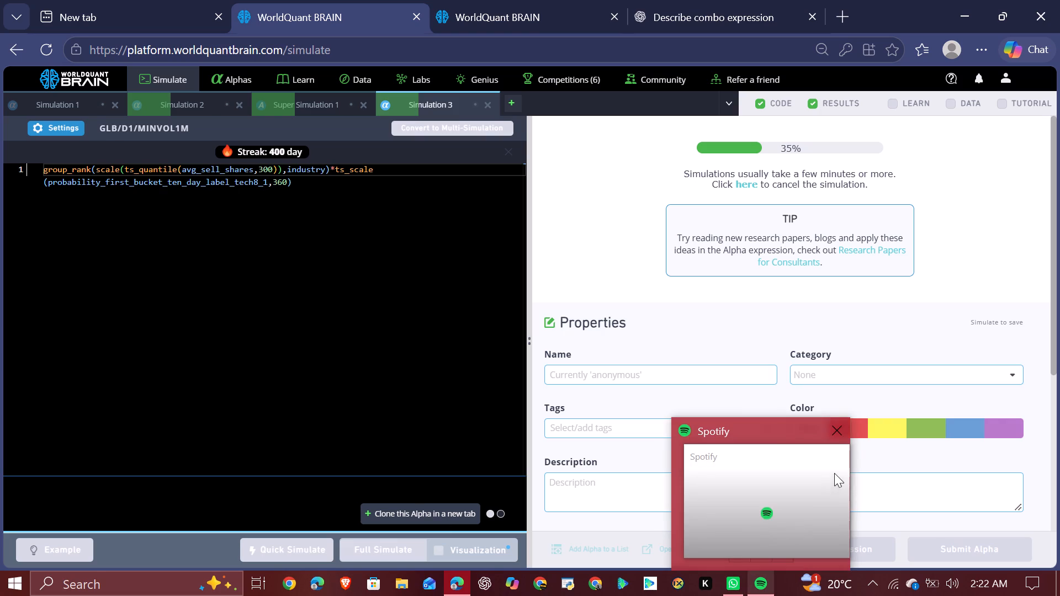
# Close the Spotify window.
pyautogui.click(838, 430)
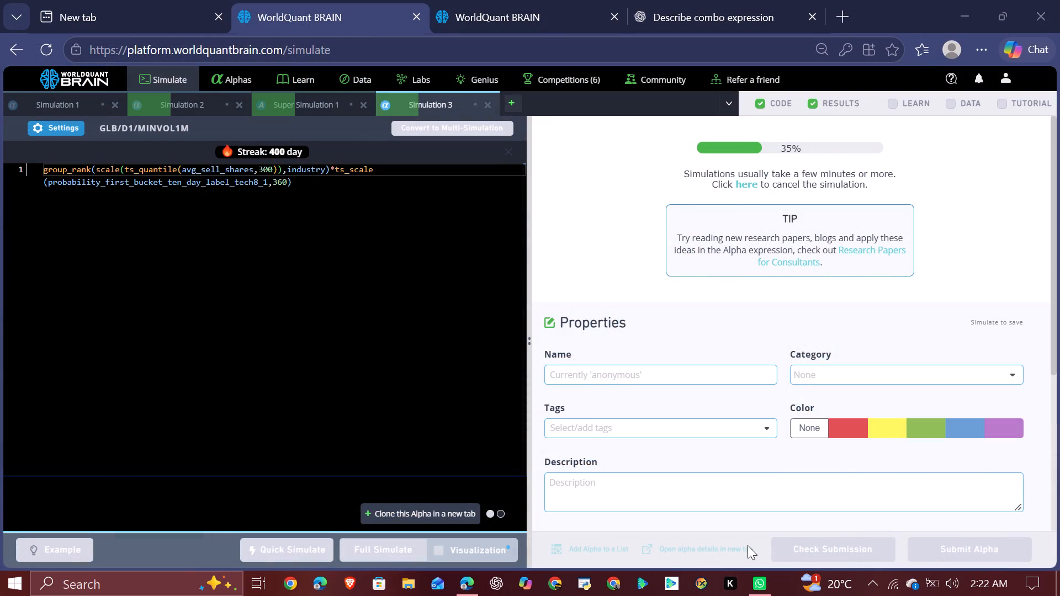
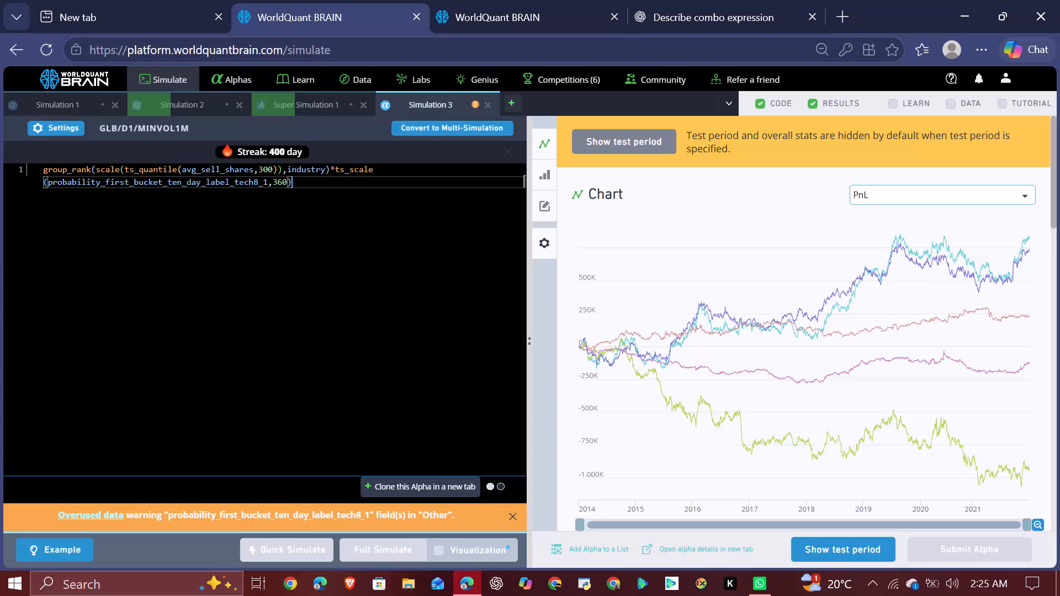
# Replace the ts_quantile operator with ts_arg_min in the Simulation 3 expression and run a full simulation.
pyautogui.doubleClick(163, 168)
pyautogui.write('ts')
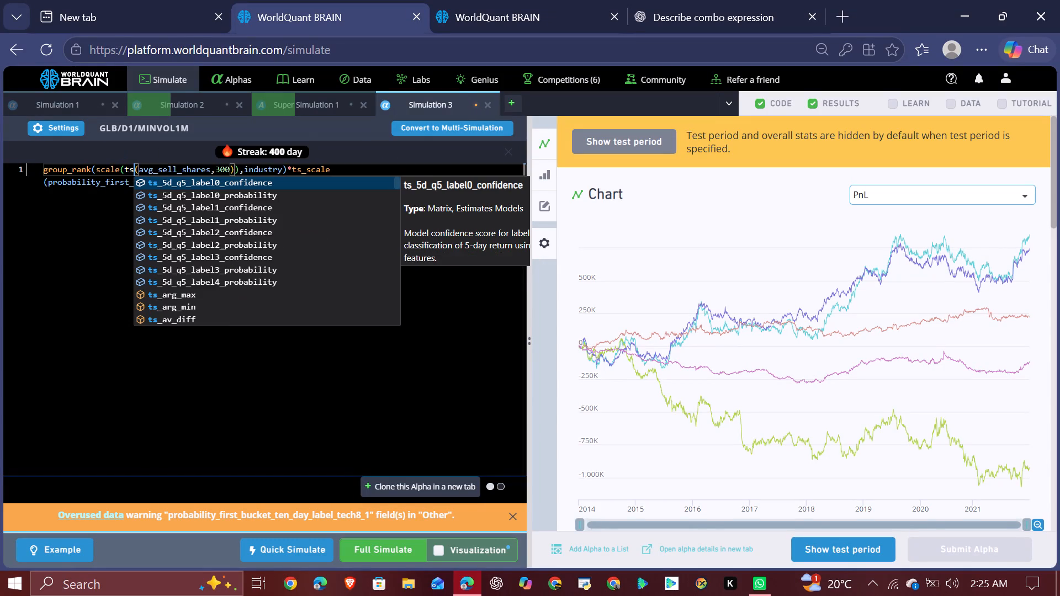
pyautogui.click(190, 309)
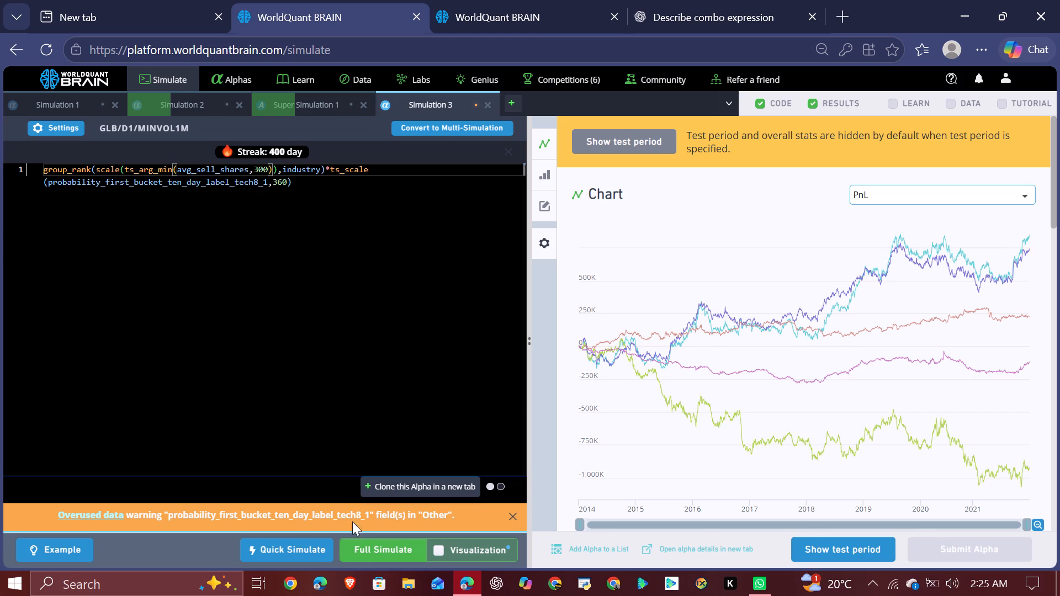
pyautogui.click(365, 541)
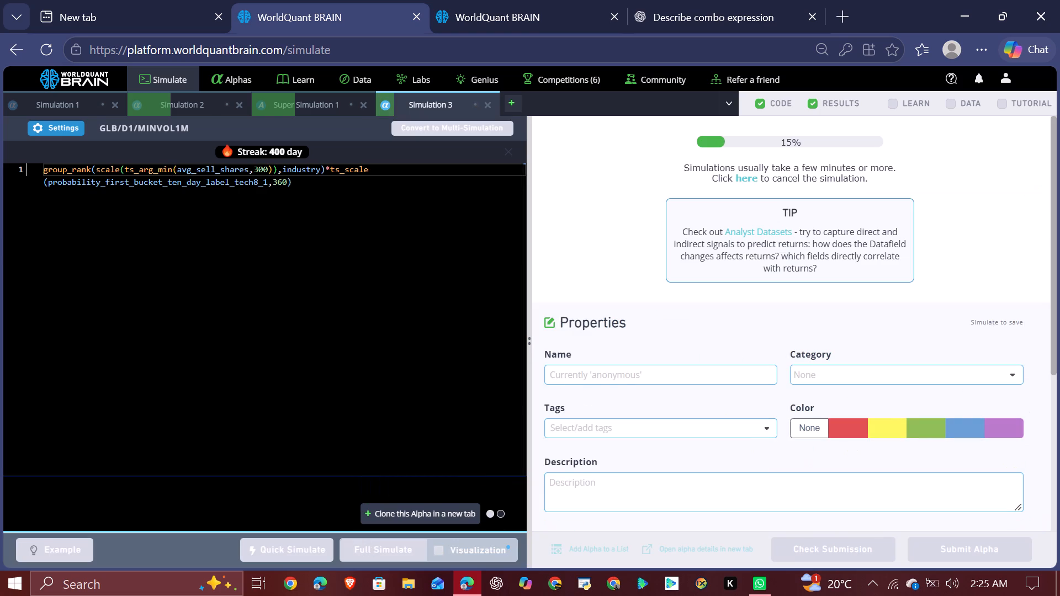
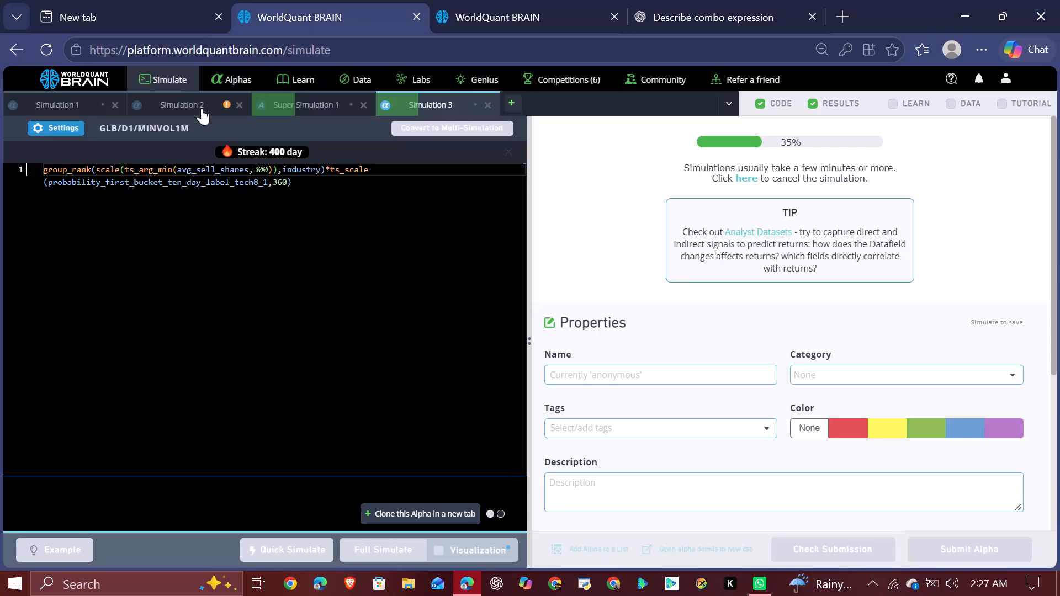
# Reveal Simulation 2's test period and examine its IS-period aggregate, yearly and regional performance.
pyautogui.click(202, 108)
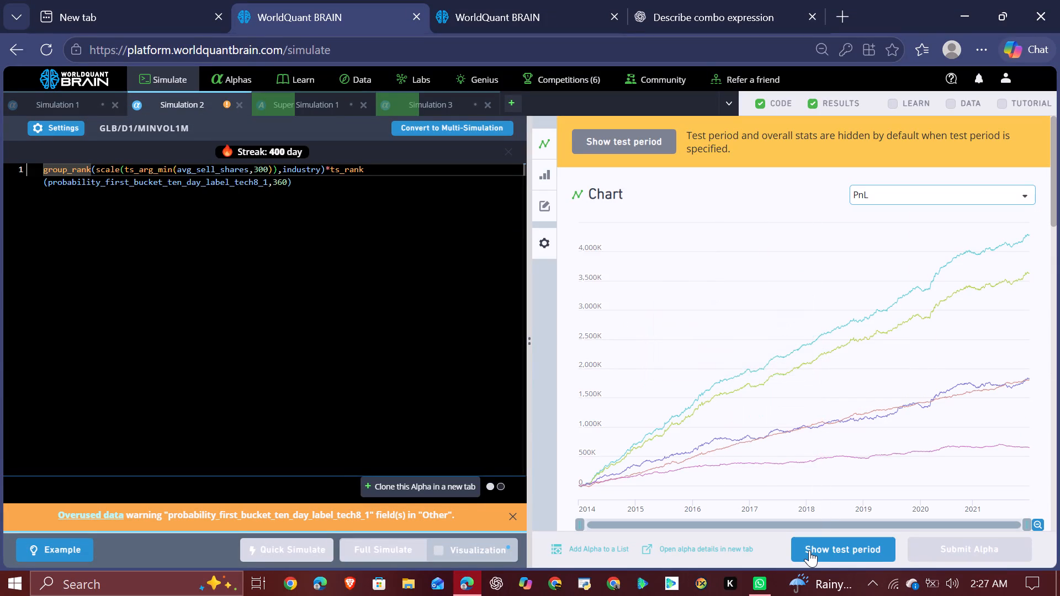
pyautogui.scroll(-2, 875, 395)
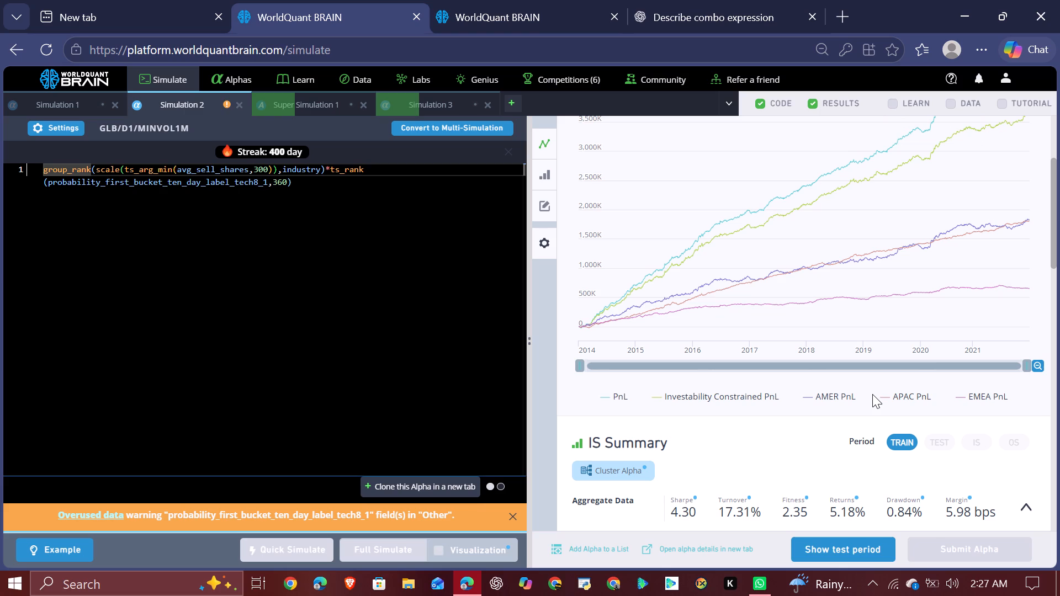
pyautogui.click(880, 546)
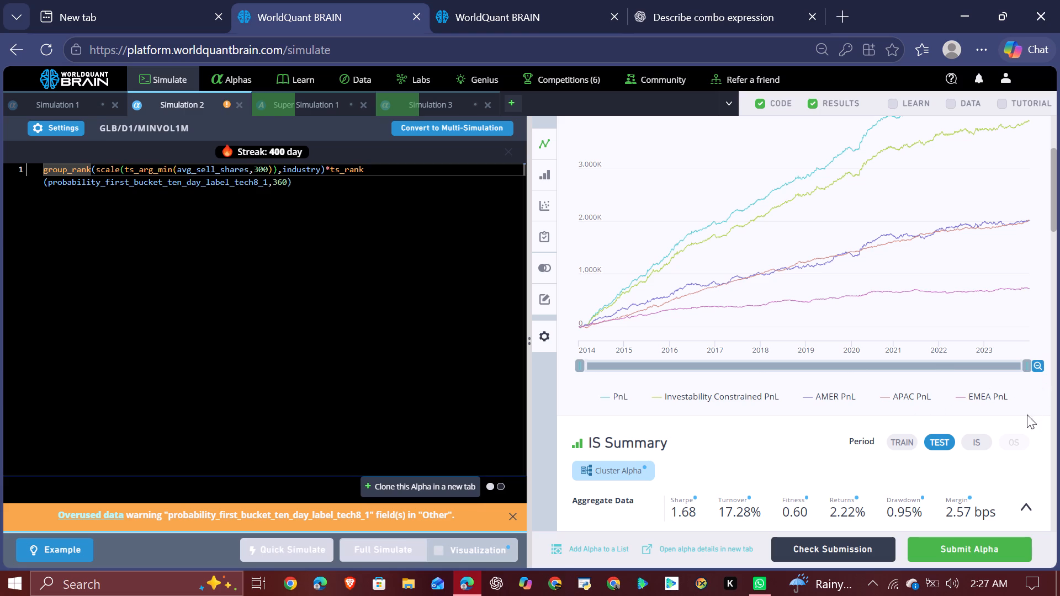
pyautogui.click(967, 440)
pyautogui.scroll(-2, 893, 443)
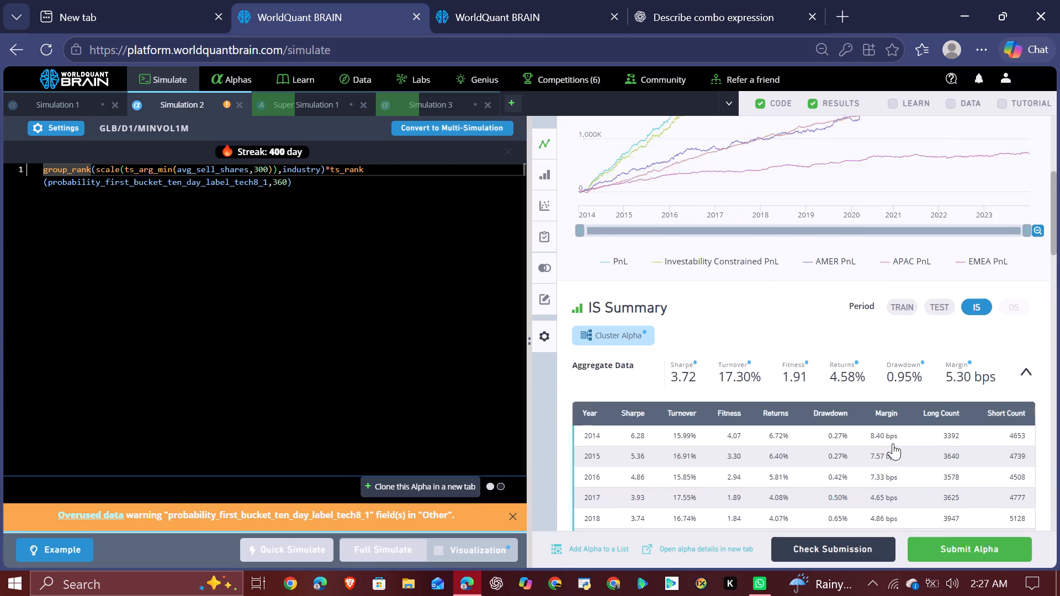
pyautogui.scroll(-5, 893, 443)
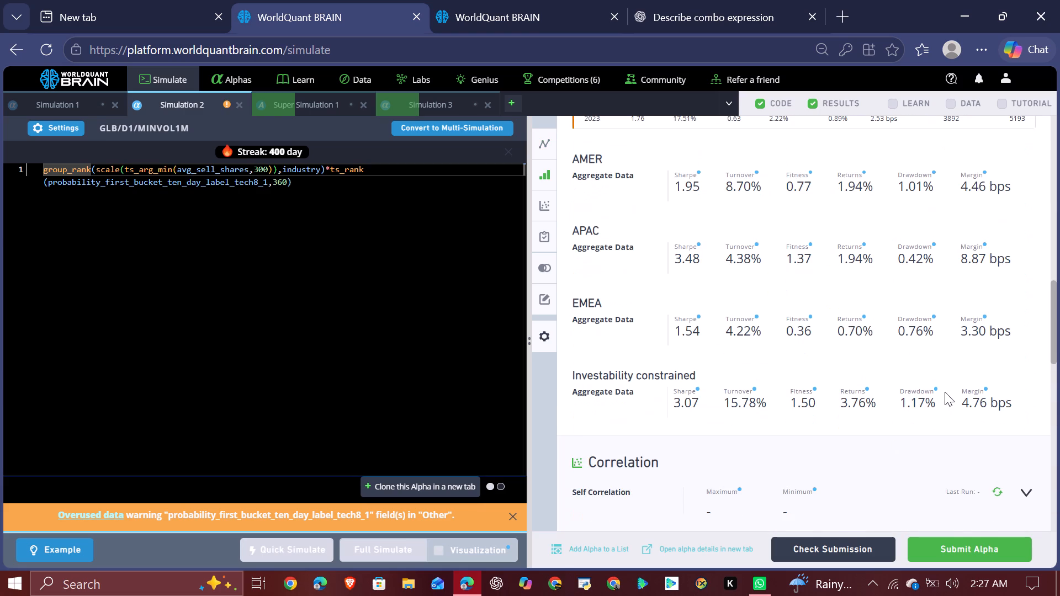
# Run the Prod, Power Pool and Self Correlation checks for the Simulation 2 alpha.
pyautogui.scroll(-4, 945, 391)
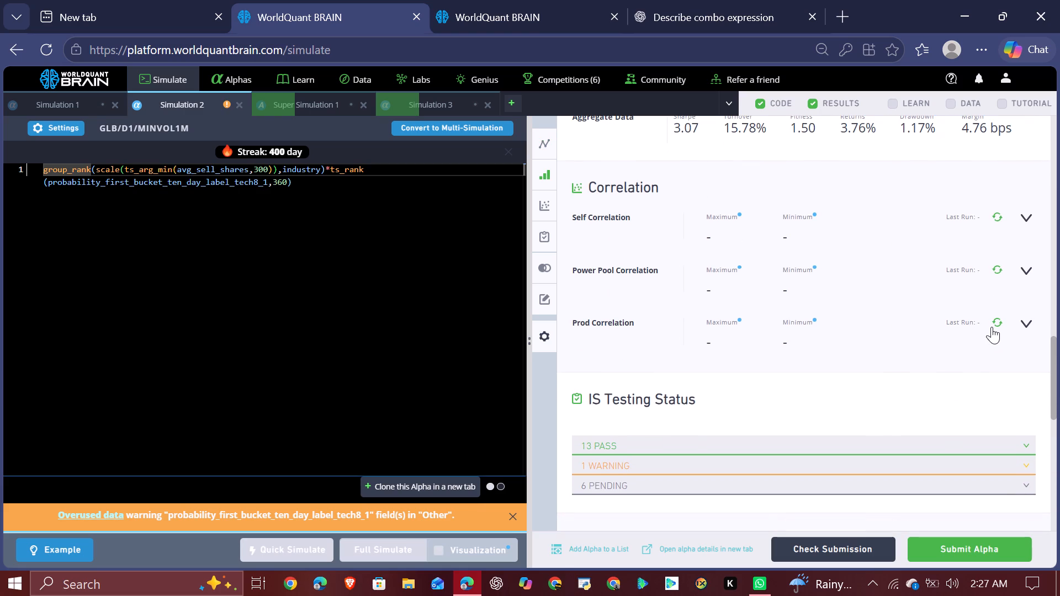
pyautogui.click(999, 323)
pyautogui.click(1000, 270)
pyautogui.click(996, 219)
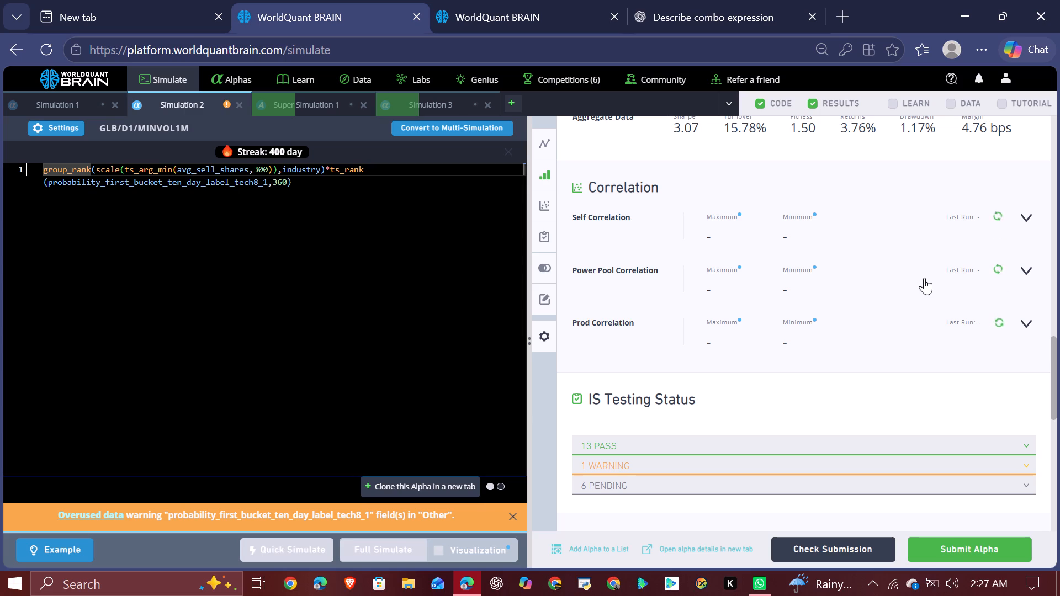
pyautogui.click(50, 129)
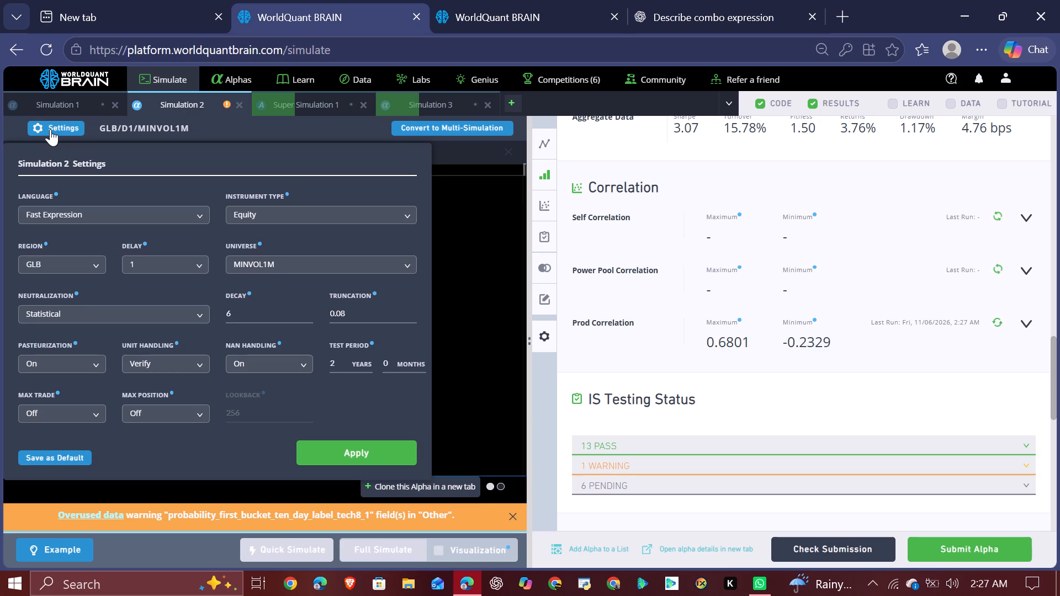
pyautogui.click(457, 321)
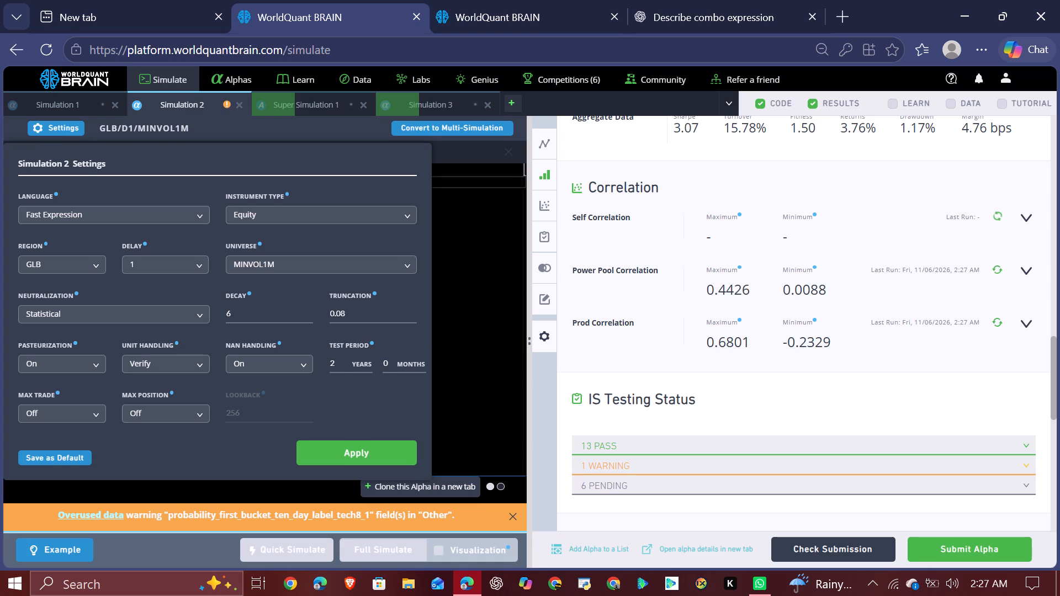
pyautogui.hotkey('ctrl', 'a')
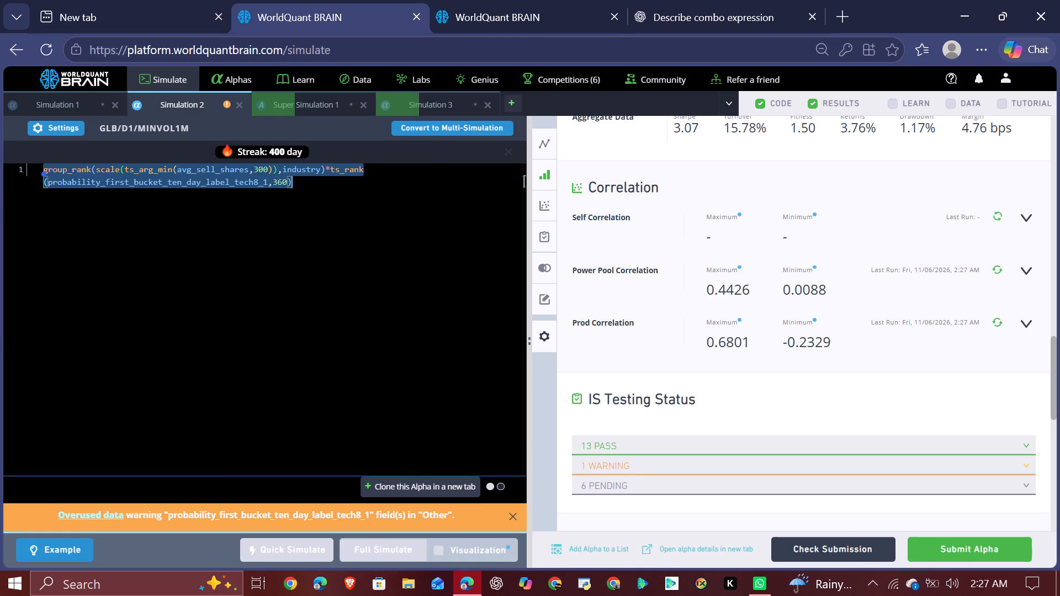
pyautogui.hotkey('ctrl', 'c')
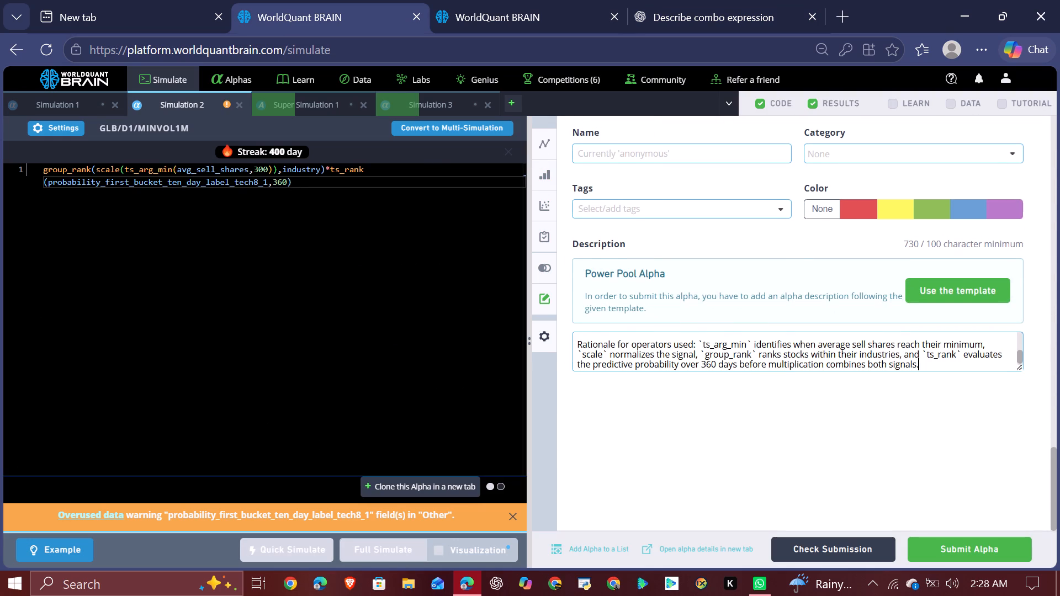
# Recheck Simulation 2's IS summary and yearly figures, ending back at the alpha's description.
pyautogui.scroll(9, 834, 229)
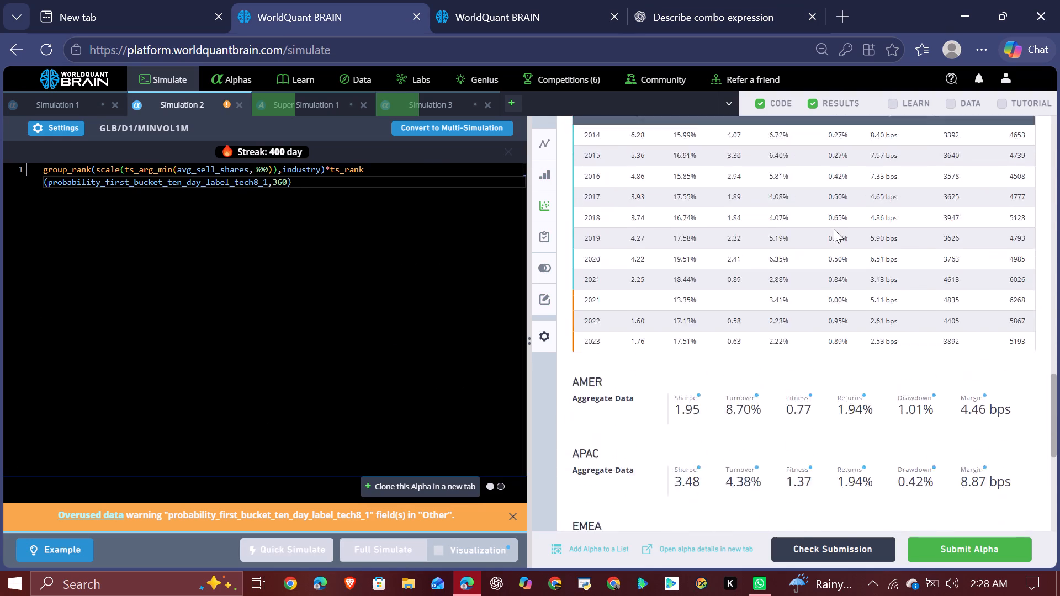
pyautogui.scroll(6, 834, 229)
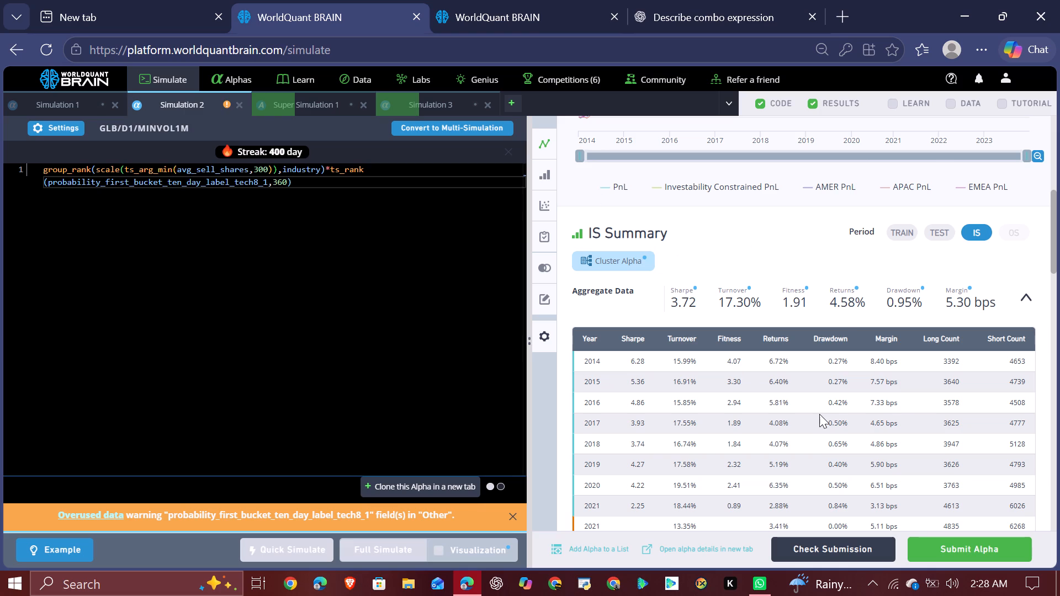
pyautogui.scroll(-13, 839, 316)
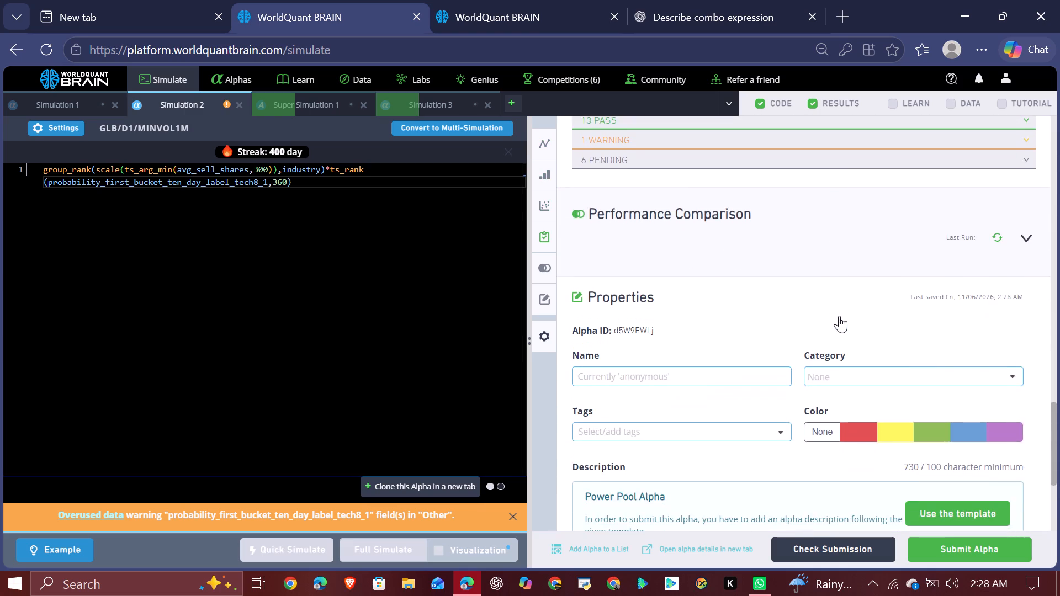
pyautogui.scroll(-4, 839, 316)
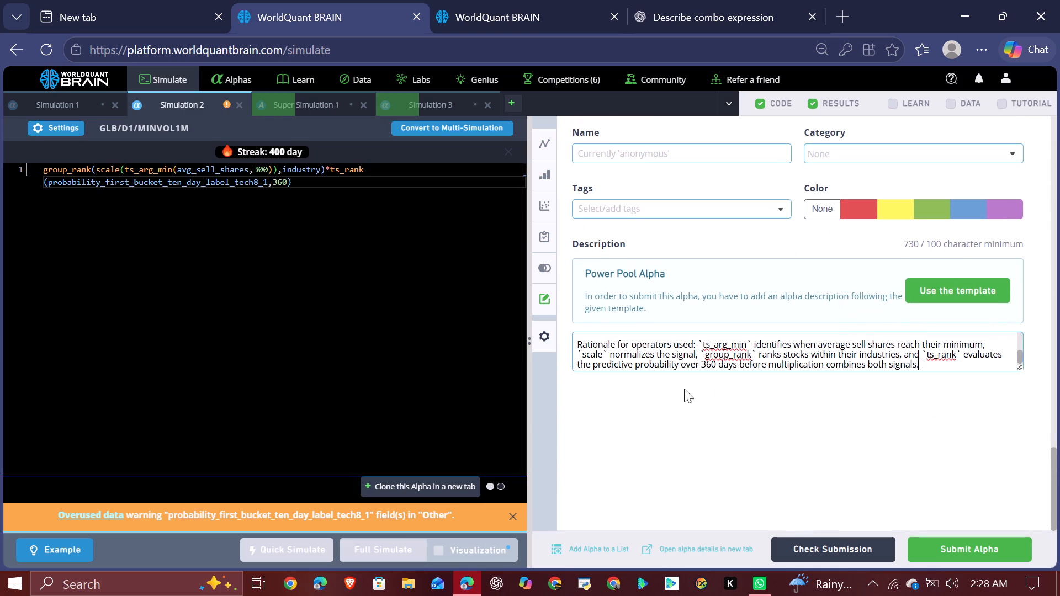
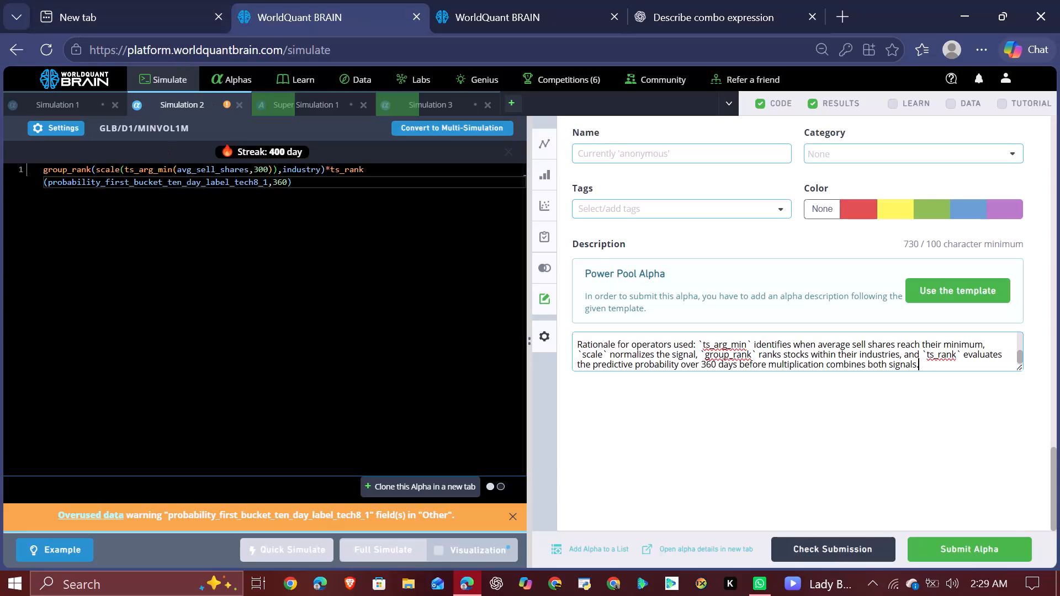
# Set Simulation 2's decay to 4, apply the settings and run a full simulation.
pyautogui.scroll(3, 702, 272)
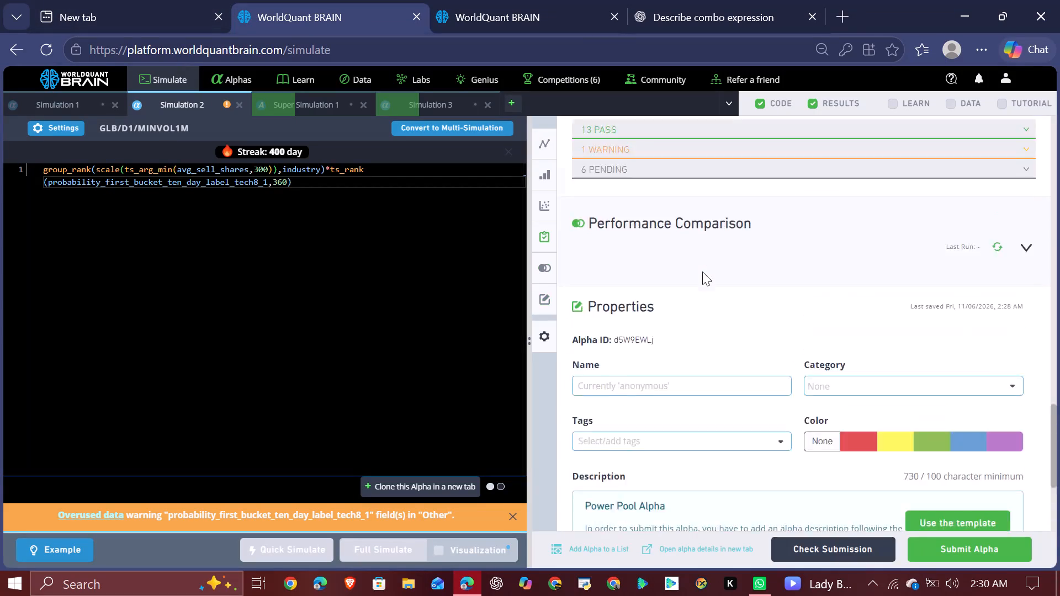
pyautogui.scroll(11, 702, 272)
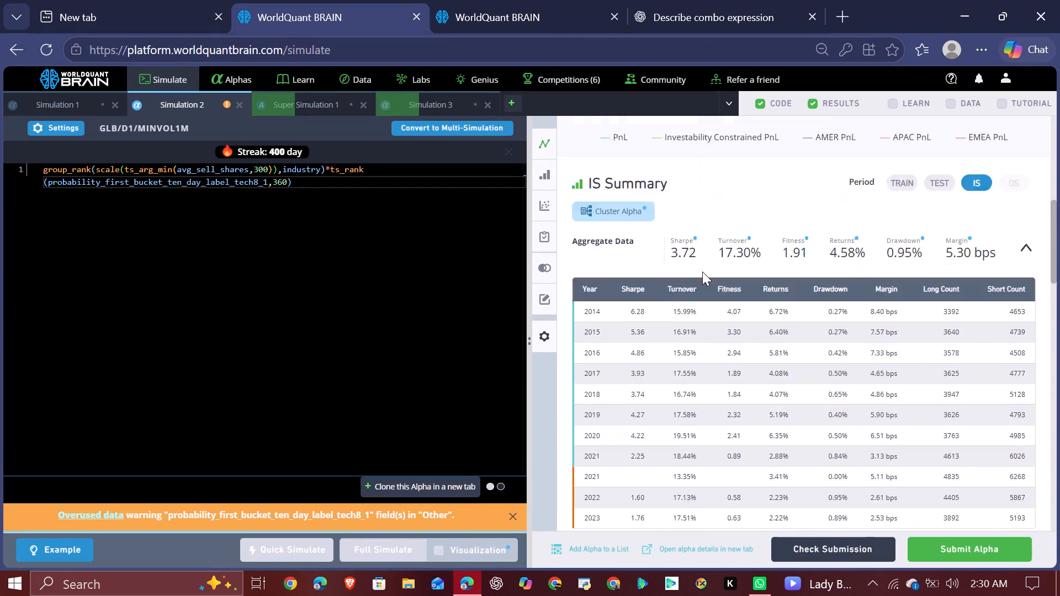
pyautogui.scroll(3, 702, 272)
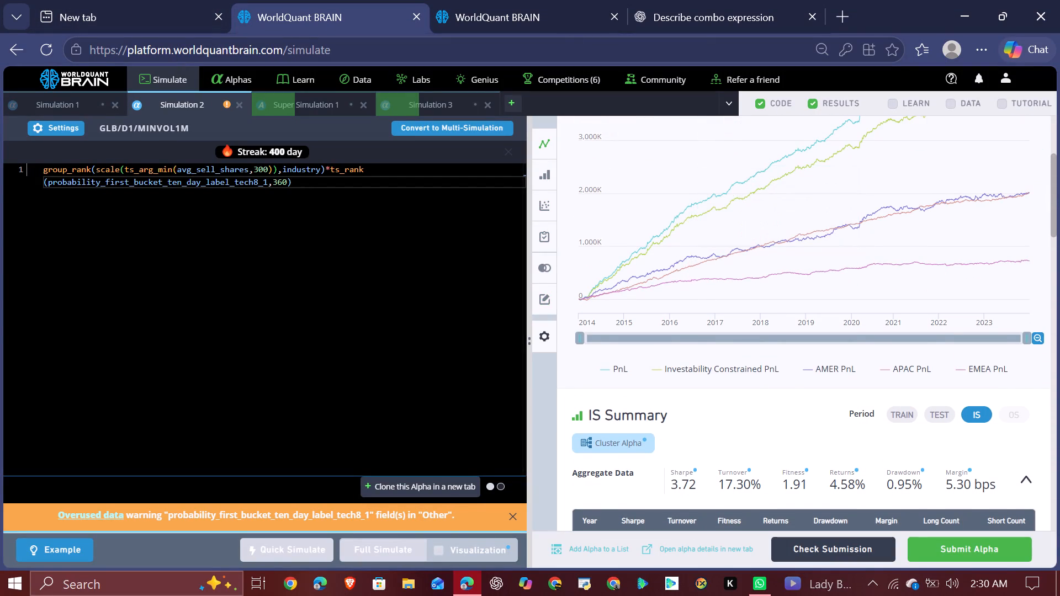
pyautogui.click(77, 132)
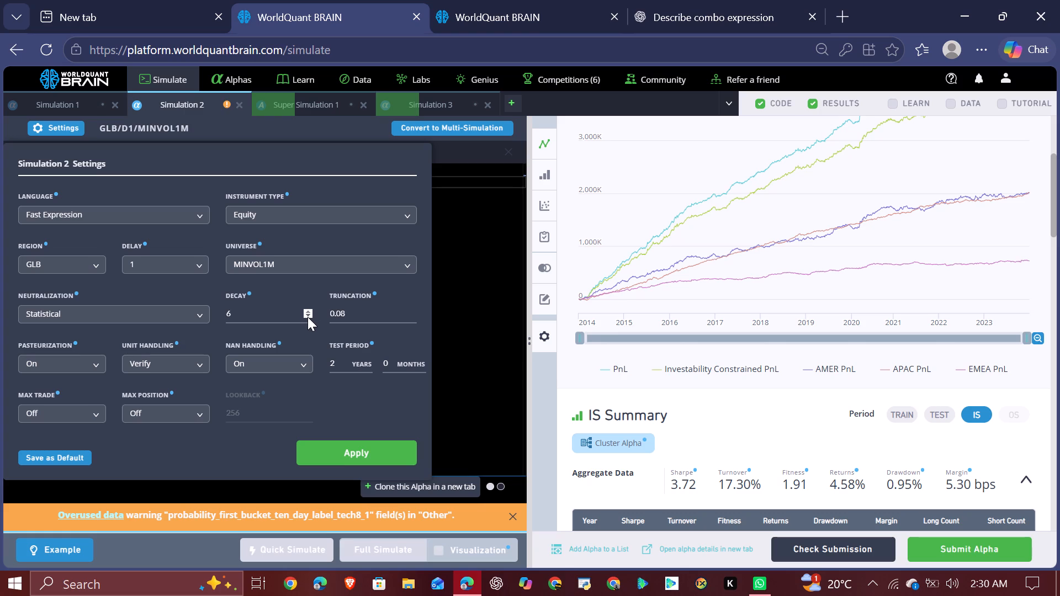
pyautogui.click(308, 317)
pyautogui.click(309, 316)
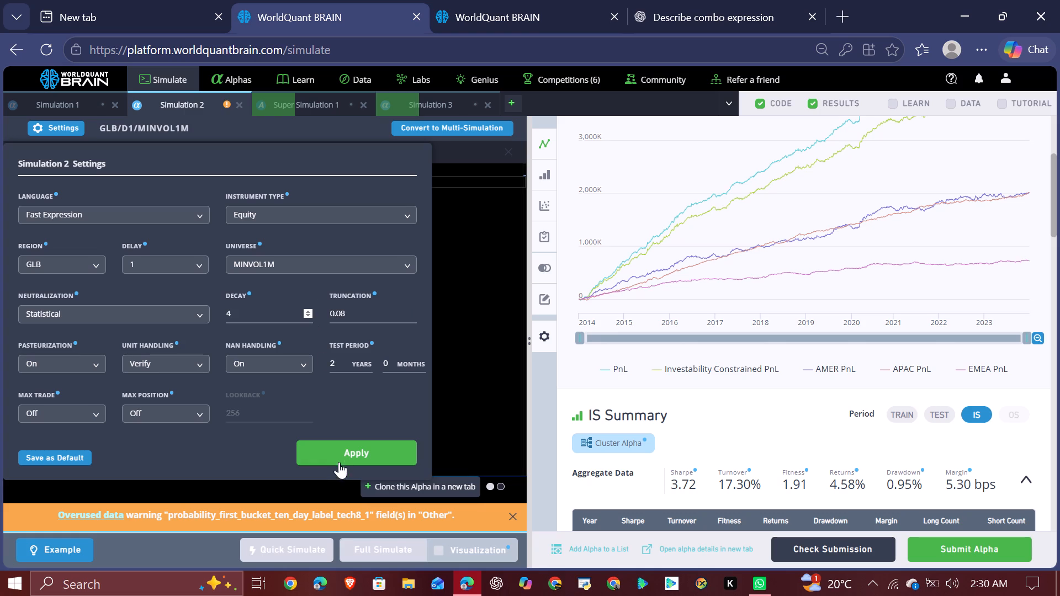
pyautogui.click(339, 450)
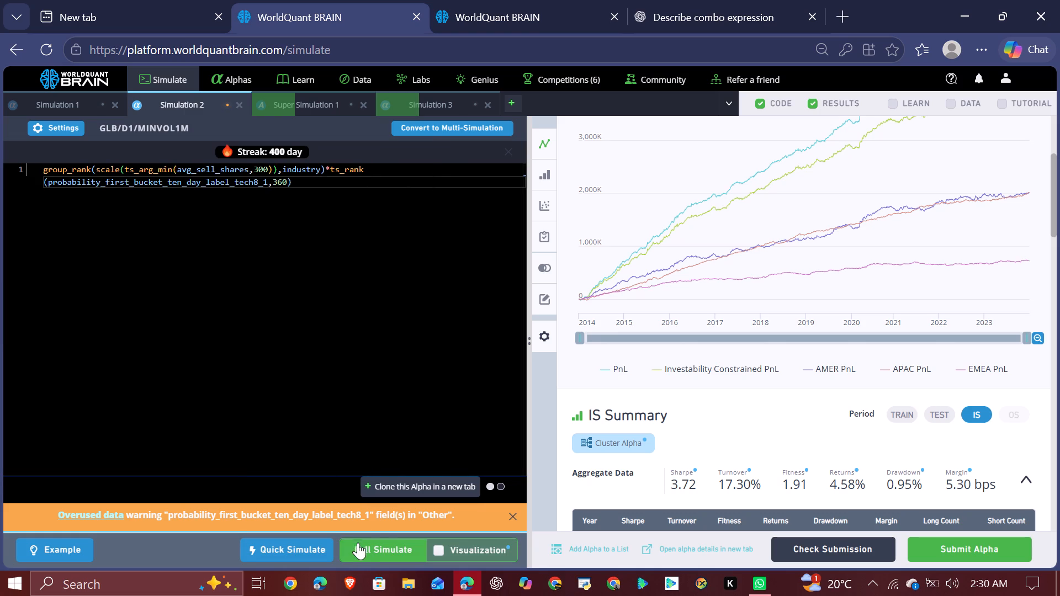
pyautogui.click(355, 551)
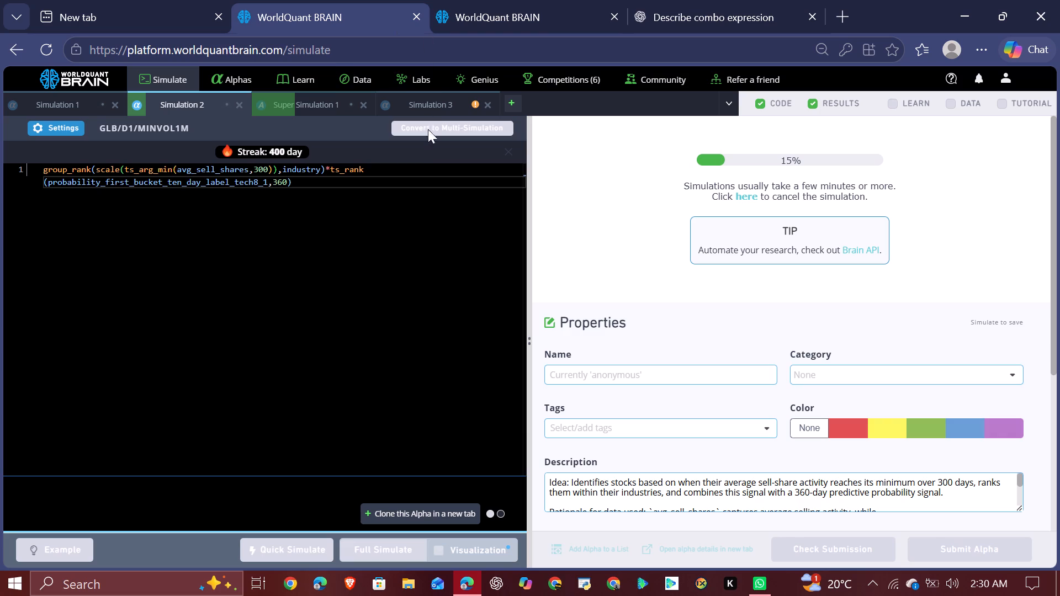
# Show Simulation 3's test period and review its IS-period summary, yearly figures and testing status.
pyautogui.click(452, 107)
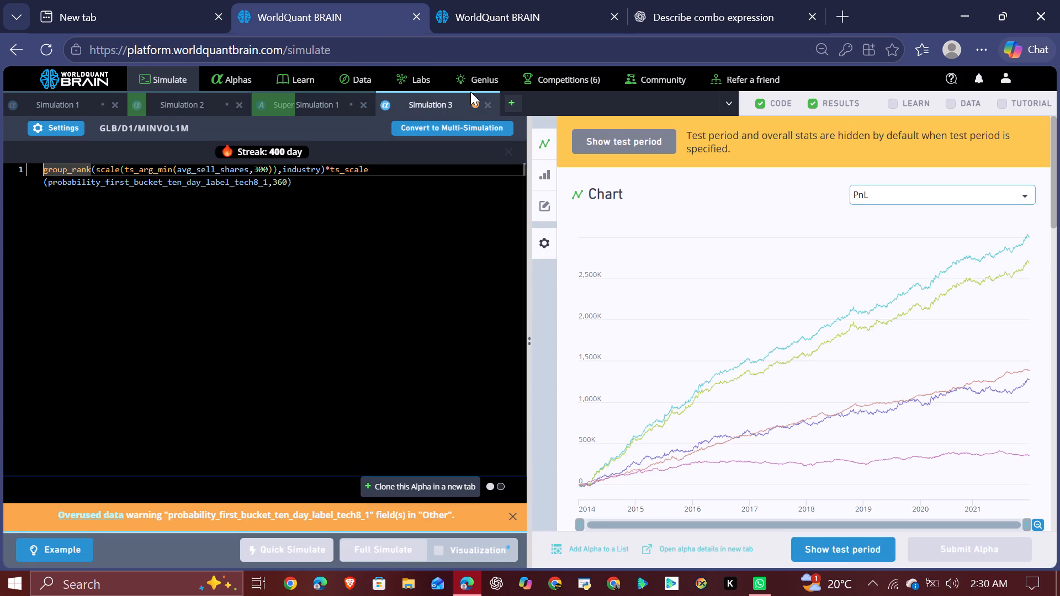
pyautogui.click(828, 541)
pyautogui.scroll(-5, 841, 409)
pyautogui.scroll(1, 841, 409)
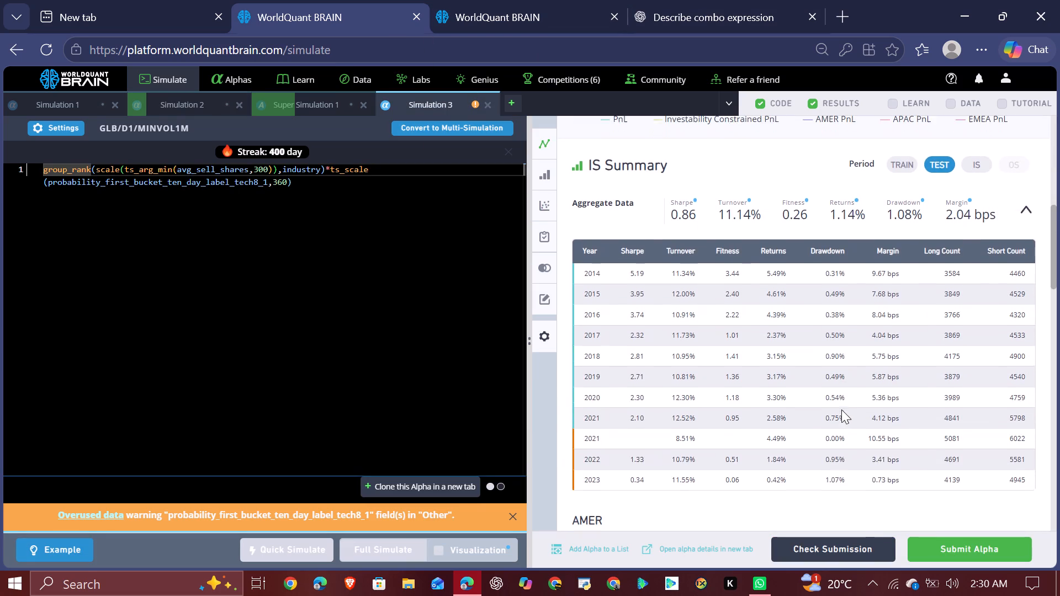
pyautogui.scroll(1, 841, 409)
pyautogui.click(978, 233)
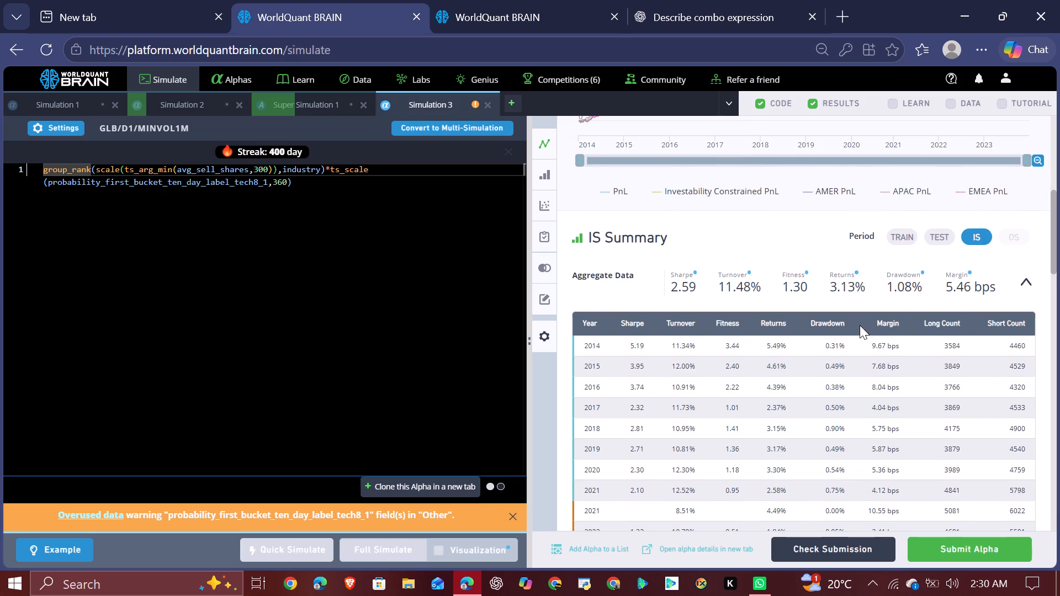
pyautogui.scroll(-9, 860, 325)
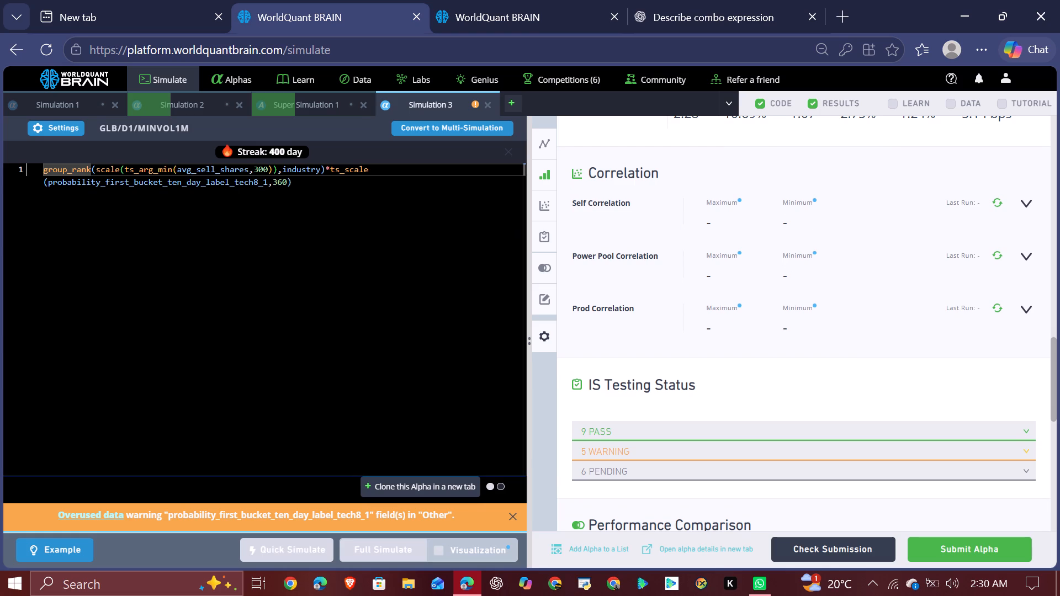
# Replace the ts_arg_min operator with ts_arg_max in Simulation 3's expression, keeping avg_sell_shares and 300 as its arguments.
pyautogui.click(70, 128)
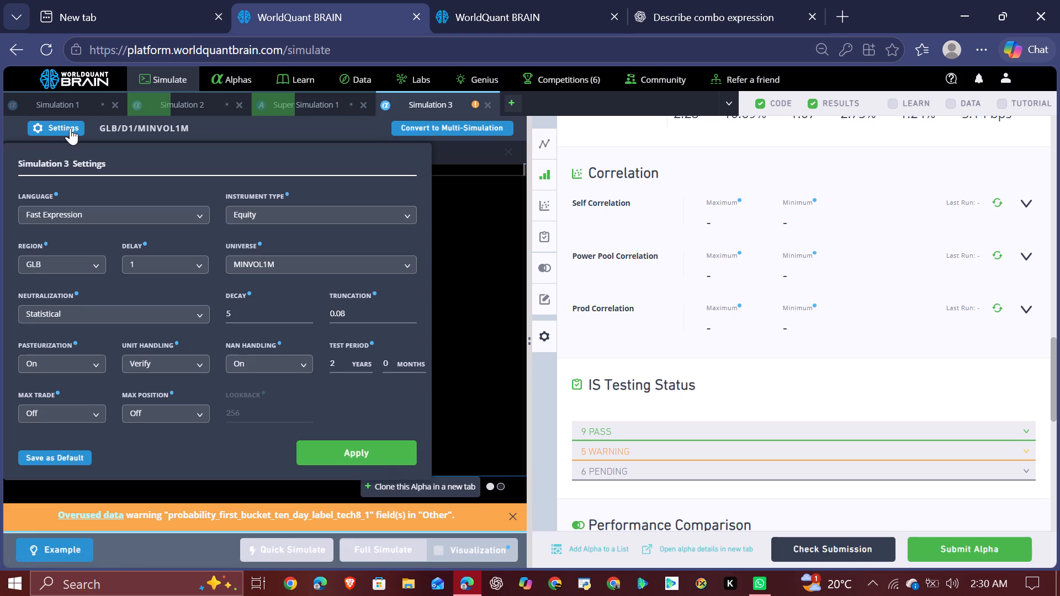
pyautogui.click(494, 285)
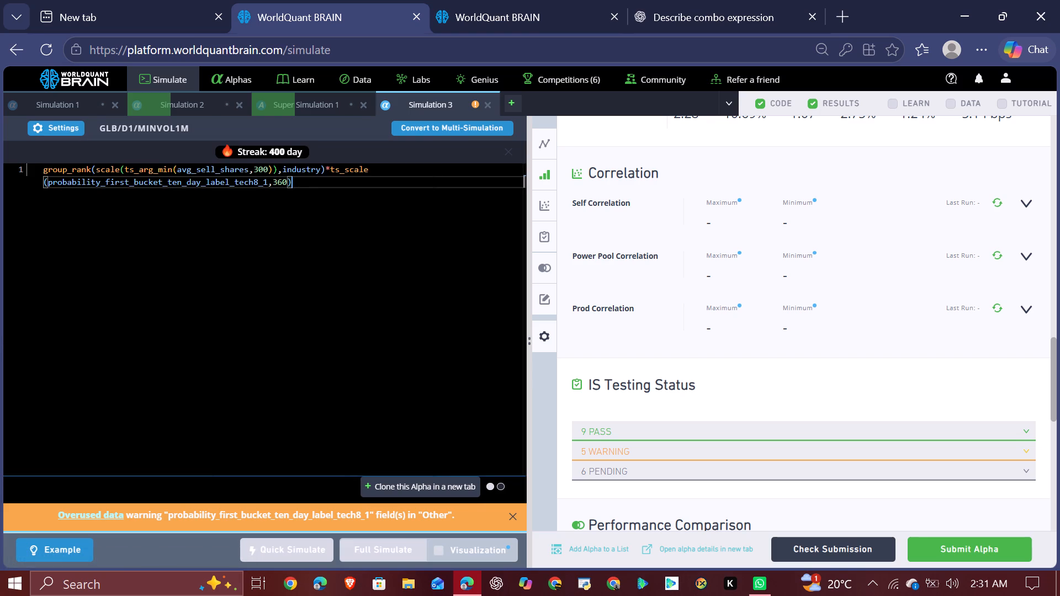
pyautogui.tripleClick(165, 166)
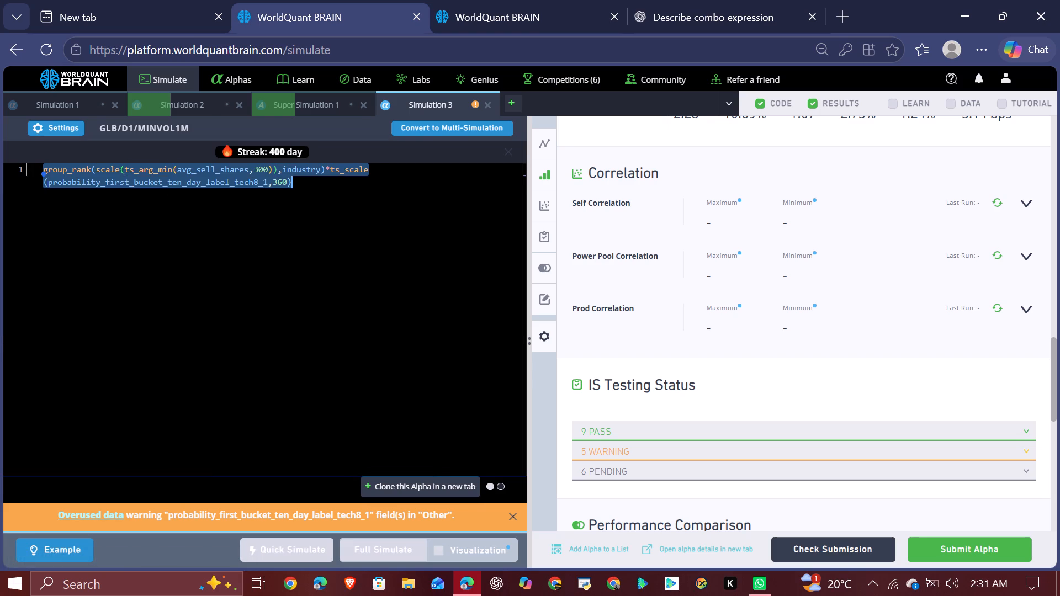
pyautogui.doubleClick(165, 166)
pyautogui.write('ts')
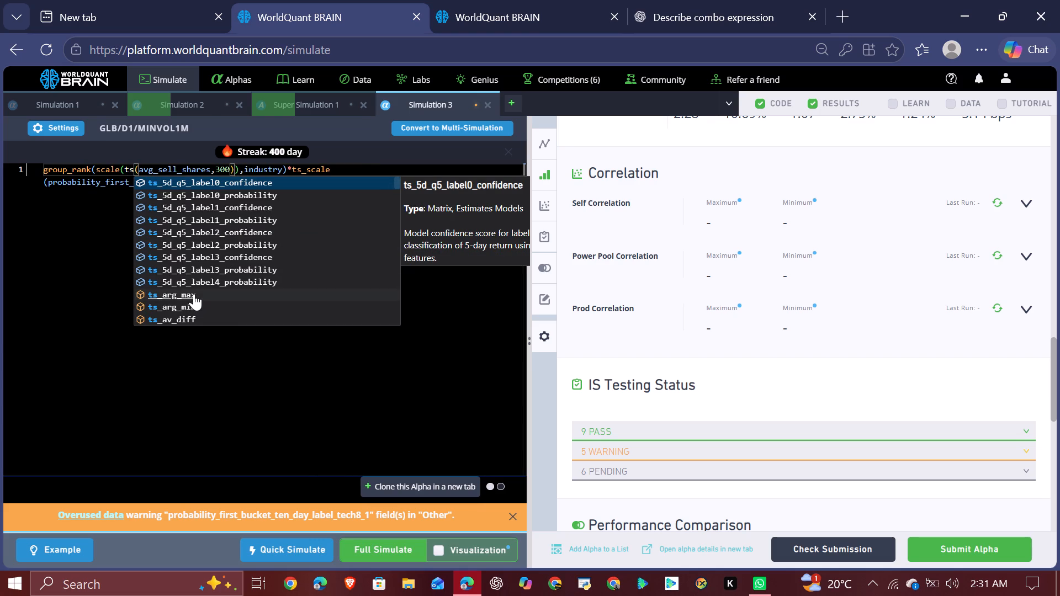
pyautogui.click(194, 294)
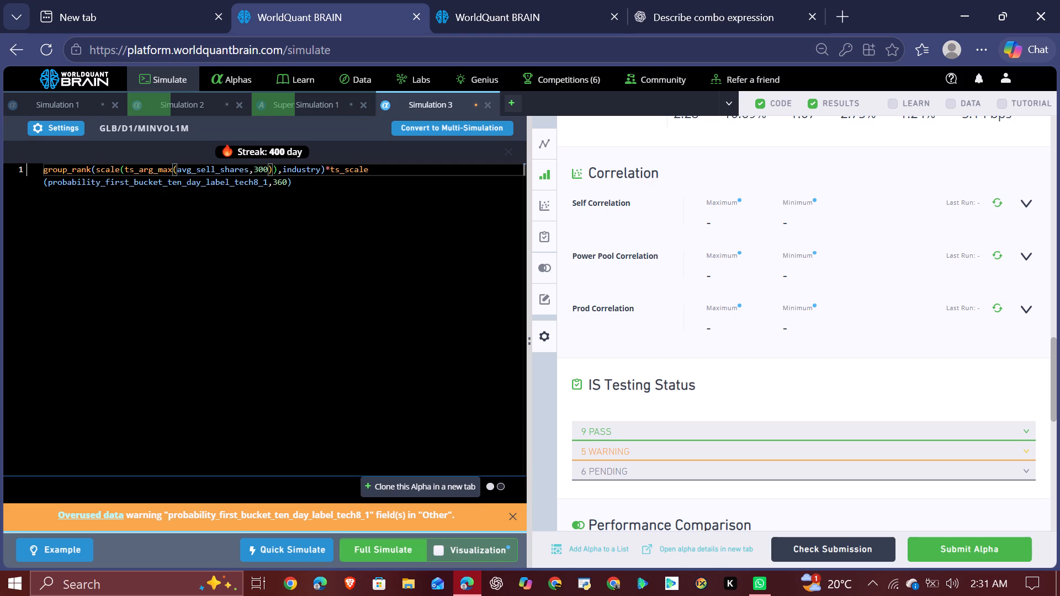
# Run a full simulation of Simulation 3 with the ts_arg_max expression.
pyautogui.click(414, 552)
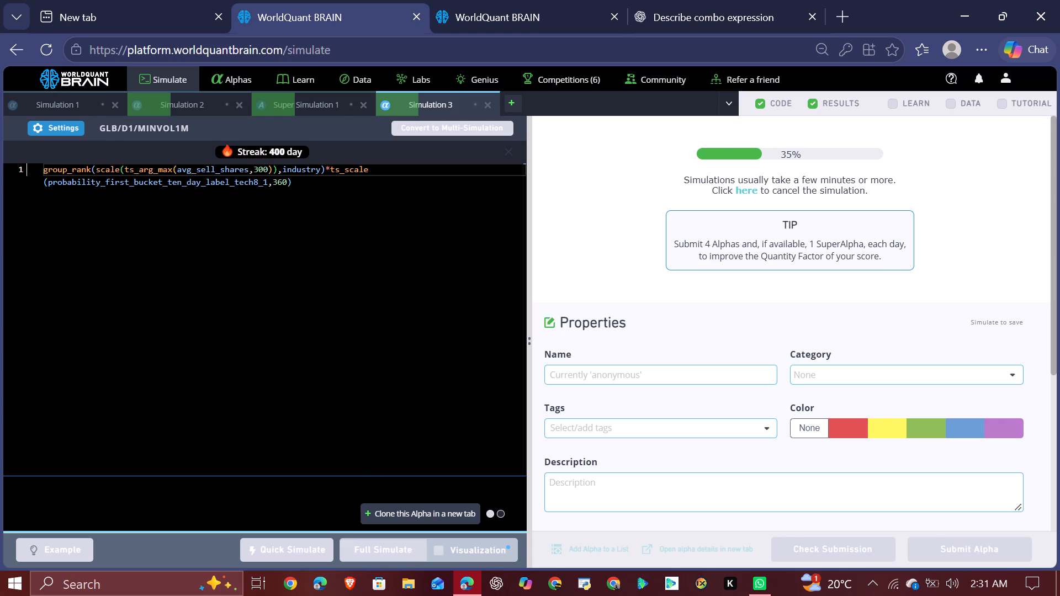
pyautogui.scroll(-2, 608, 473)
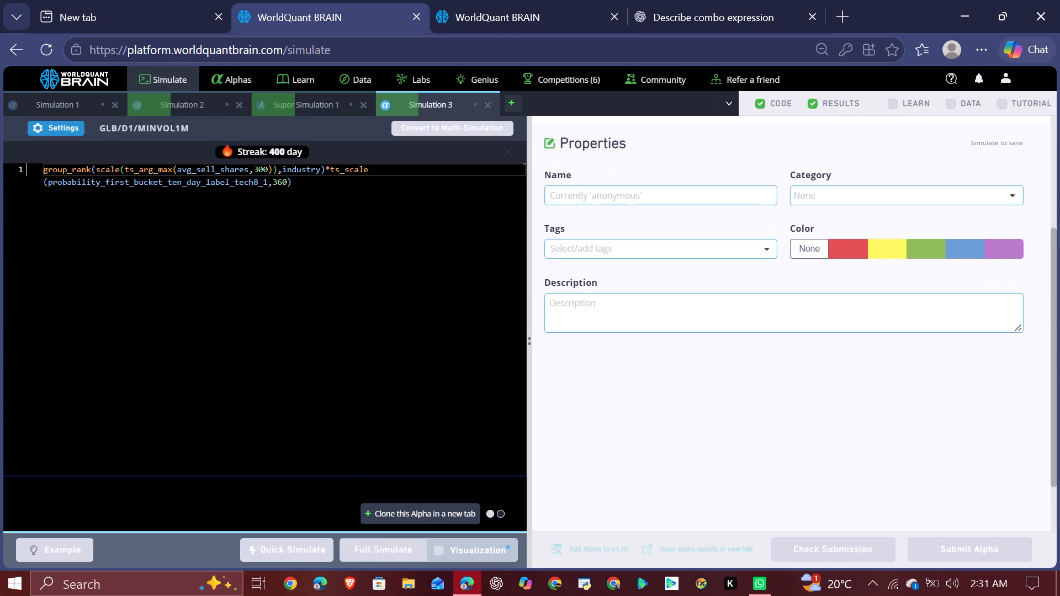
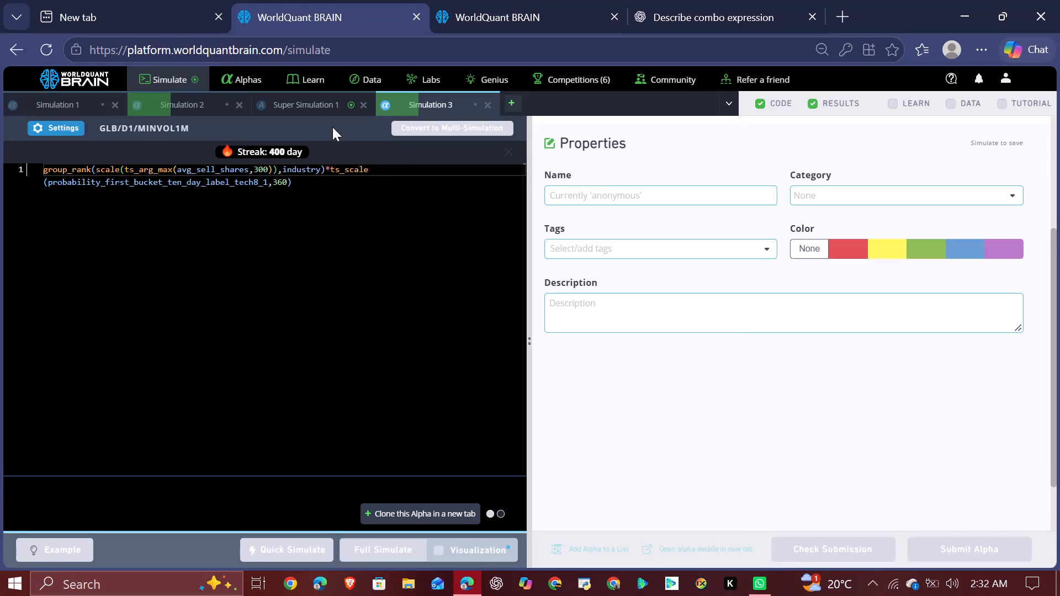
# Show the test period of Super Simulation 1's results and bring up its IS Summary for review.
pyautogui.click(337, 110)
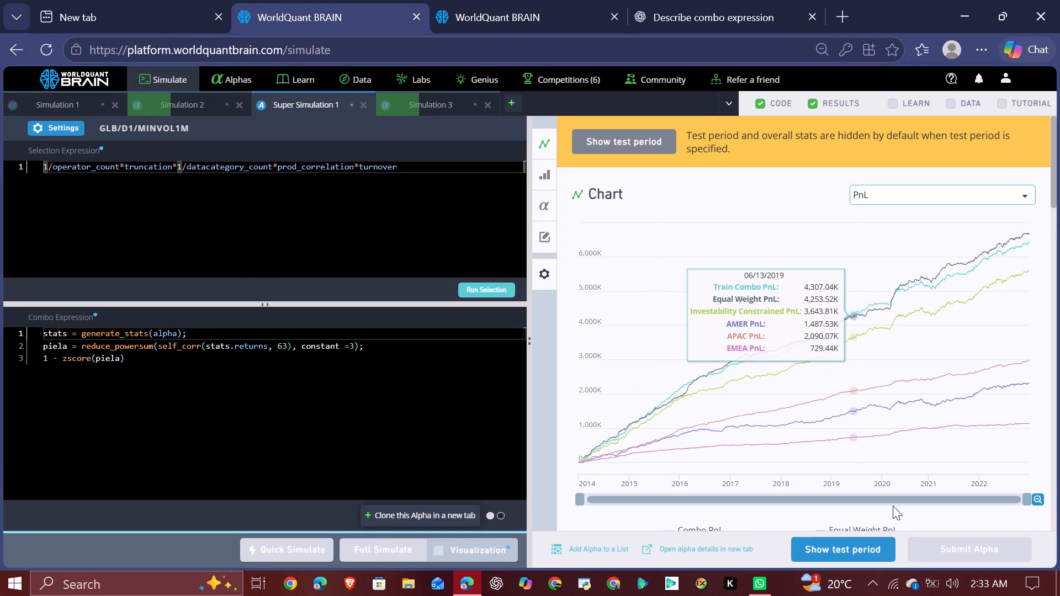
pyautogui.click(862, 549)
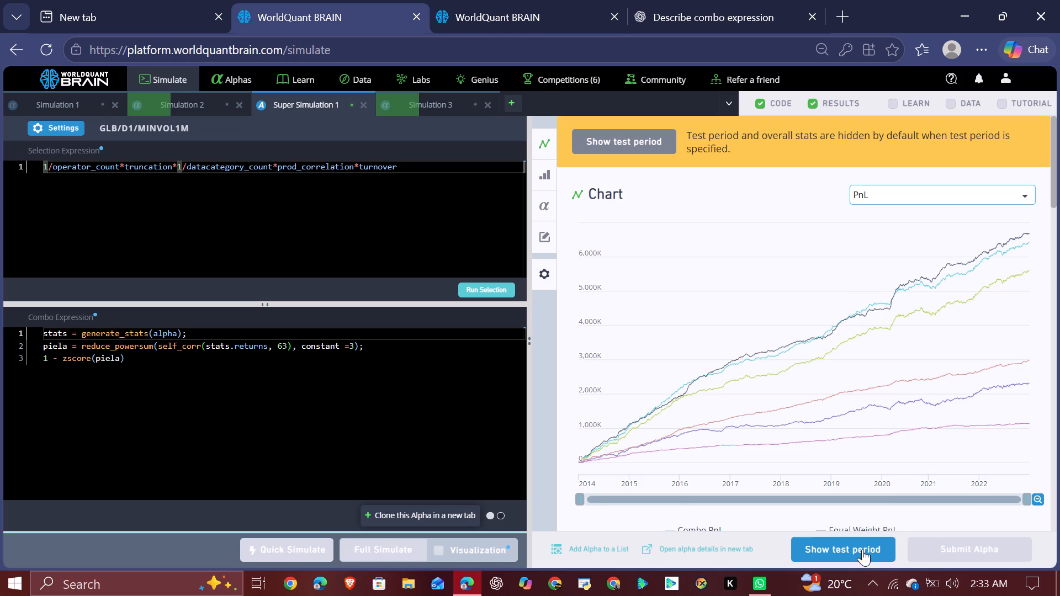
pyautogui.scroll(-3, 895, 426)
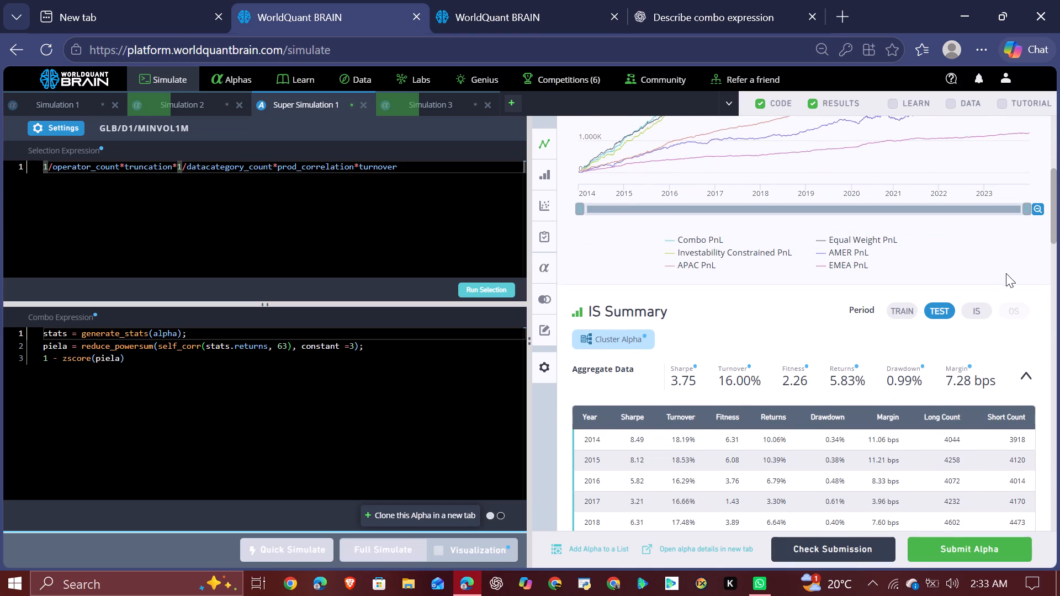
# Review Super Simulation 1's IS-period summary and run its Prod Correlation and Self Correlation checks.
pyautogui.click(977, 314)
pyautogui.scroll(-3, 903, 390)
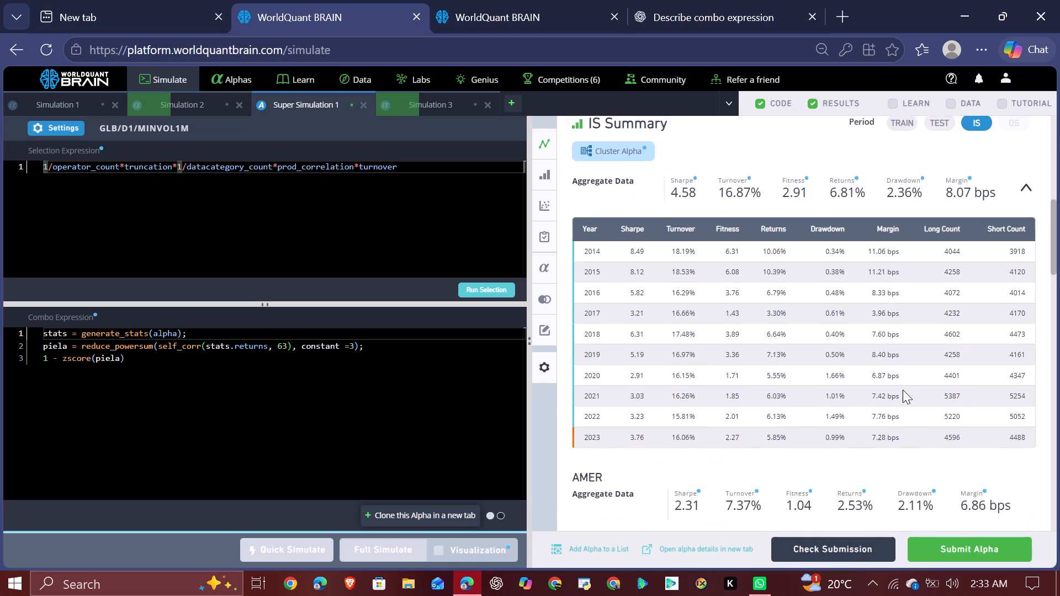
pyautogui.scroll(-2, 903, 390)
pyautogui.scroll(1, 903, 390)
pyautogui.scroll(-3, 903, 390)
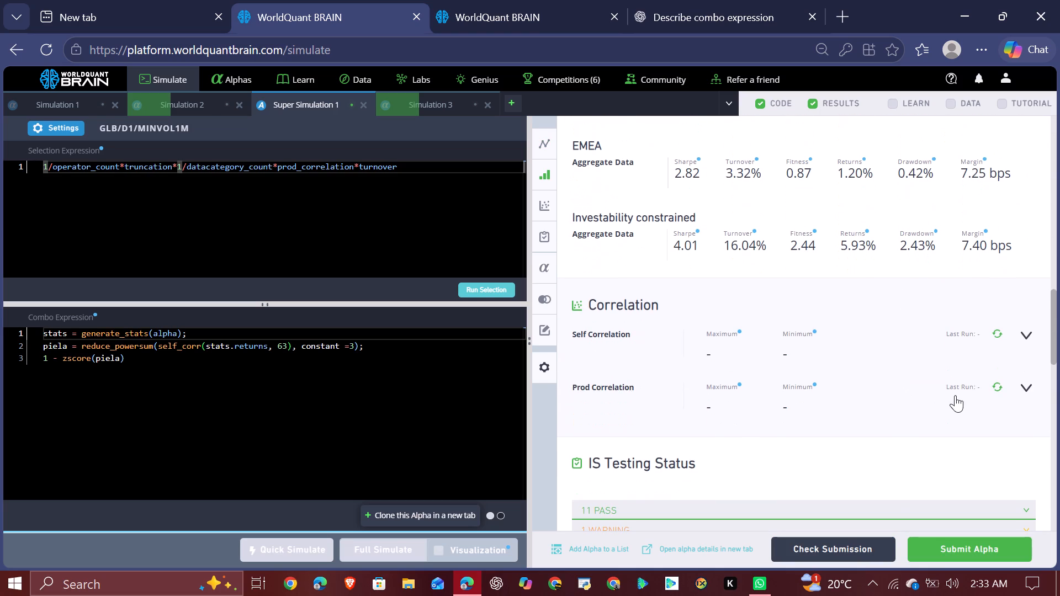
pyautogui.click(1001, 387)
pyautogui.click(998, 336)
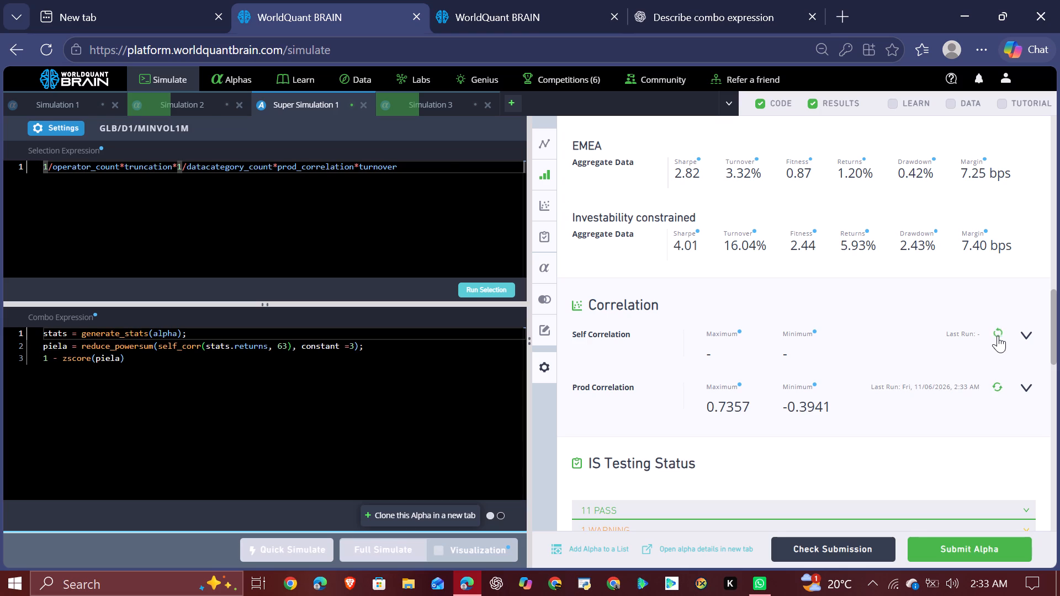
# Set Super Simulation 1's neutralization to Fast Factors, apply the settings and run a full simulation.
pyautogui.click(52, 137)
pyautogui.click(65, 131)
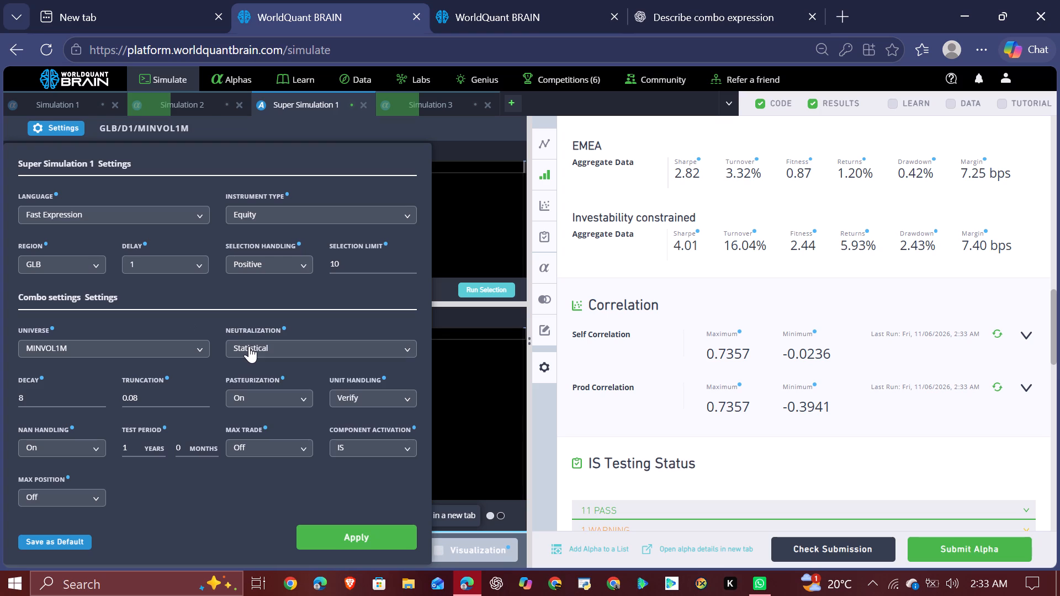
pyautogui.click(249, 346)
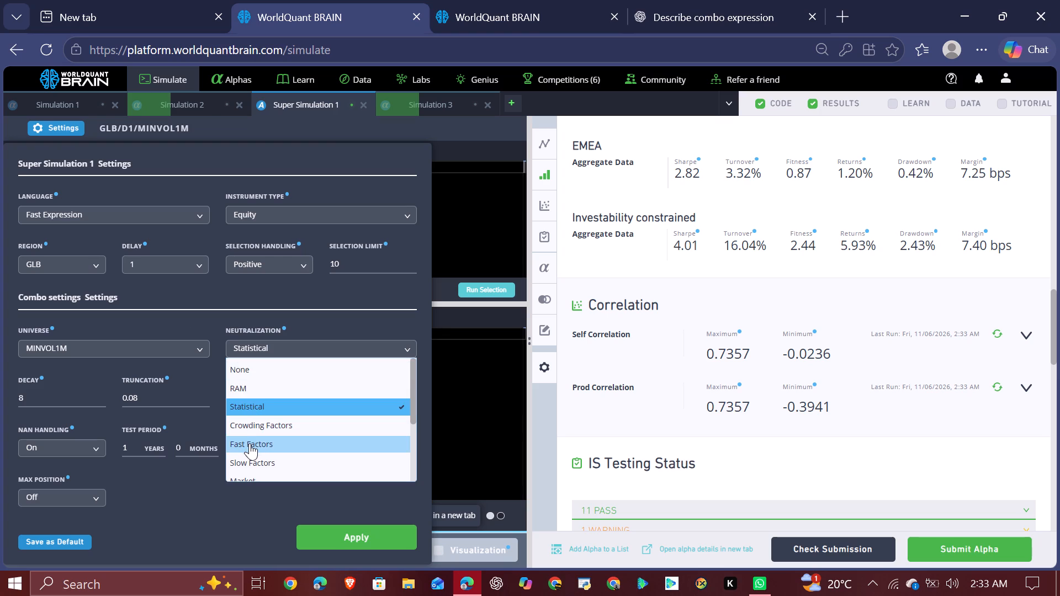
pyautogui.click(250, 443)
pyautogui.click(342, 530)
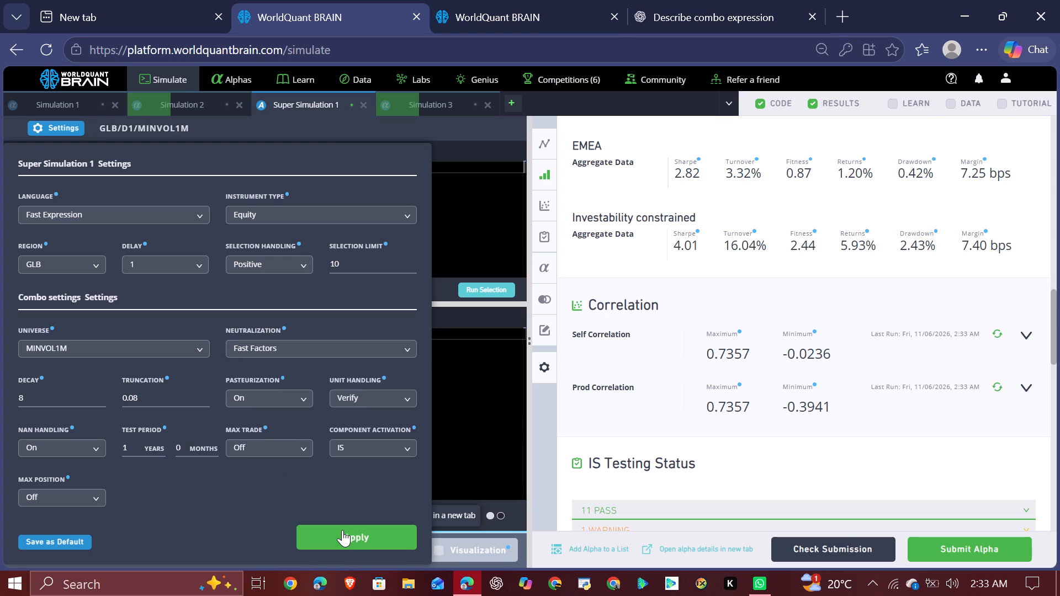
pyautogui.click(342, 530)
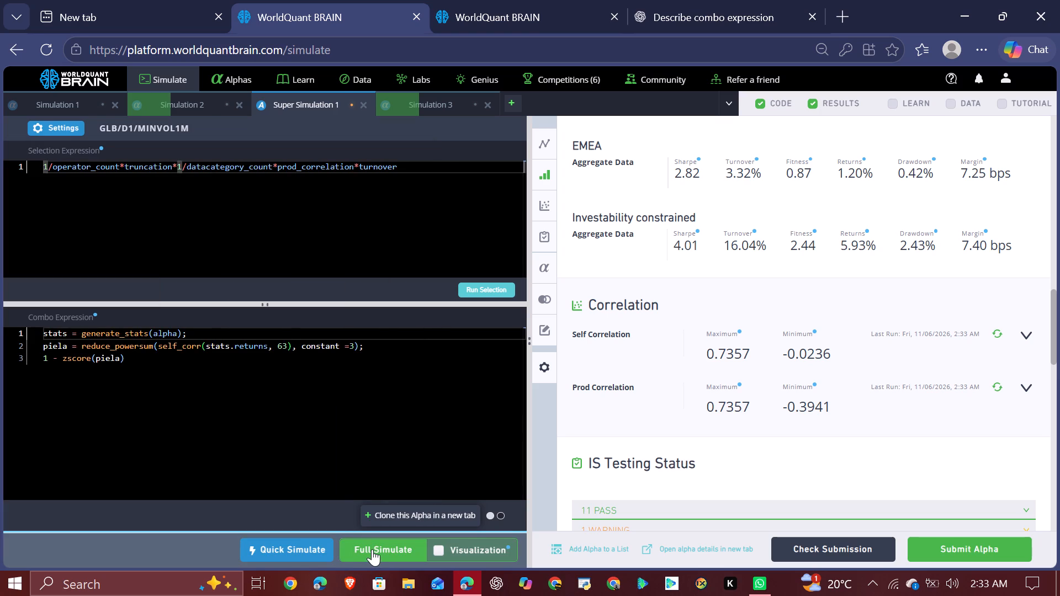
pyautogui.click(372, 549)
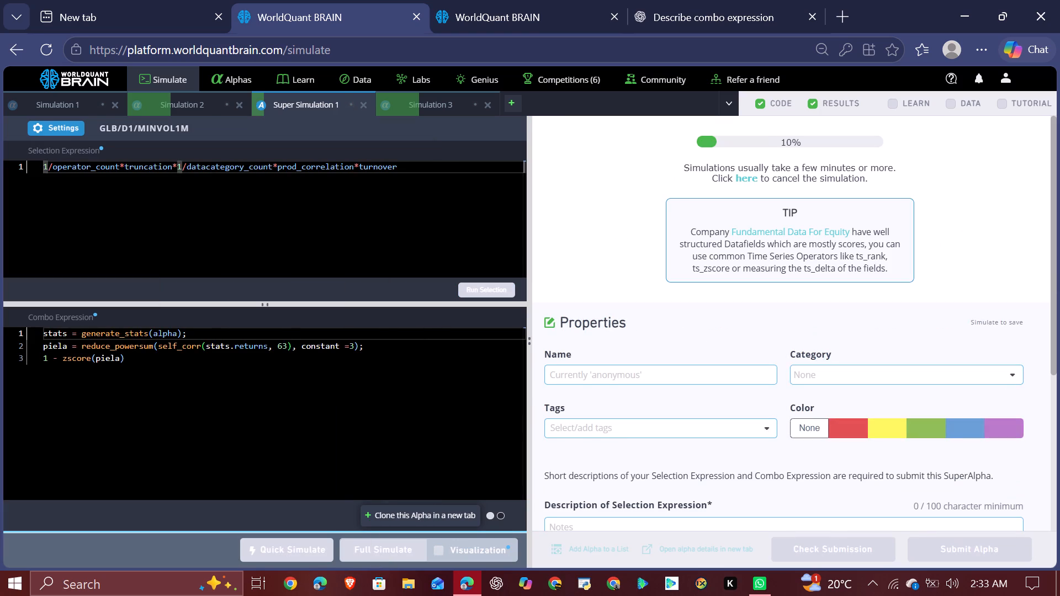
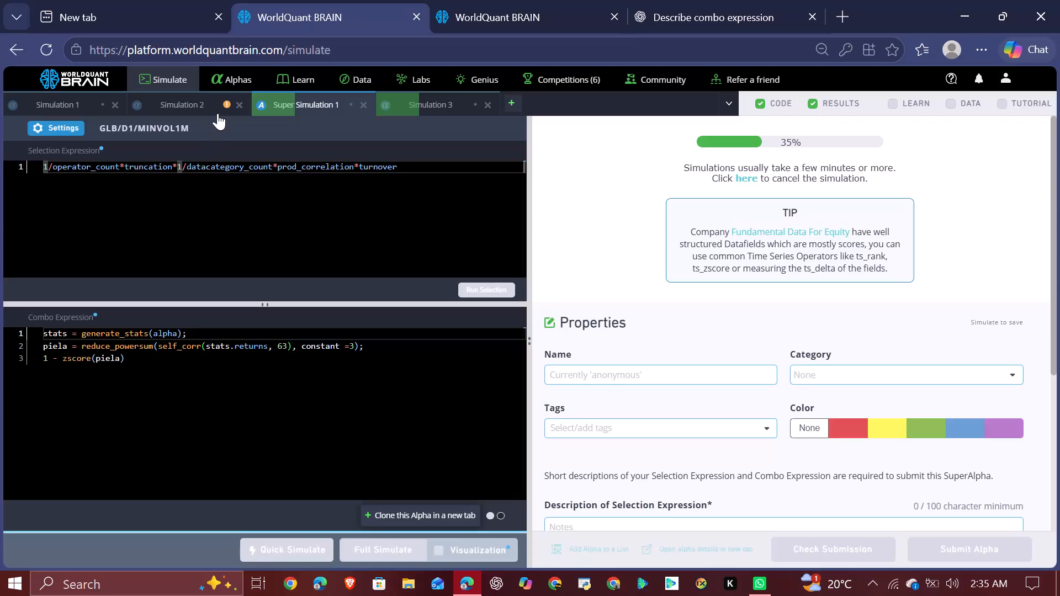
# Reveal Simulation 2's test period and review its IS-period summary, yearly figures, regional aggregates and testing status.
pyautogui.click(218, 110)
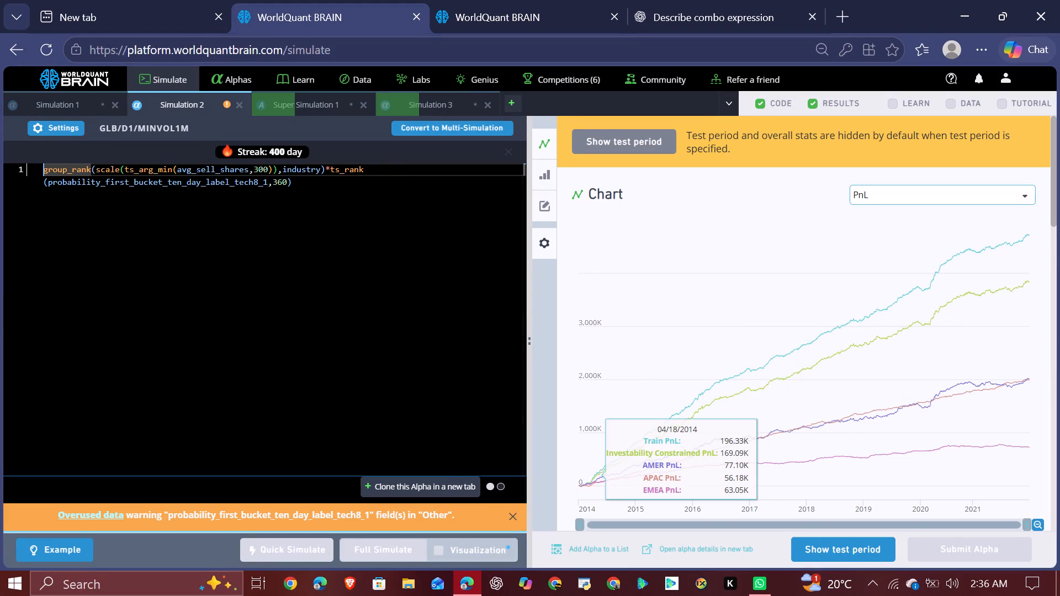
pyautogui.click(76, 126)
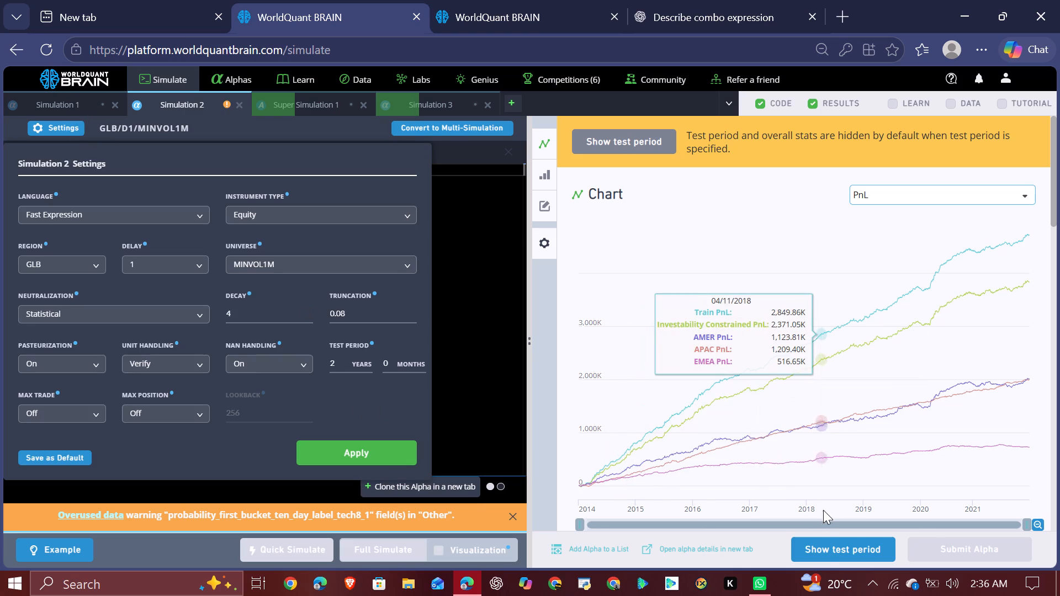
pyautogui.click(826, 547)
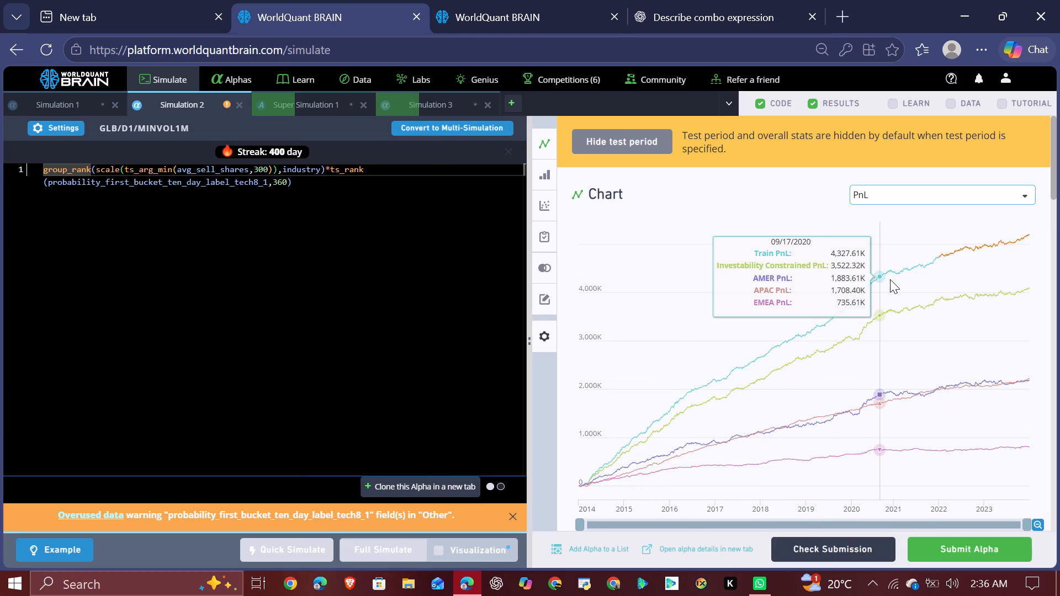
pyautogui.scroll(-2, 890, 279)
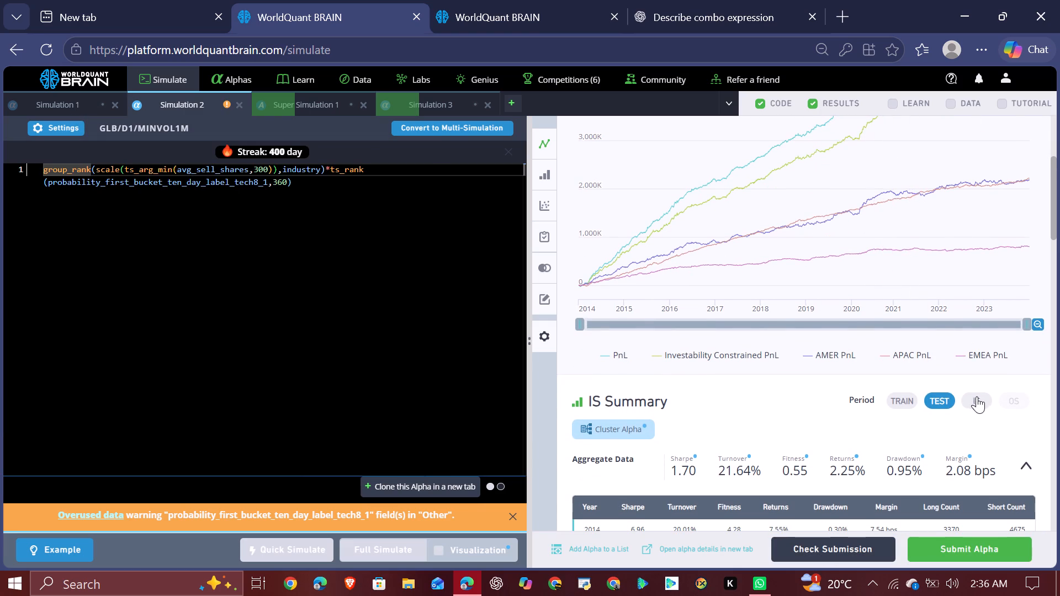
pyautogui.click(977, 397)
pyautogui.scroll(-1, 855, 487)
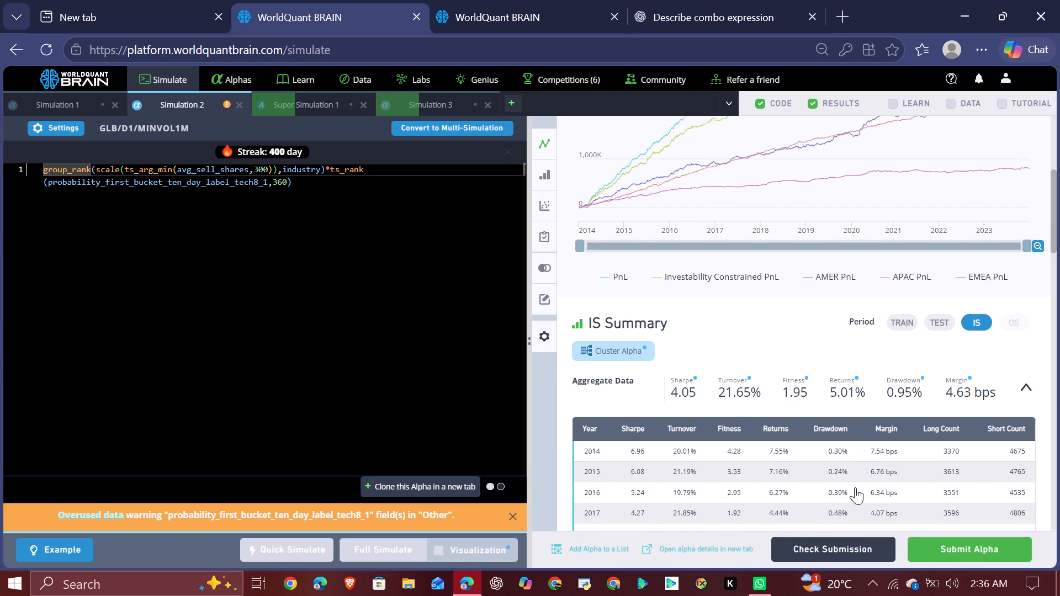
pyautogui.scroll(-2, 855, 487)
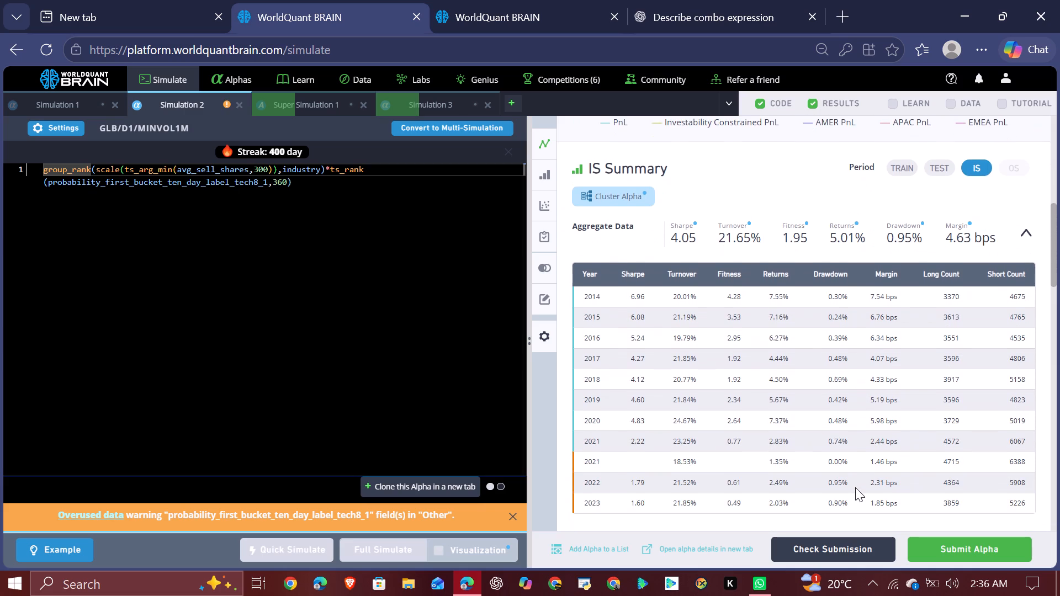
pyautogui.scroll(-1, 855, 487)
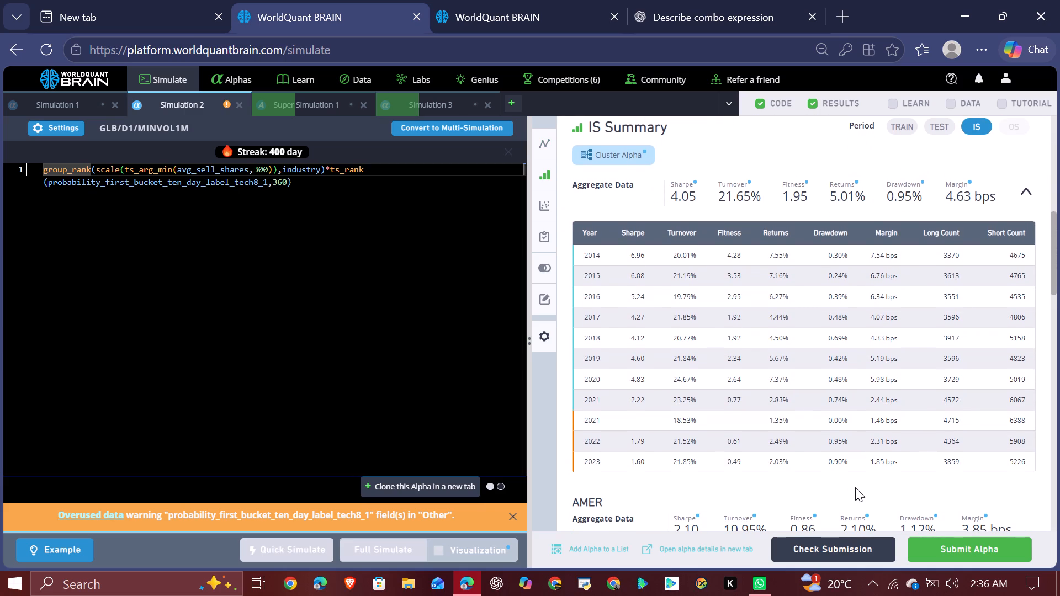
pyautogui.scroll(-9, 855, 487)
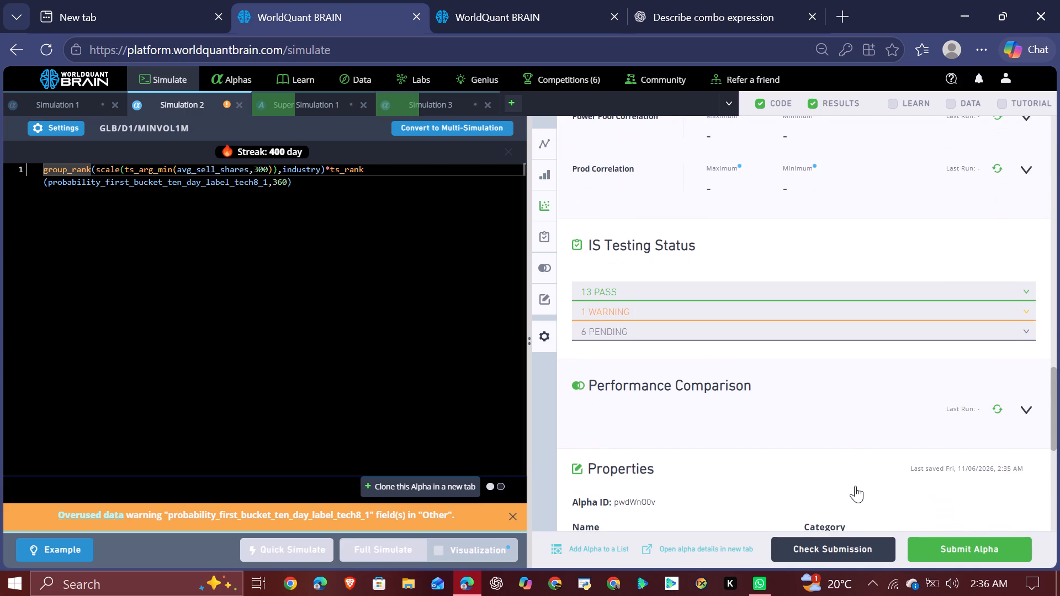
pyautogui.scroll(4, 855, 486)
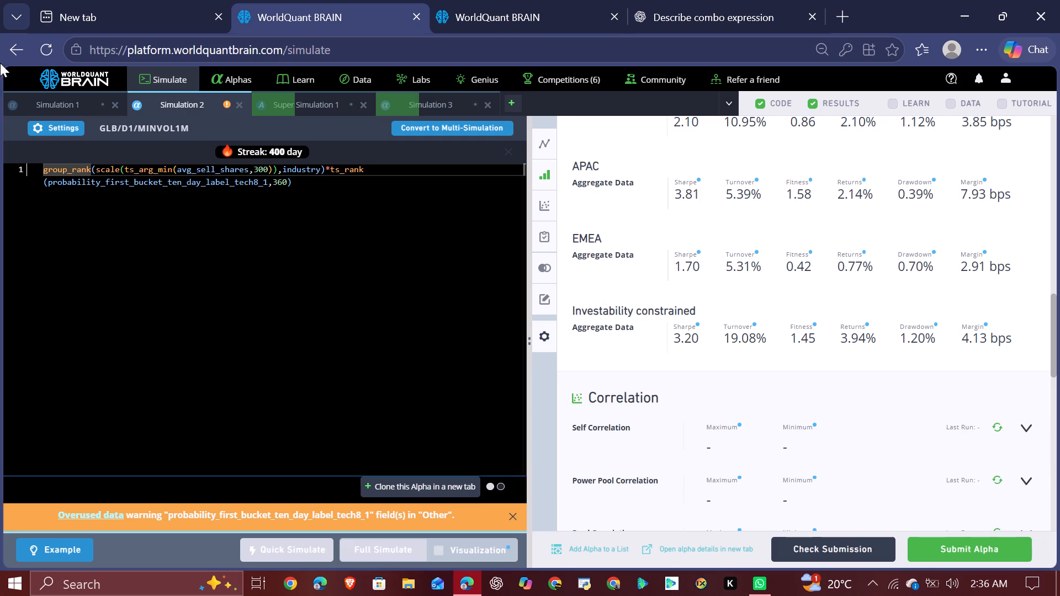
# Set Simulation 2's decay to 8, apply the settings and run a full simulation.
pyautogui.click(60, 129)
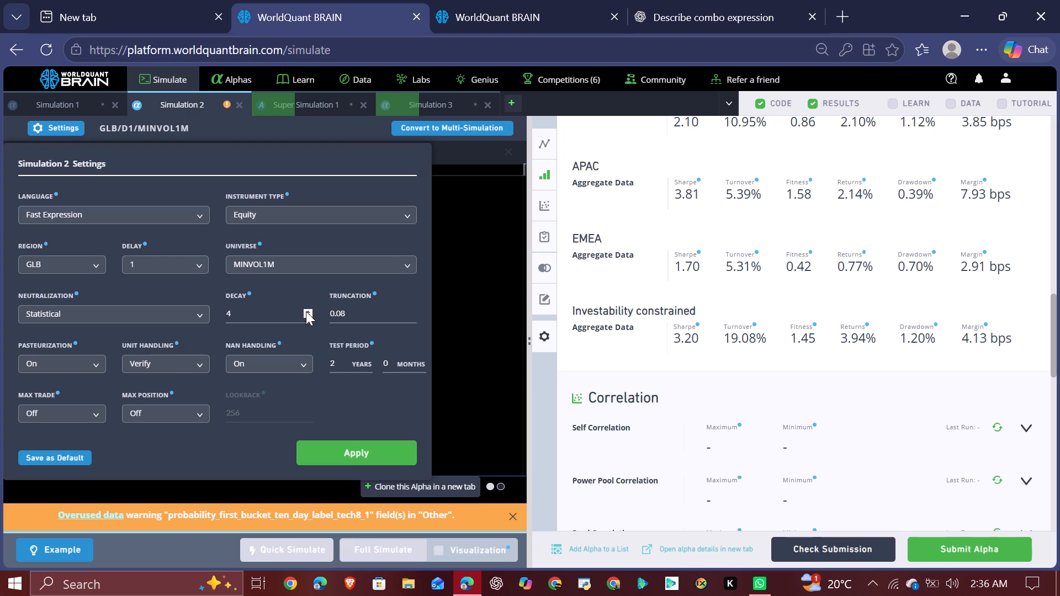
pyautogui.click(306, 311)
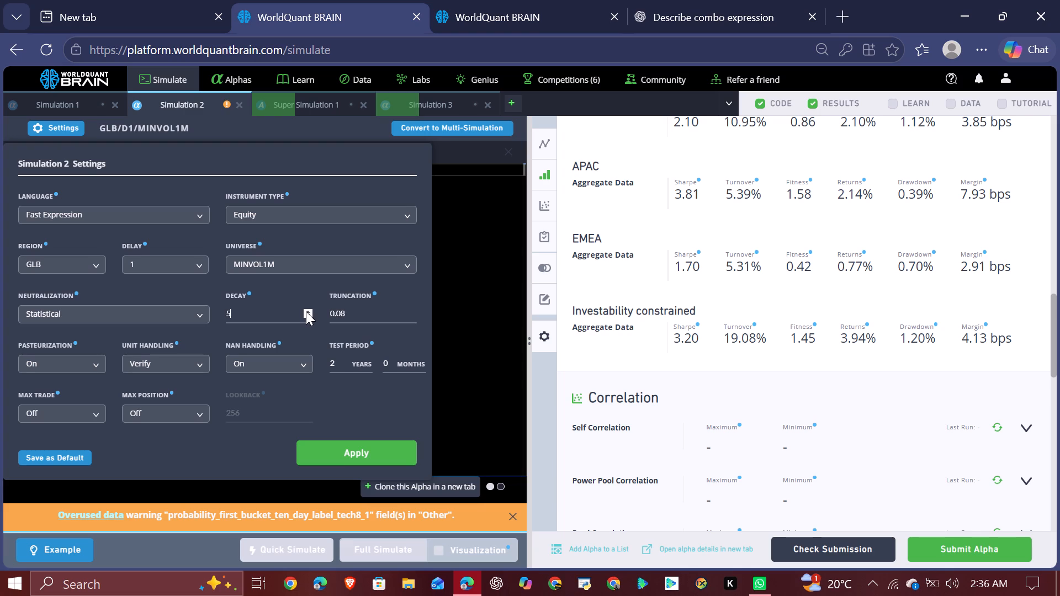
pyautogui.click(306, 311)
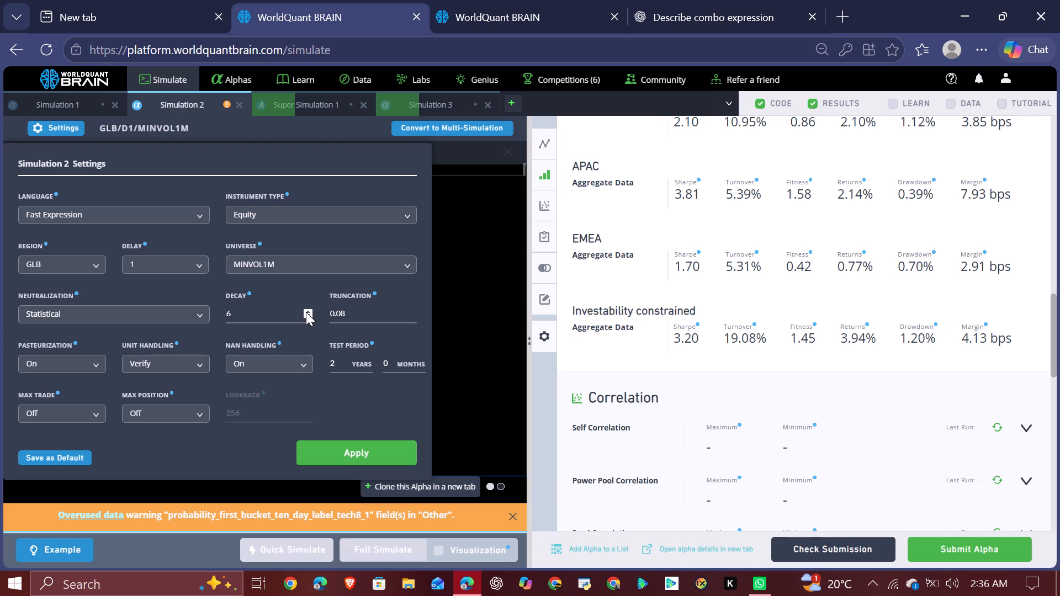
pyautogui.click(306, 312)
pyautogui.click(306, 312)
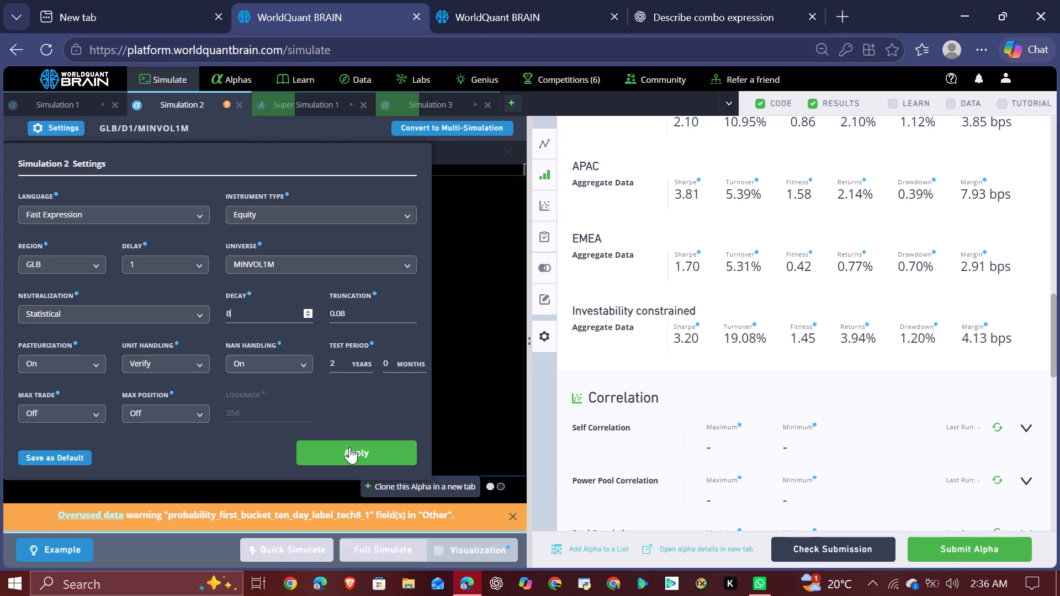
pyautogui.click(349, 447)
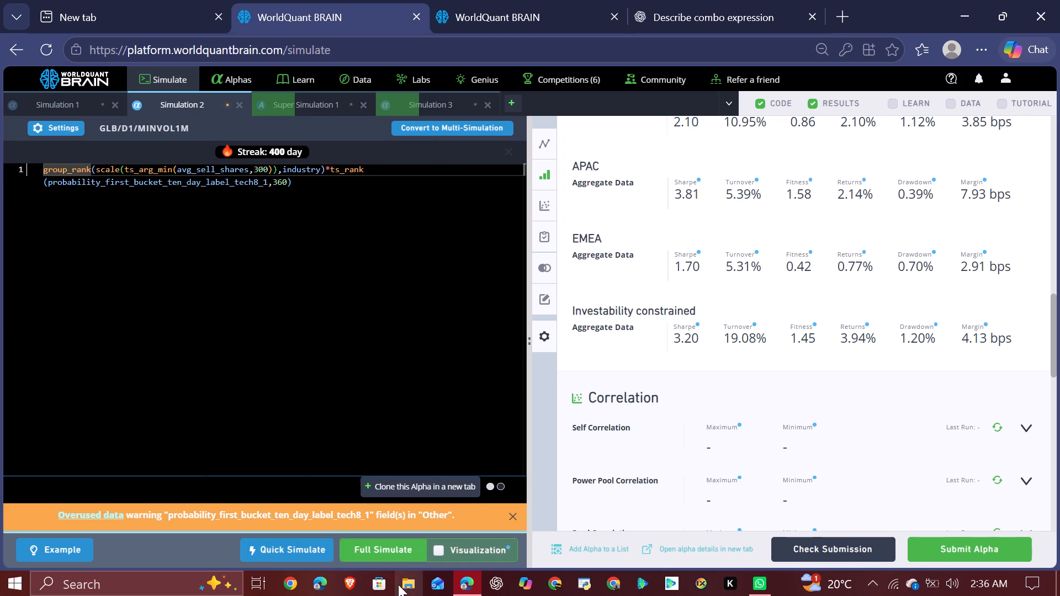
pyautogui.click(401, 544)
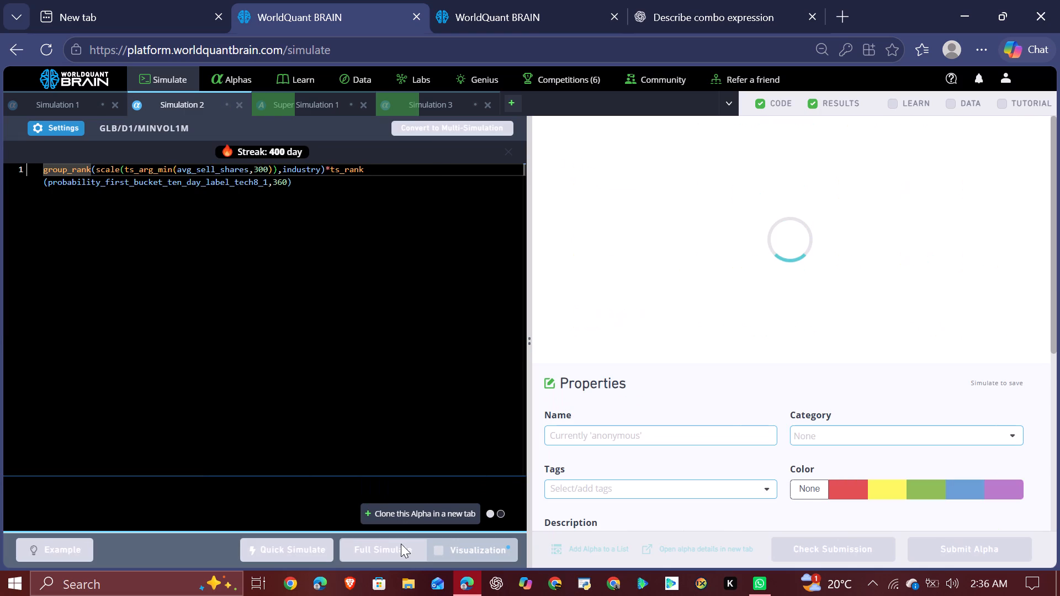
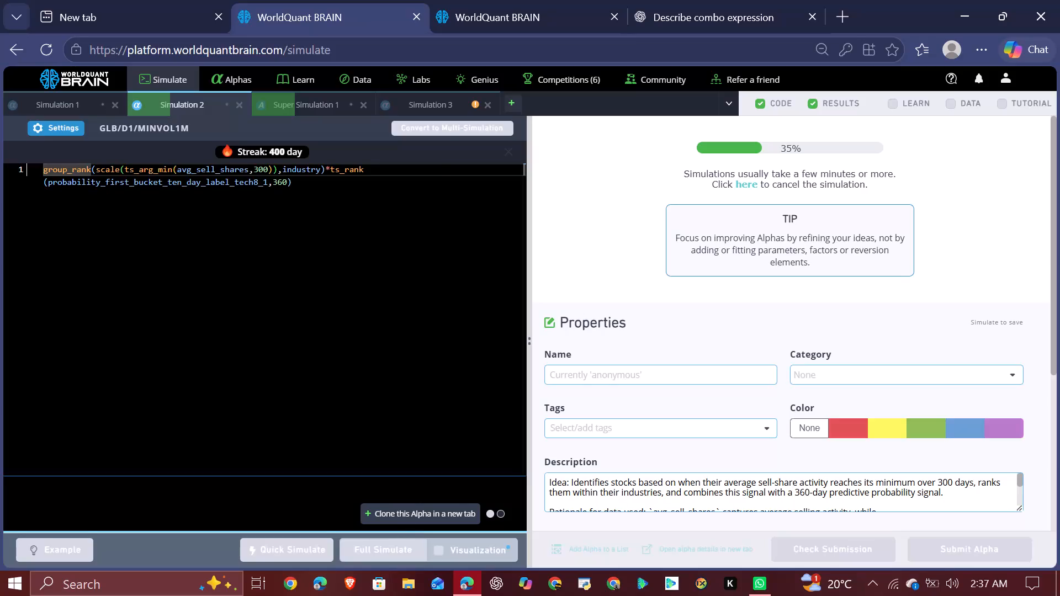
# Reveal Simulation 3's test period and review its IS-period summary, regional aggregates, testing status and current simulation settings.
pyautogui.click(446, 110)
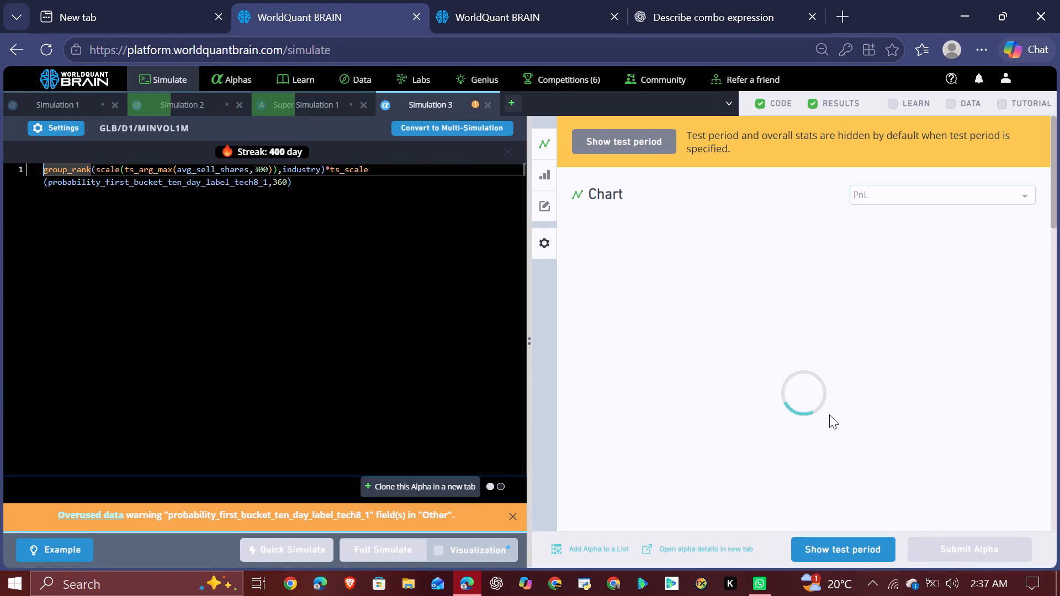
pyautogui.click(820, 541)
pyautogui.scroll(-1, 846, 398)
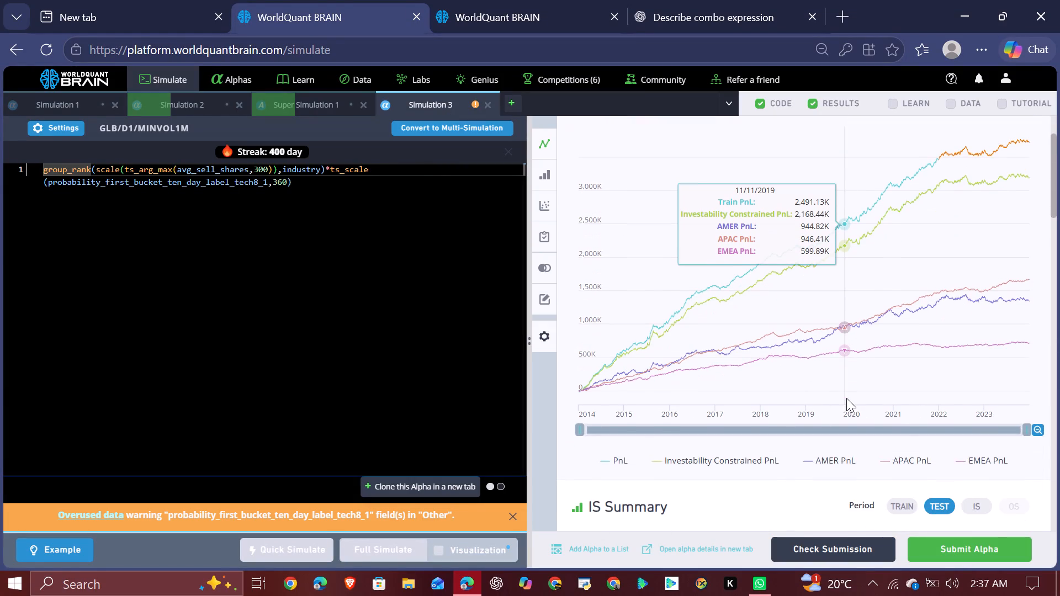
pyautogui.scroll(-2, 846, 398)
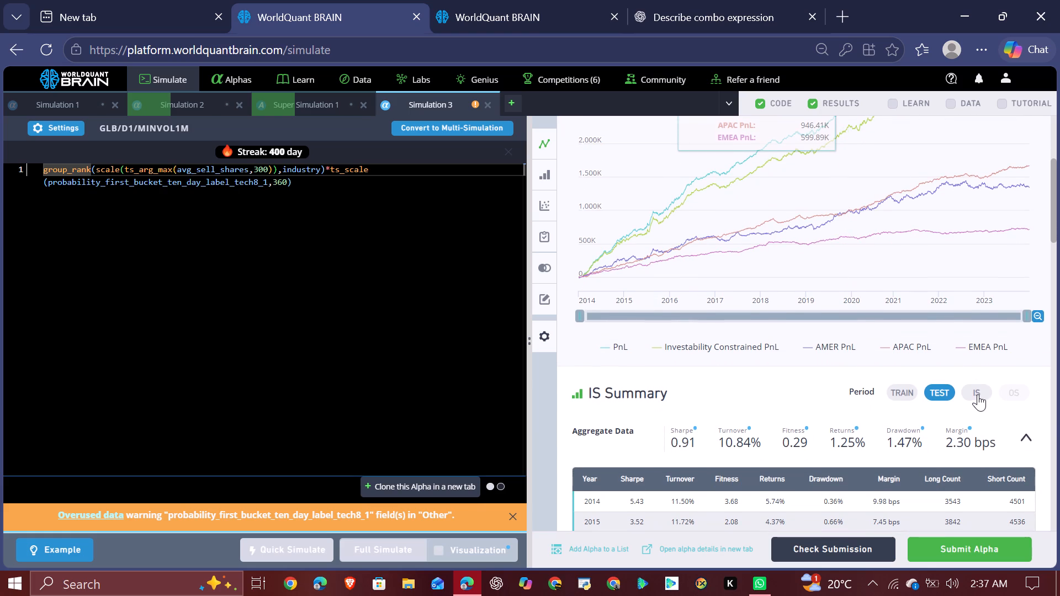
pyautogui.click(977, 395)
pyautogui.scroll(-7, 883, 428)
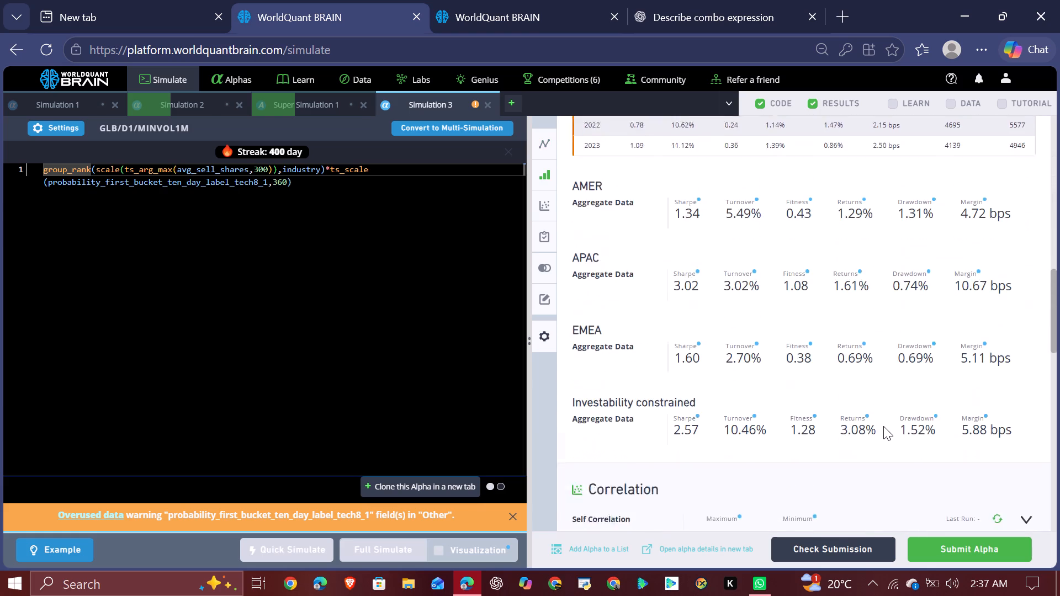
pyautogui.scroll(-4, 883, 426)
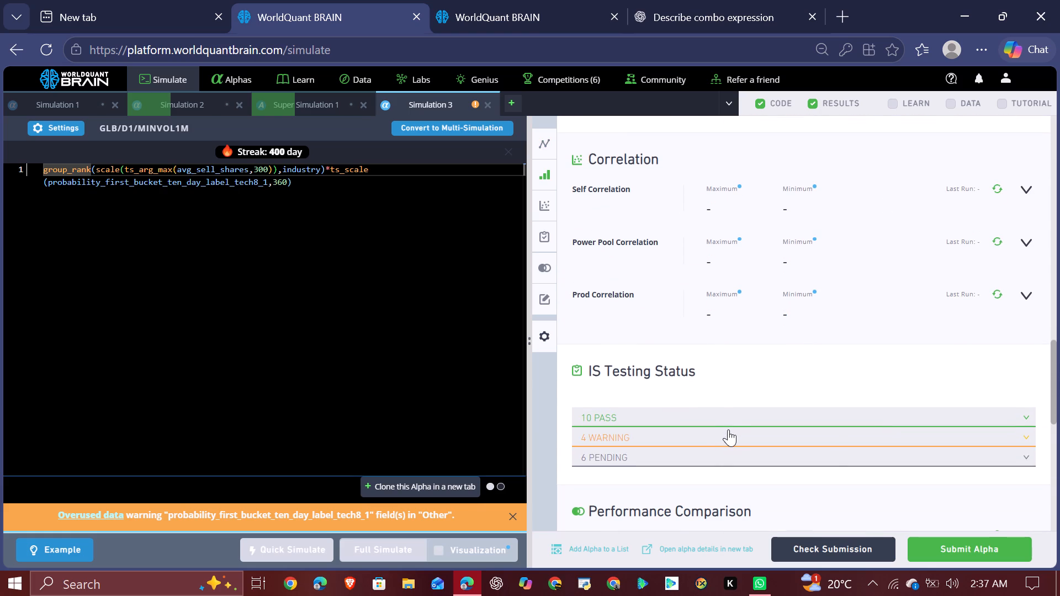
pyautogui.click(76, 128)
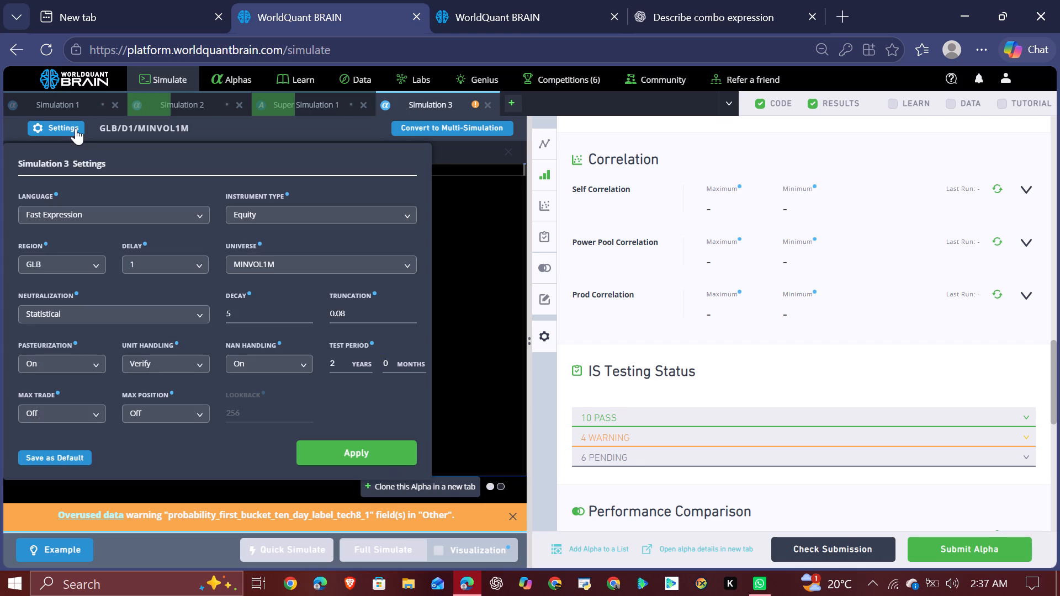
pyautogui.click(76, 128)
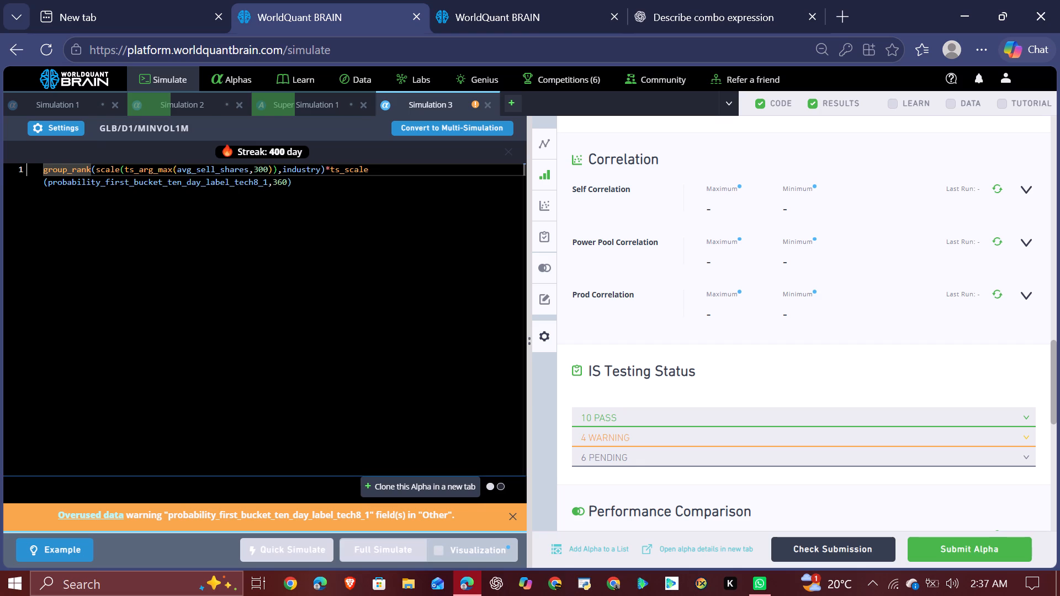
# Replace the scale operator with log in Simulation 3's expression and run a full simulation.
pyautogui.doubleClick(114, 168)
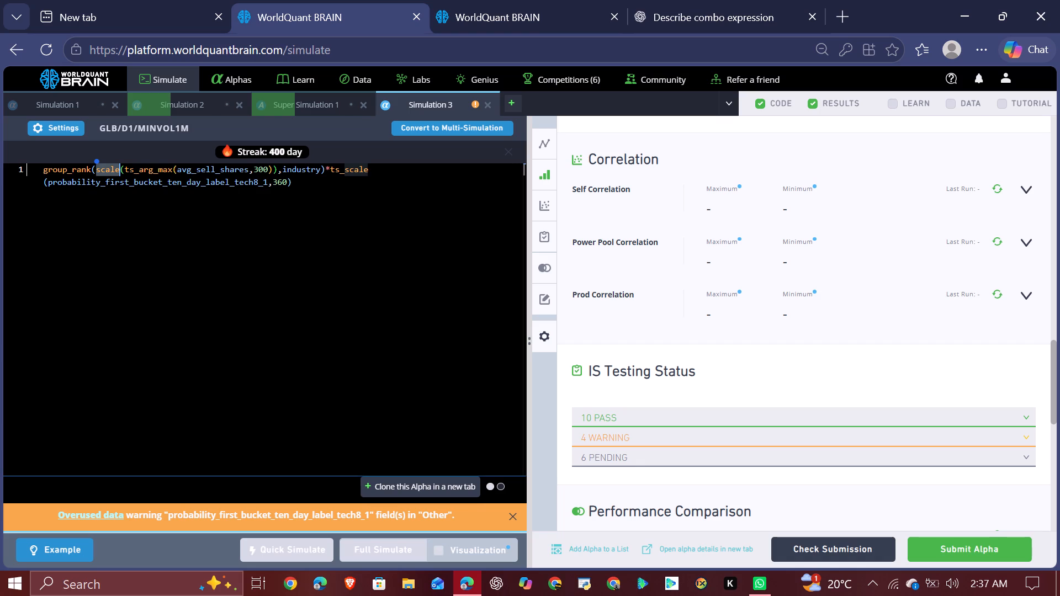
pyautogui.write('lo')
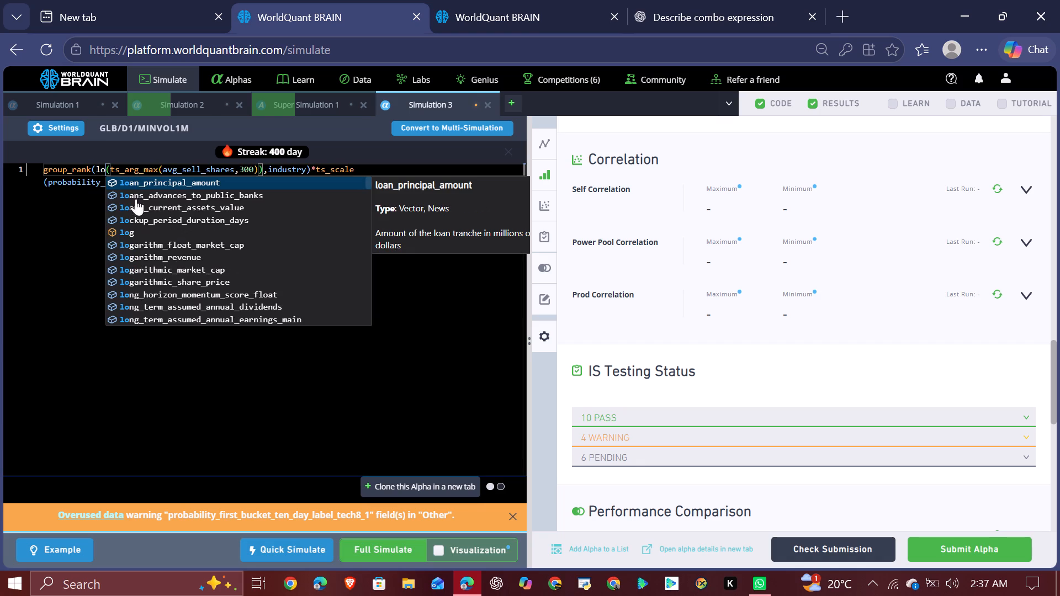
pyautogui.click(137, 233)
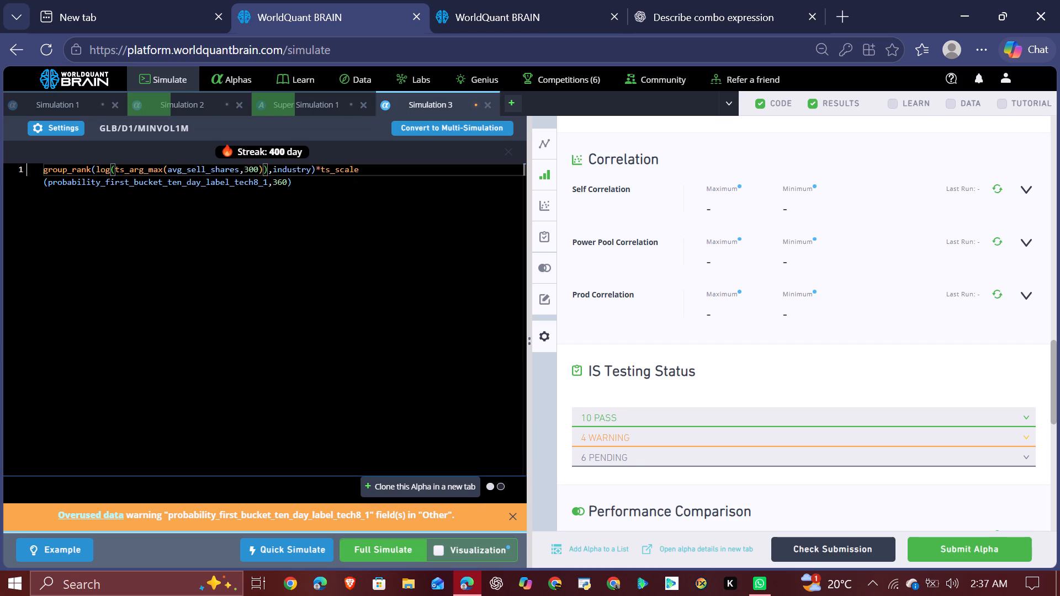
pyautogui.click(407, 549)
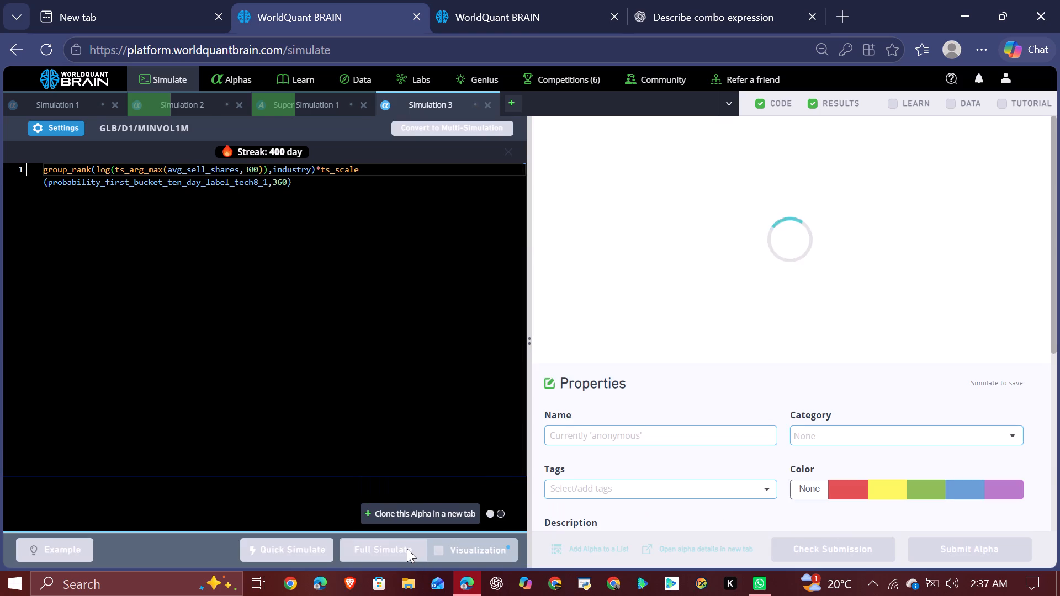
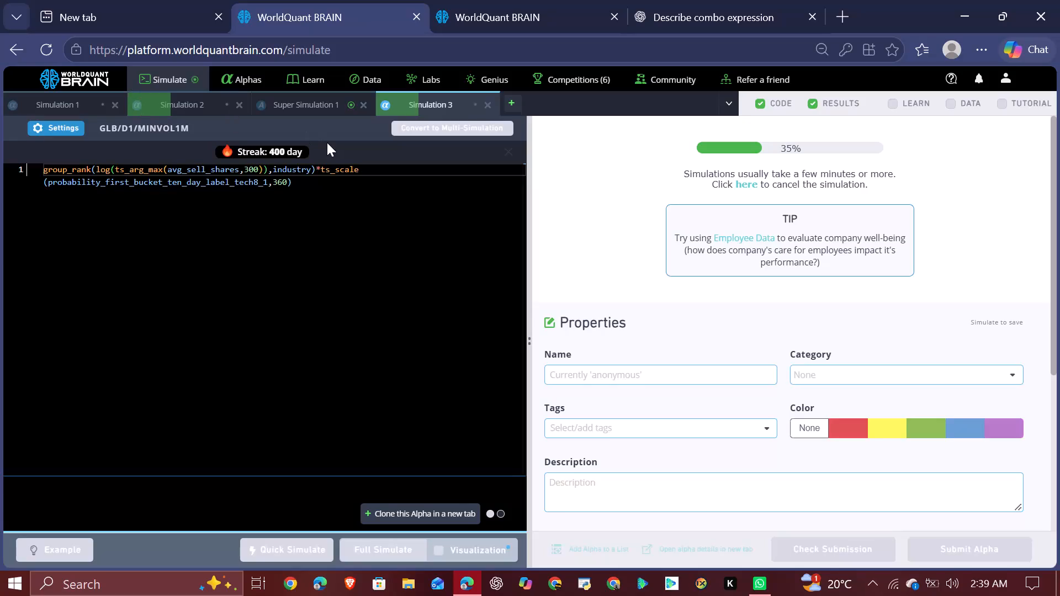
# Reveal Super Simulation 1's test period and review its IS-period summary, yearly results, regional aggregates and testing status.
pyautogui.click(321, 100)
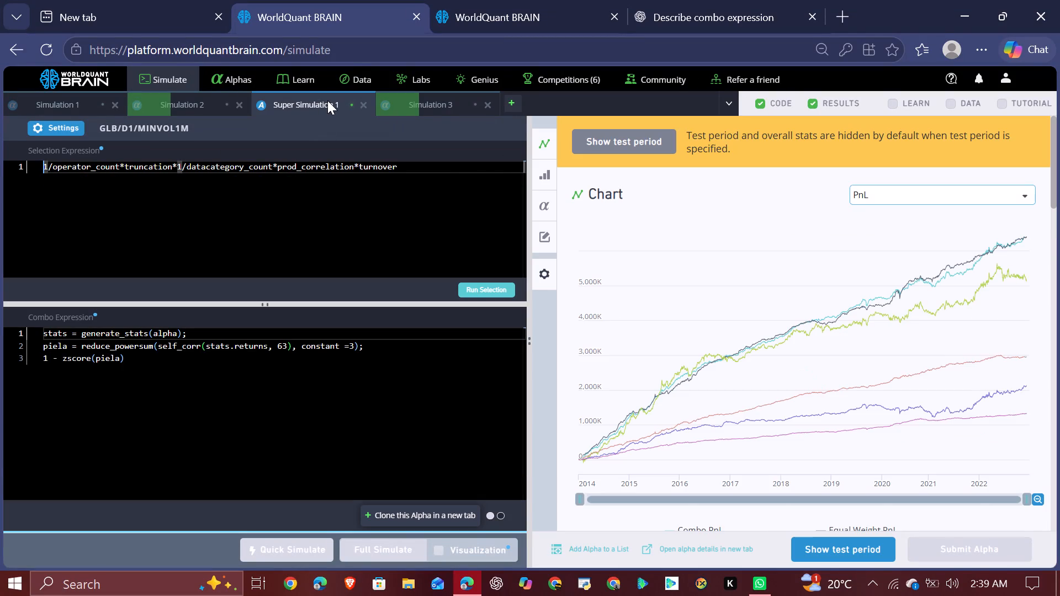
pyautogui.click(821, 549)
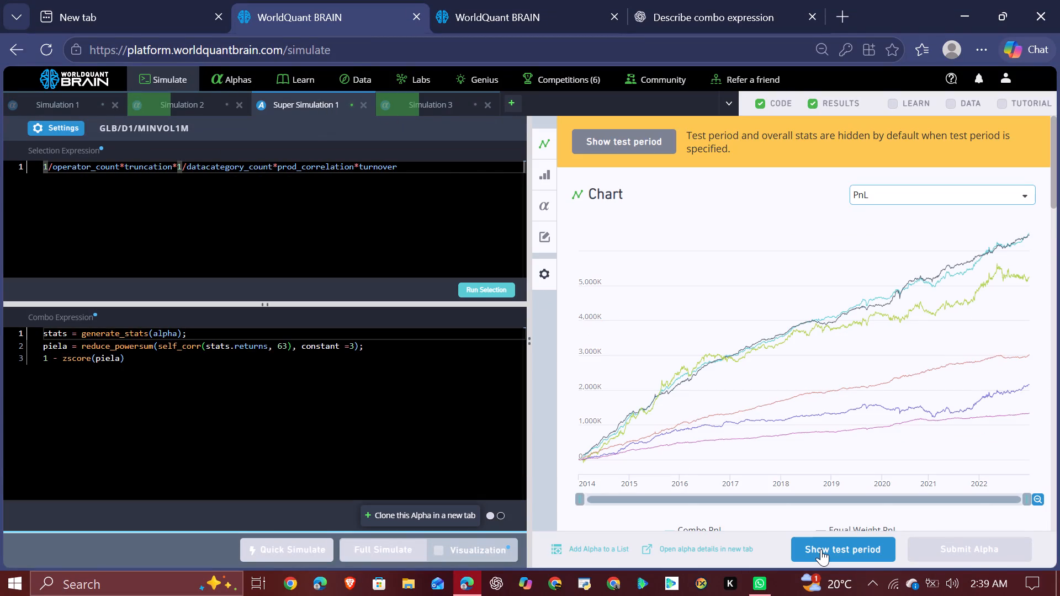
pyautogui.scroll(-2, 860, 467)
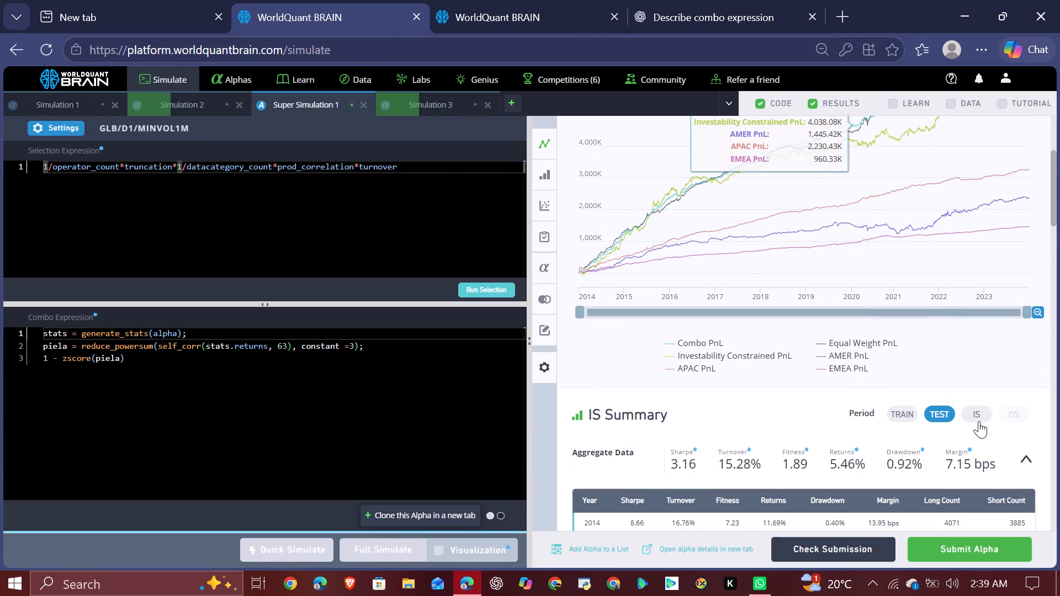
pyautogui.click(986, 414)
pyautogui.scroll(-3, 926, 398)
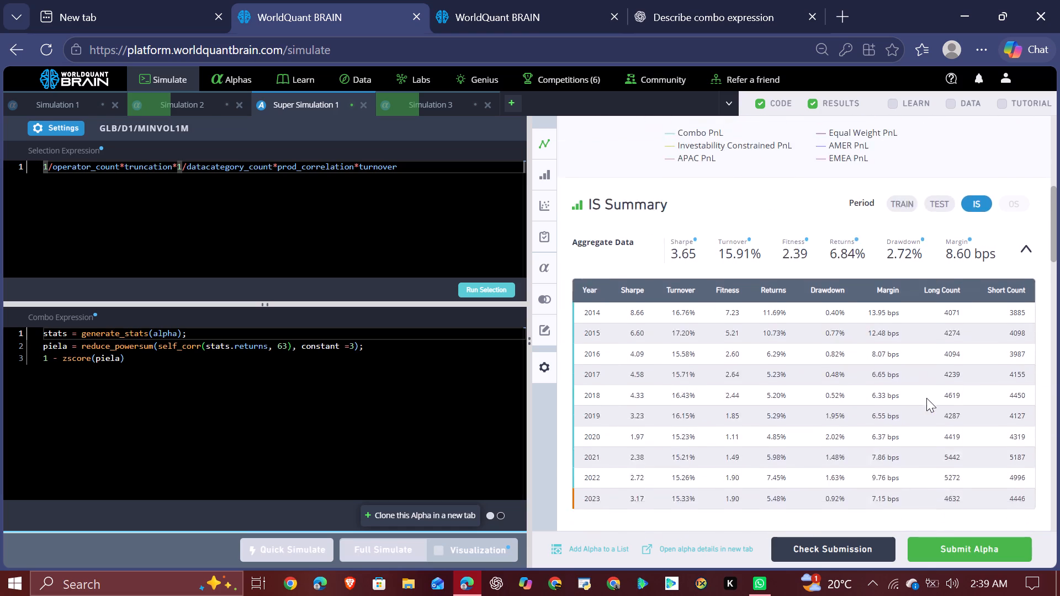
pyautogui.scroll(-7, 926, 398)
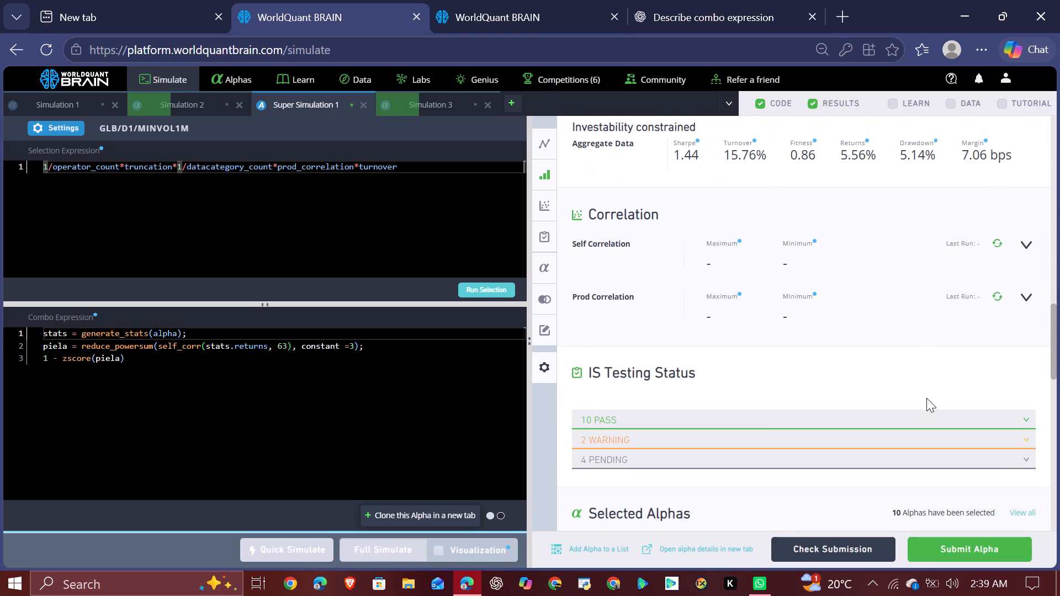
pyautogui.click(926, 398)
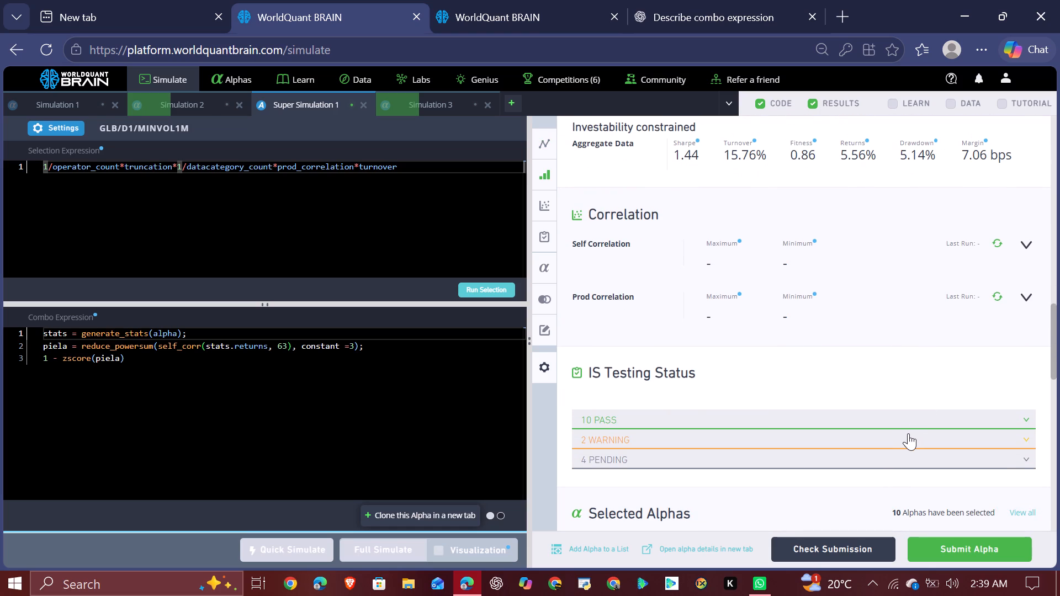
pyautogui.click(908, 433)
pyautogui.click(908, 433)
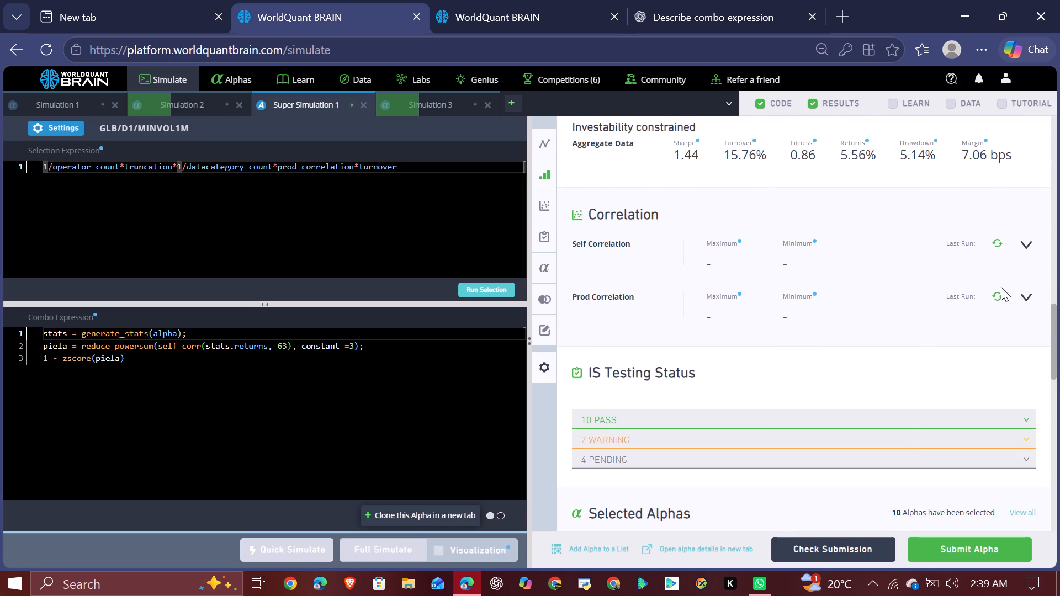
# Run the prod correlation and self correlation checks for Super Simulation 1.
pyautogui.click(997, 295)
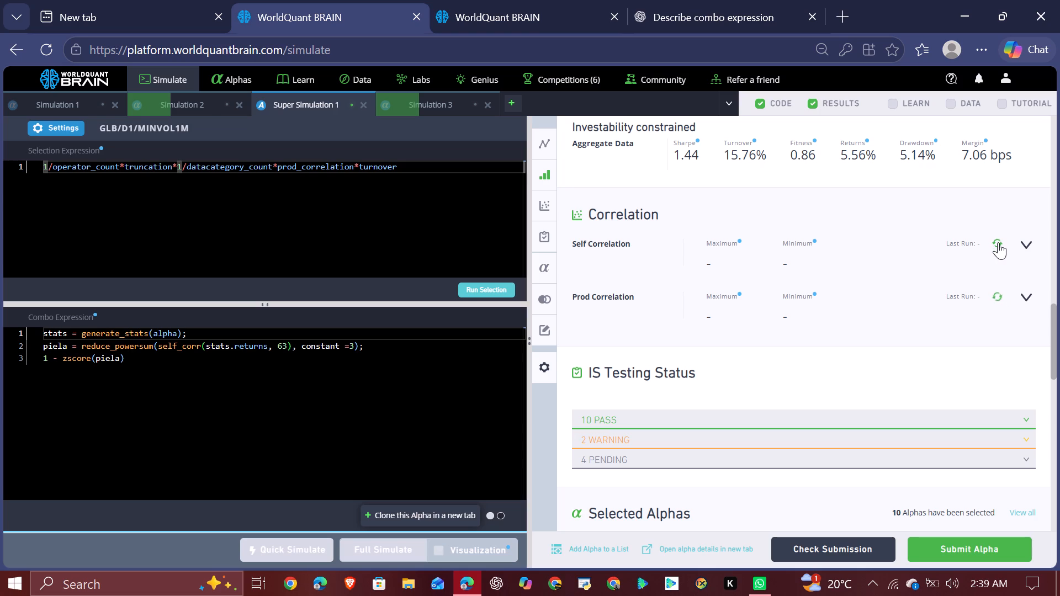
pyautogui.click(998, 242)
# Set Super Simulation 1's neutralization to Industry, apply the settings and run a full simulation.
pyautogui.click(69, 133)
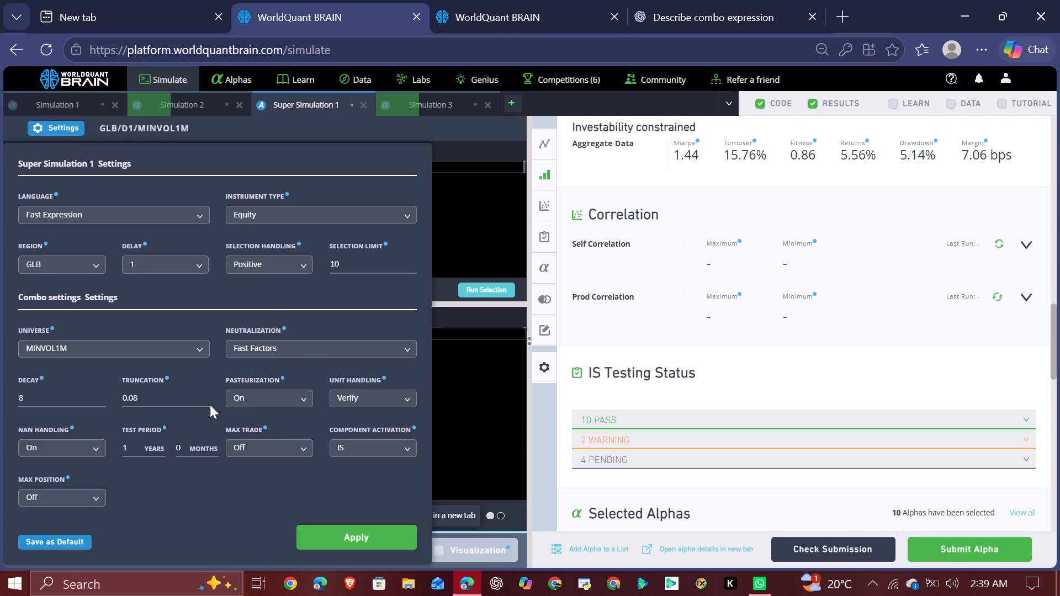
pyautogui.click(308, 350)
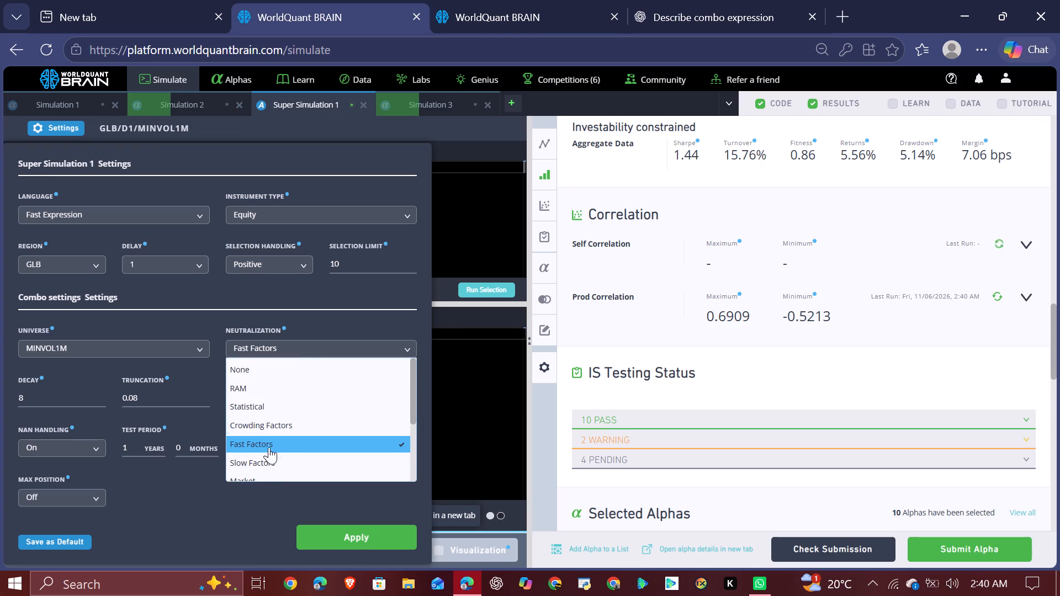
pyautogui.scroll(-1, 262, 464)
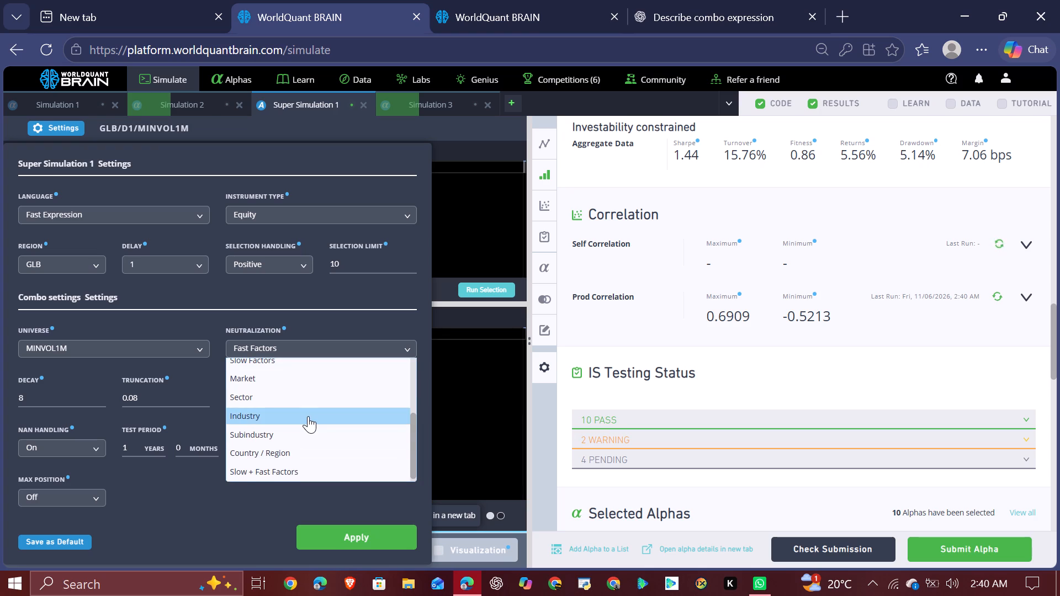
pyautogui.click(308, 416)
pyautogui.click(320, 539)
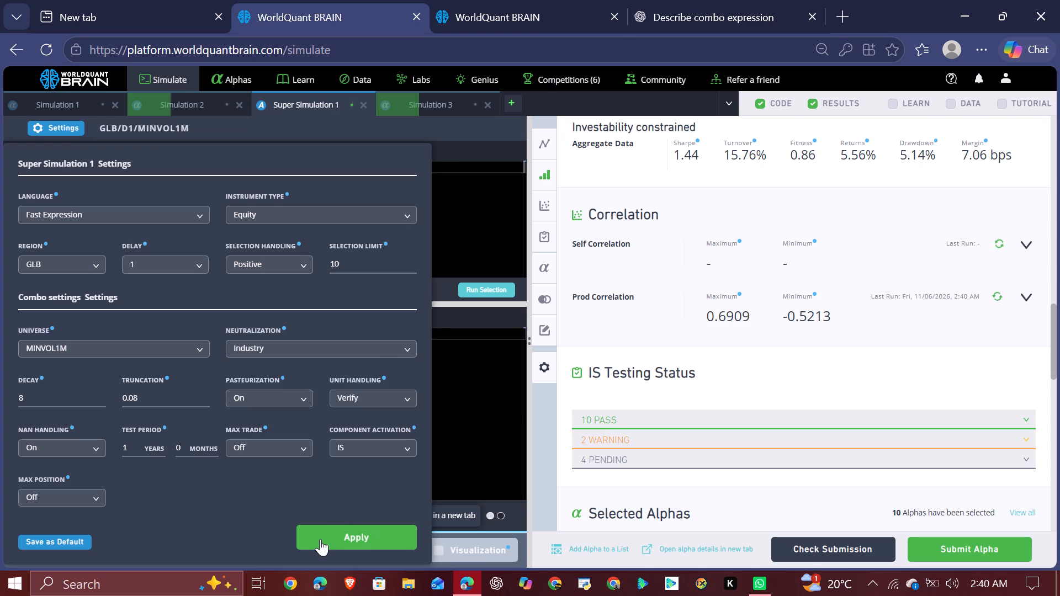
pyautogui.click(357, 541)
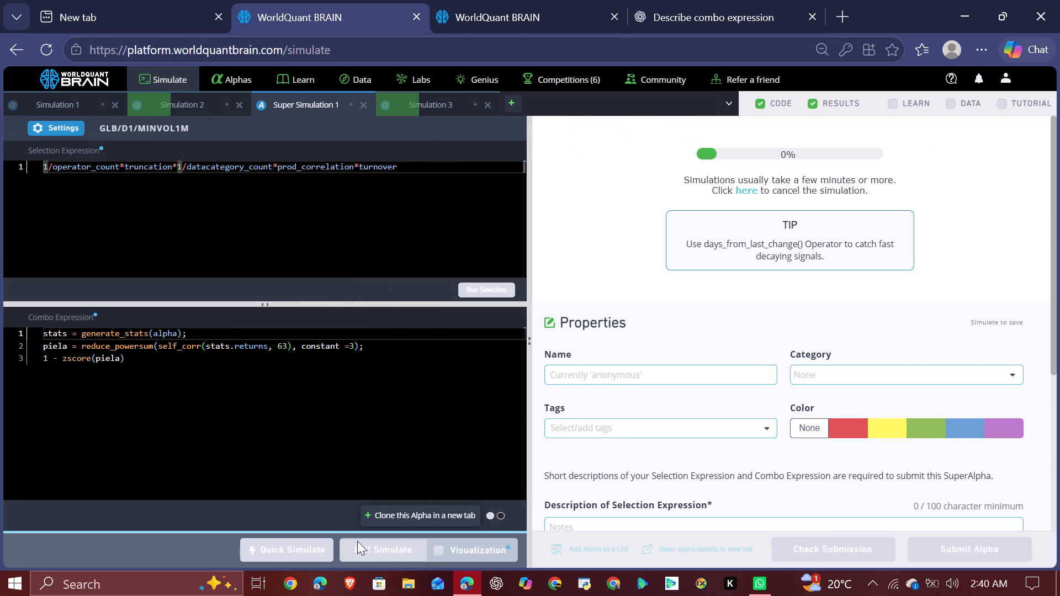
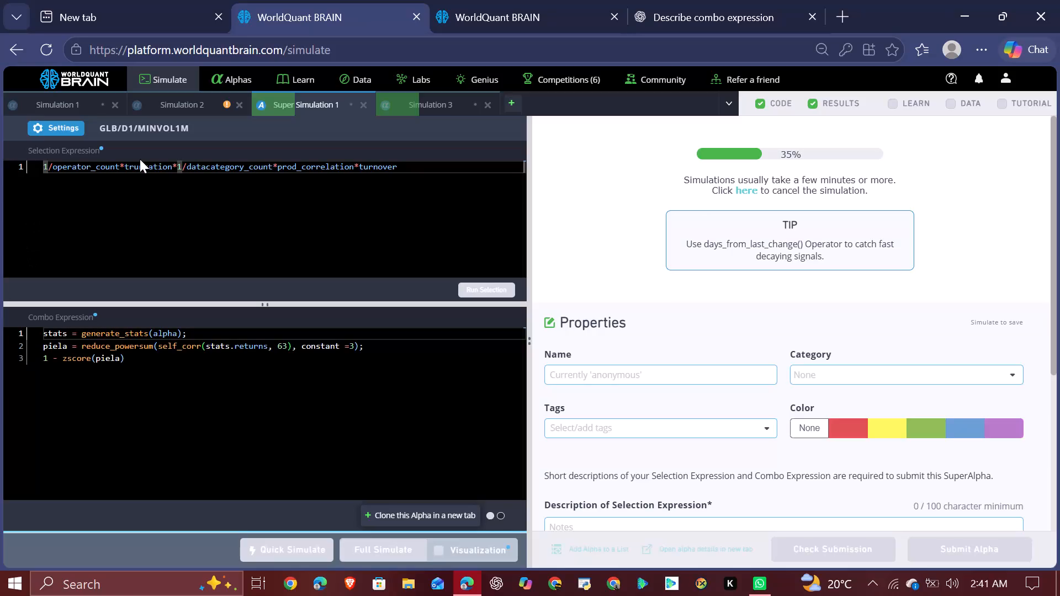
# Reveal Simulation 2's test period and review its IS-period summary, yearly results and regional aggregates.
pyautogui.click(191, 104)
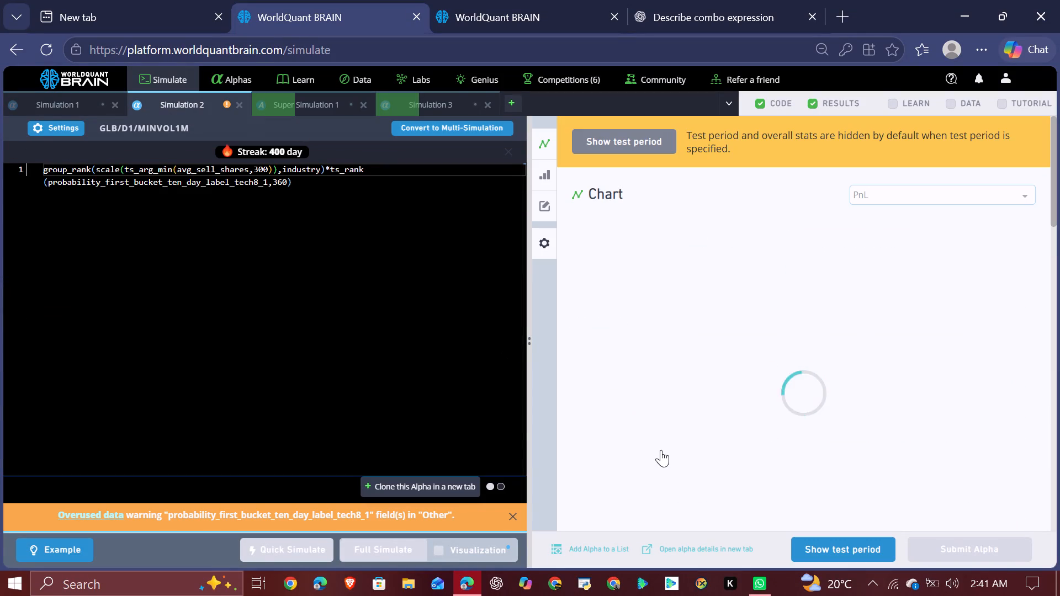
pyautogui.click(802, 545)
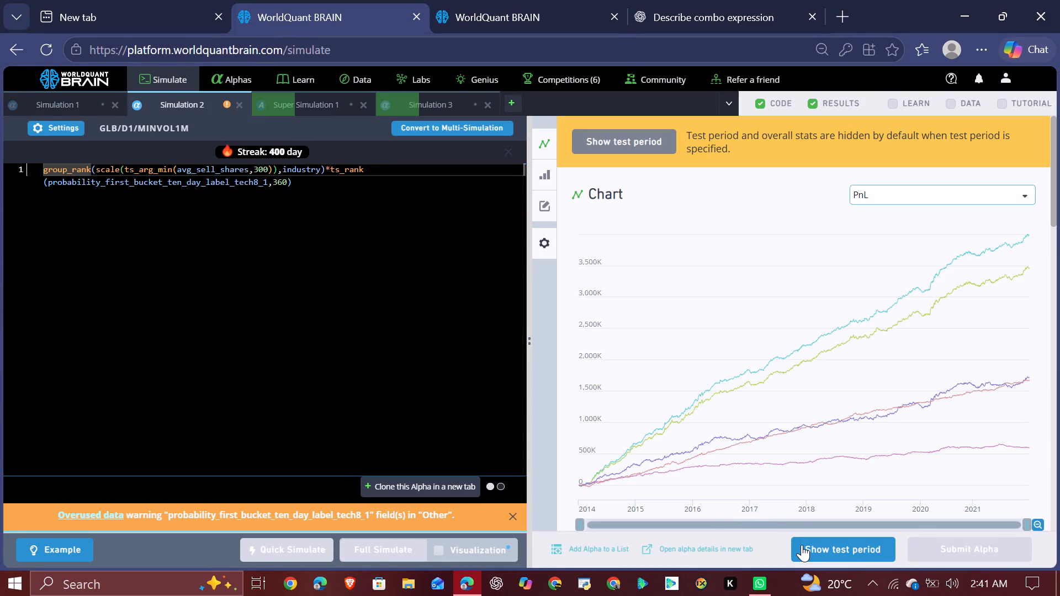
pyautogui.scroll(-3, 875, 423)
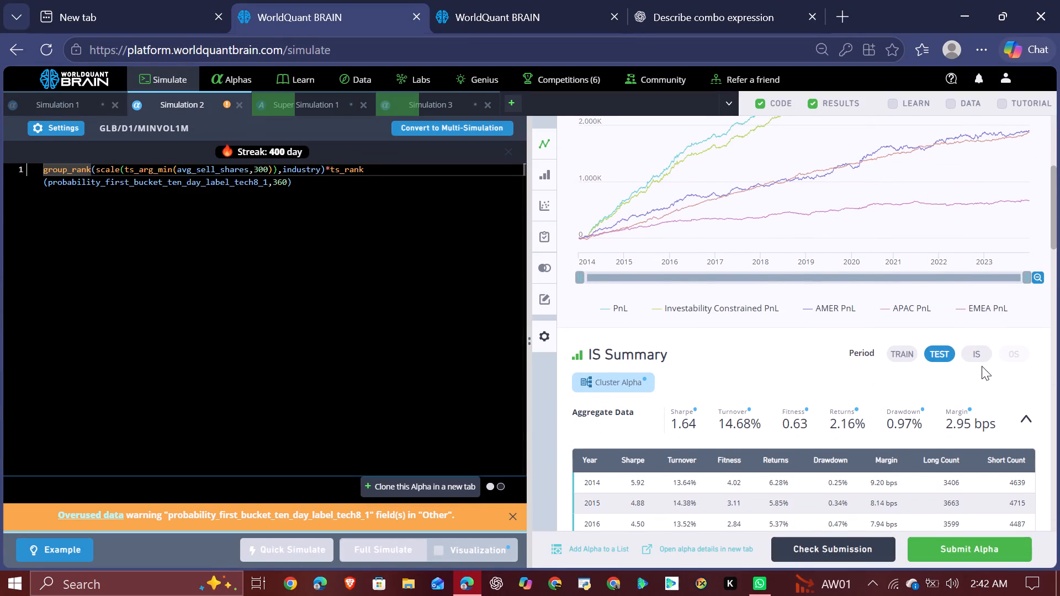
pyautogui.click(982, 358)
pyautogui.scroll(-3, 929, 417)
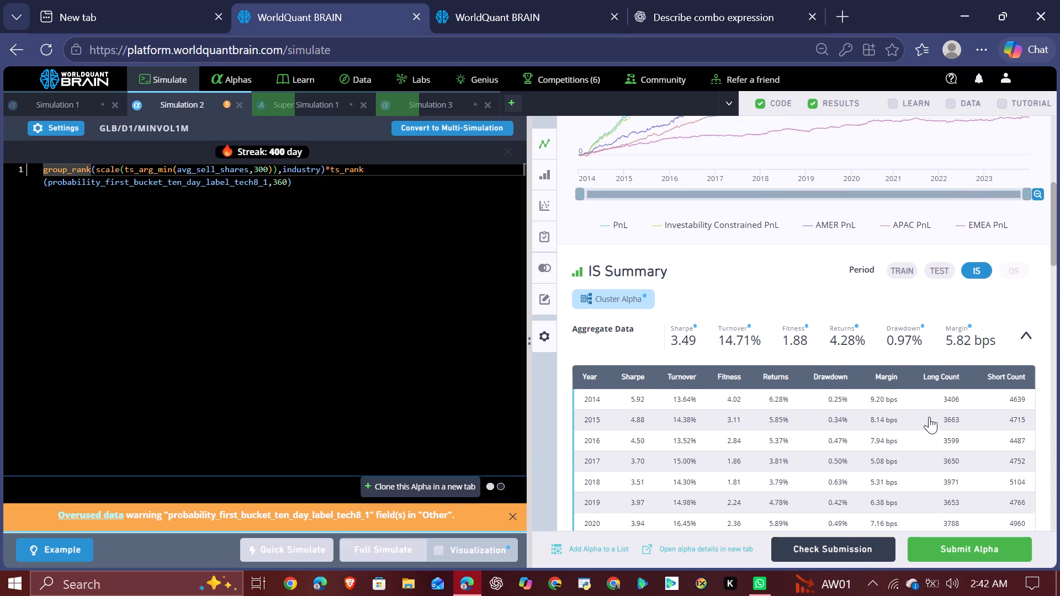
pyautogui.scroll(-7, 929, 417)
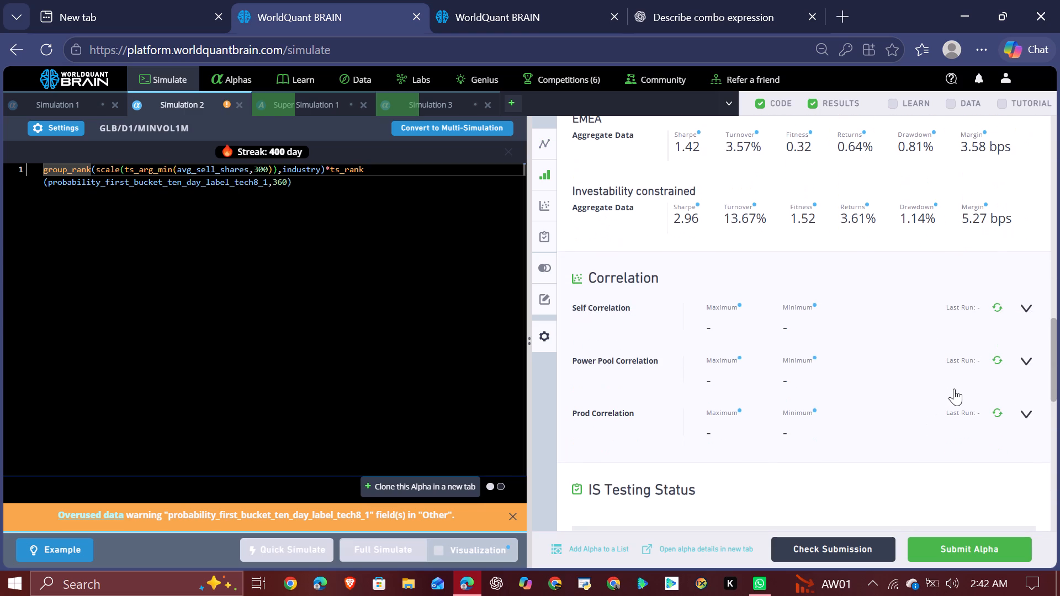
# Run the power pool correlation check for Simulation 2 and return to its IS summary.
pyautogui.scroll(-2, 954, 389)
pyautogui.scroll(3, 954, 389)
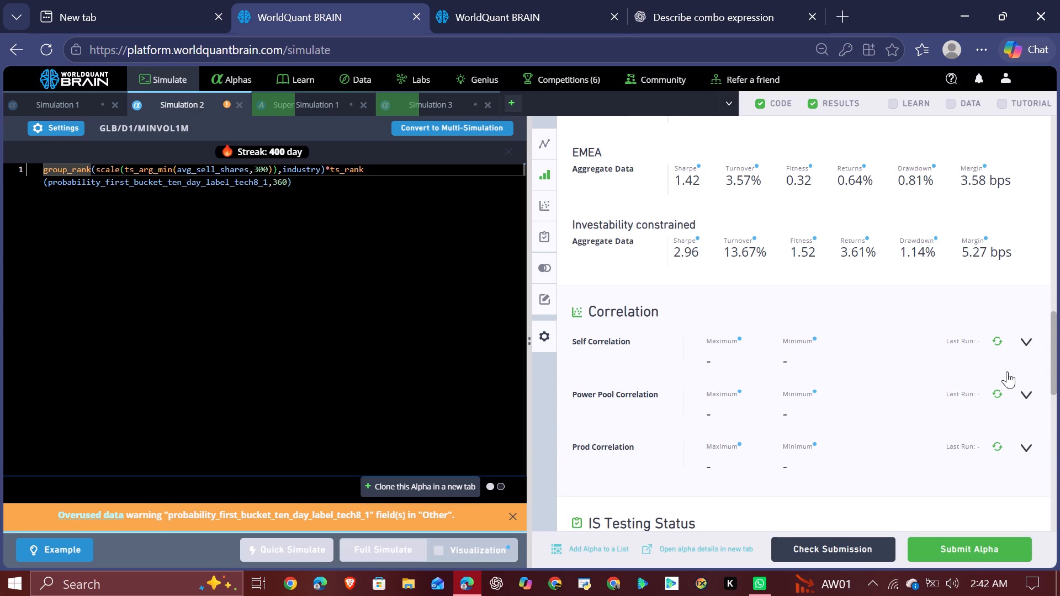
pyautogui.click(997, 392)
pyautogui.scroll(7, 997, 392)
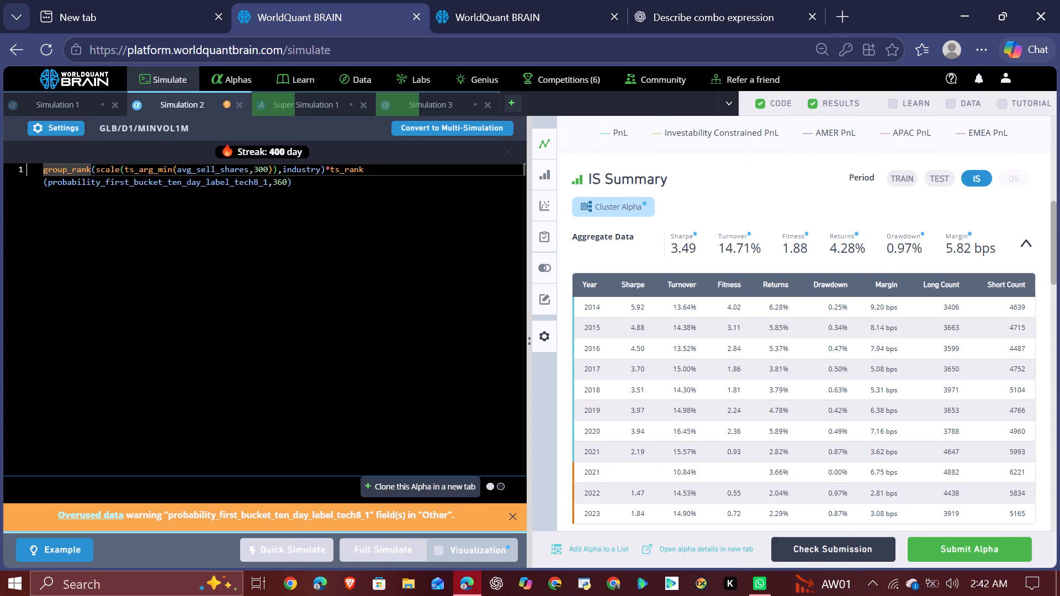
# Set Simulation 2's decay to 5, apply the settings and run a full simulation.
pyautogui.click(59, 126)
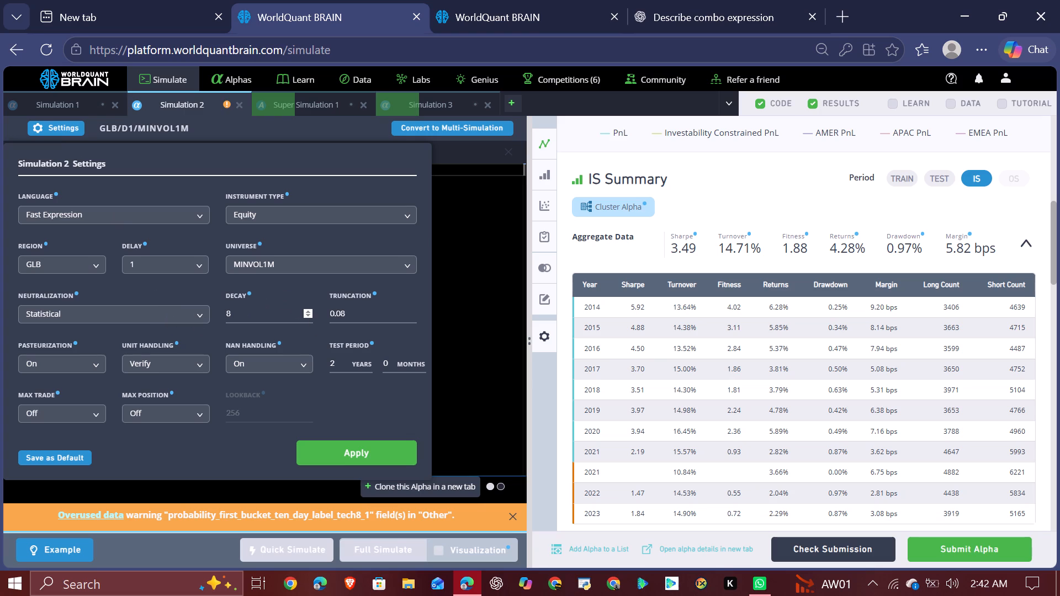
pyautogui.tripleClick(308, 315)
pyautogui.click(333, 449)
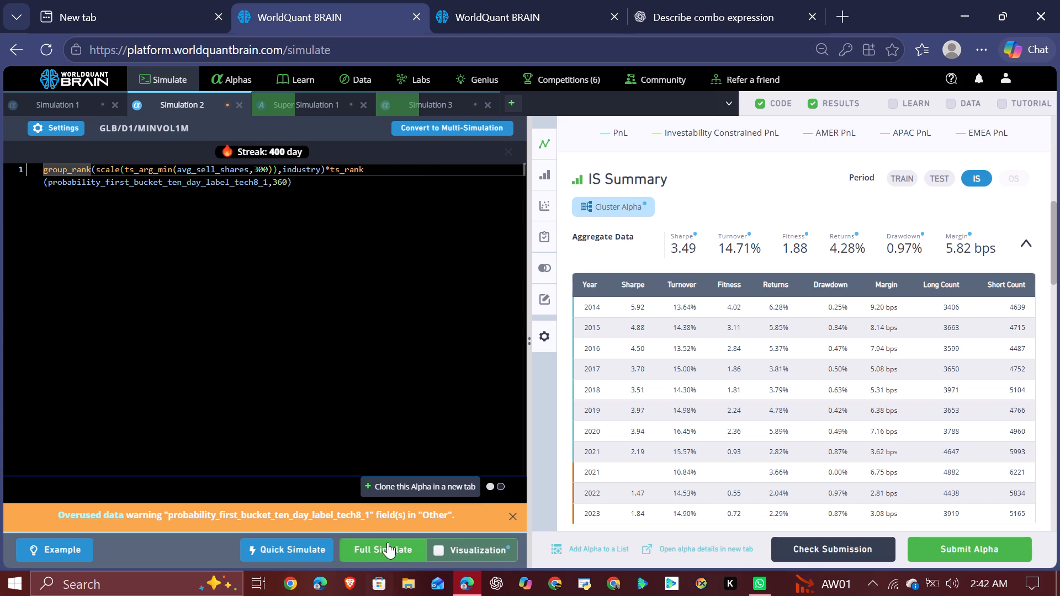
pyautogui.click(388, 540)
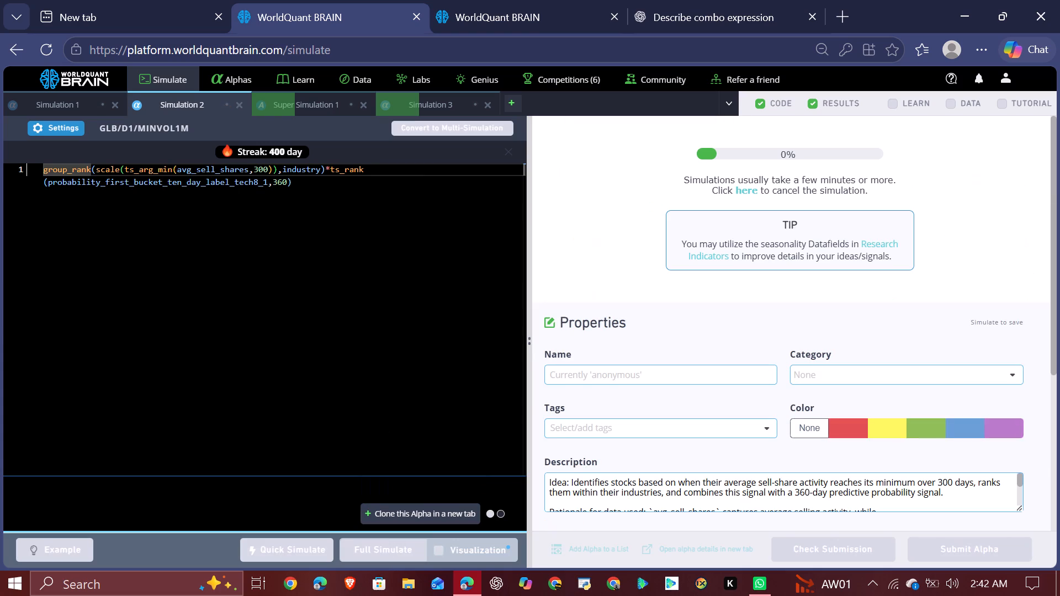
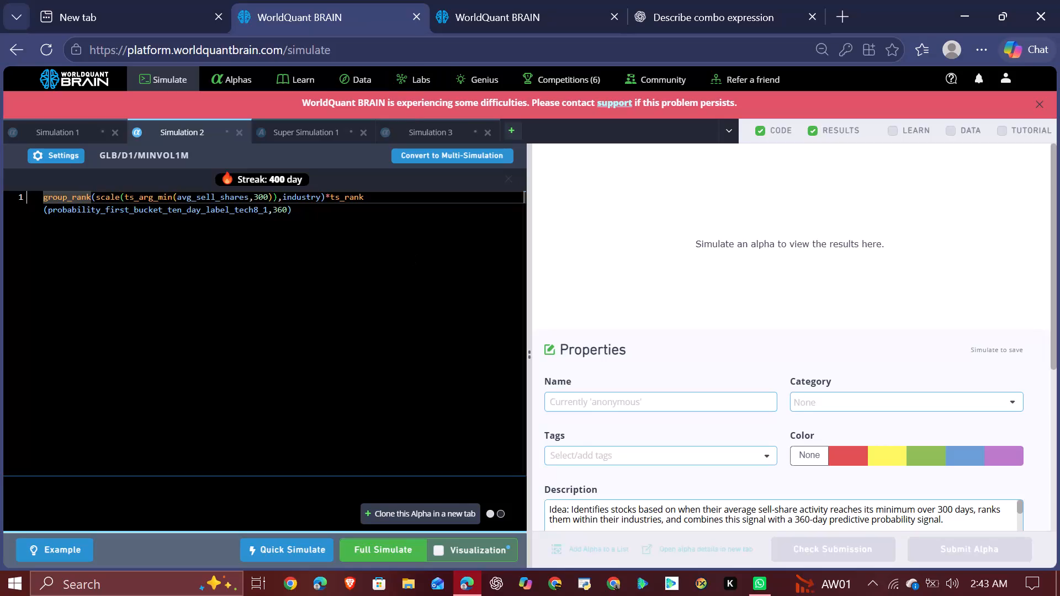
# Rerun the full simulation of Simulation 2, dismissing the error notices and retrying the run.
pyautogui.click(388, 548)
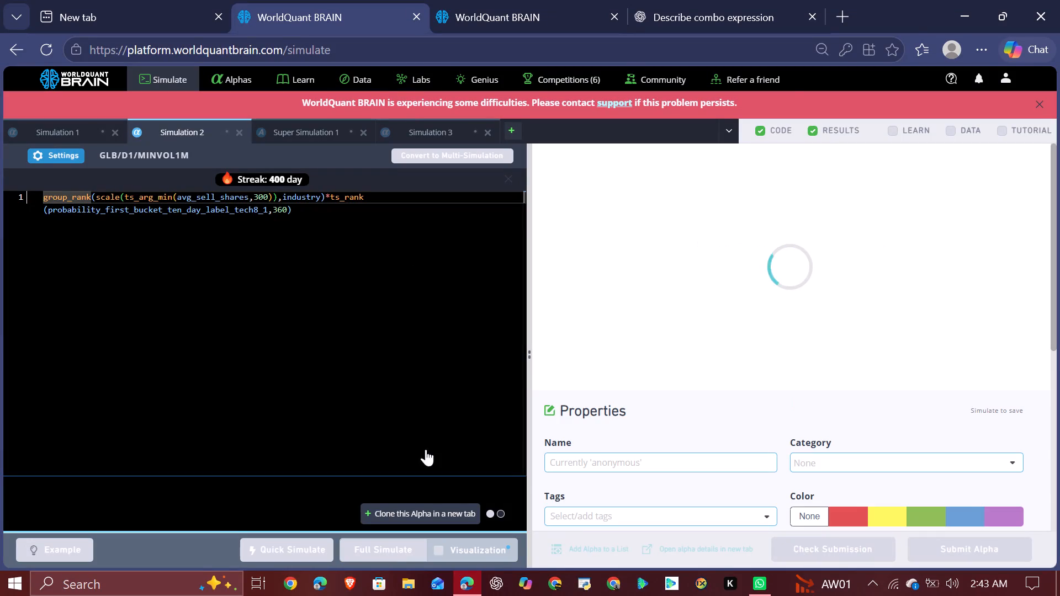
pyautogui.click(1040, 107)
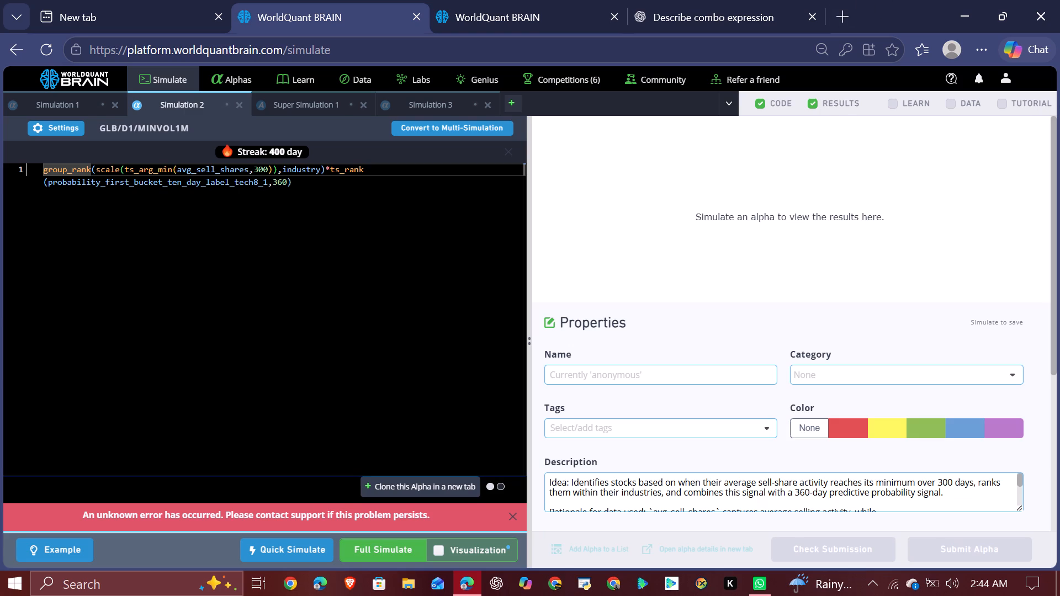
pyautogui.click(512, 520)
pyautogui.click(384, 544)
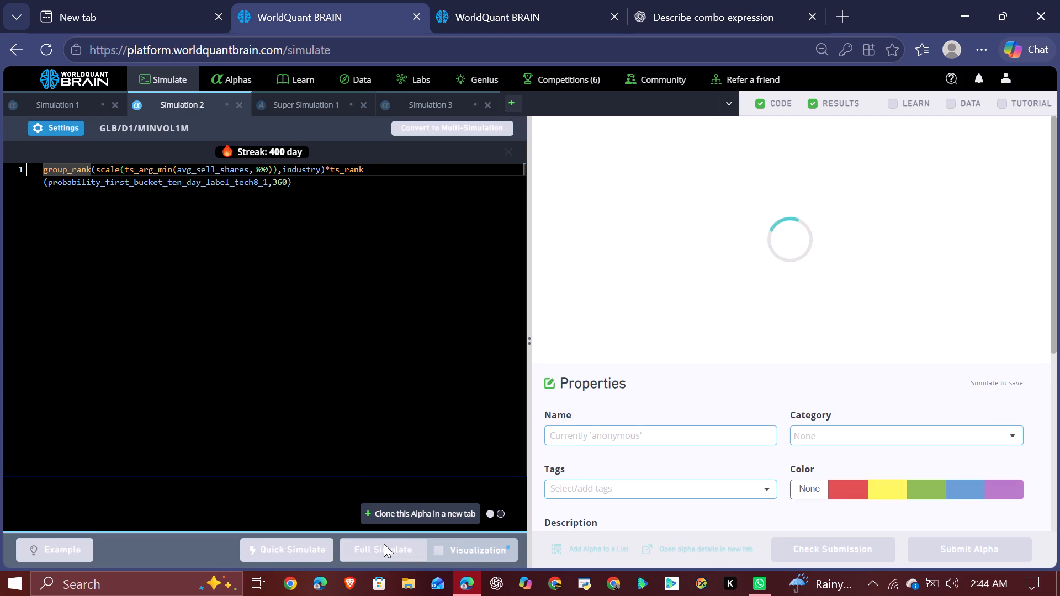
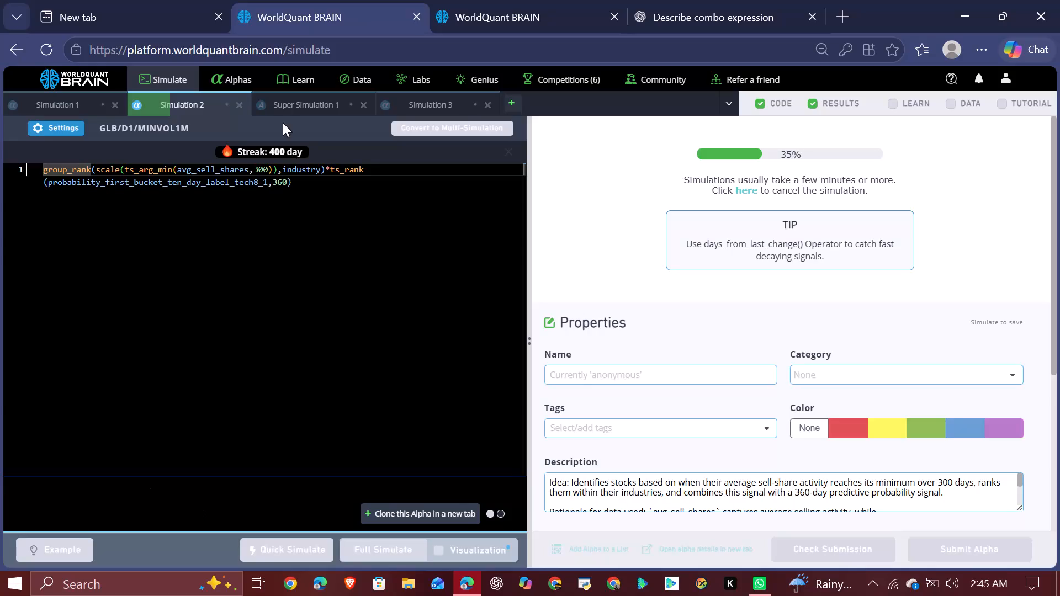
# Start full simulations of the SuperAlpha in Super Simulation 1 and of the group_rank alpha in Simulation 3.
pyautogui.click(298, 111)
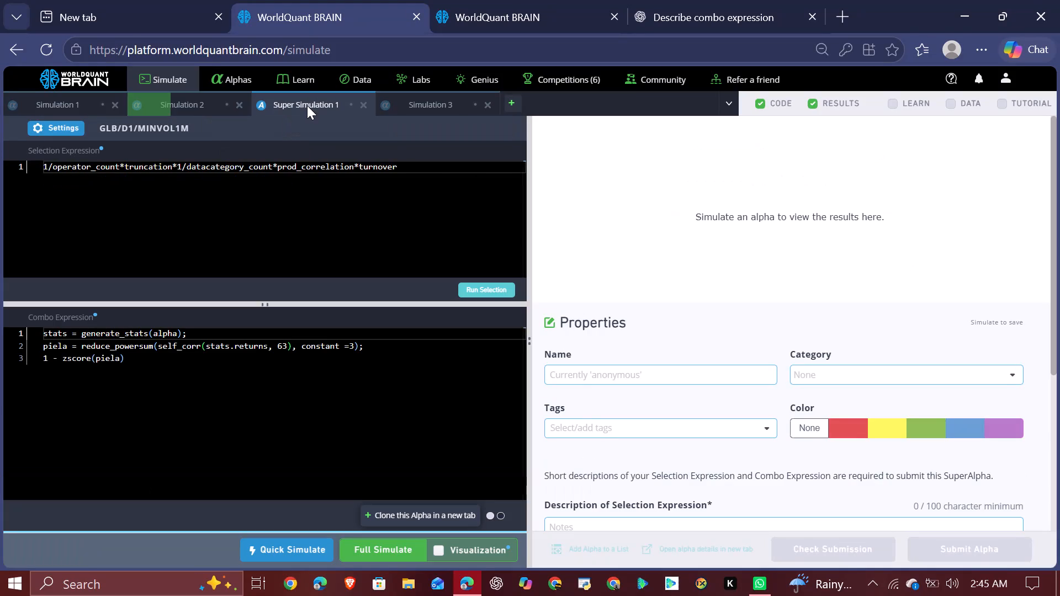
pyautogui.click(387, 547)
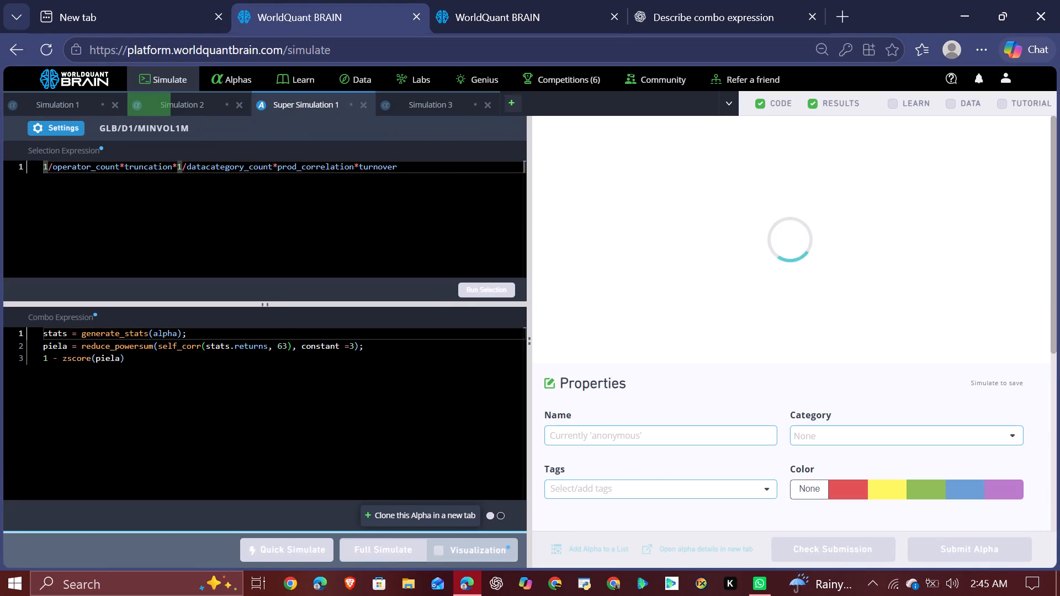
pyautogui.click(473, 107)
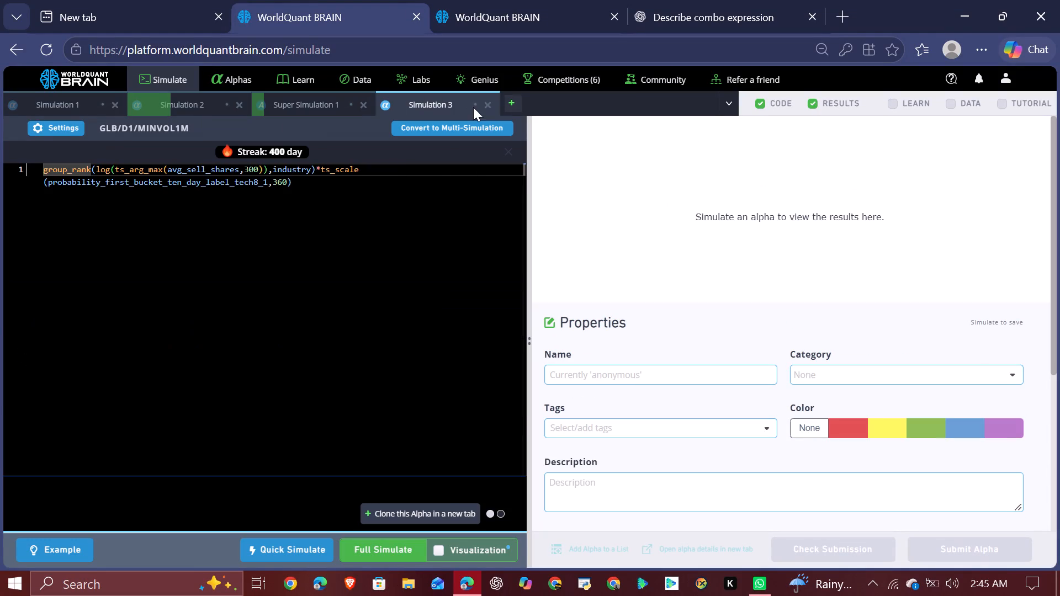
pyautogui.click(406, 545)
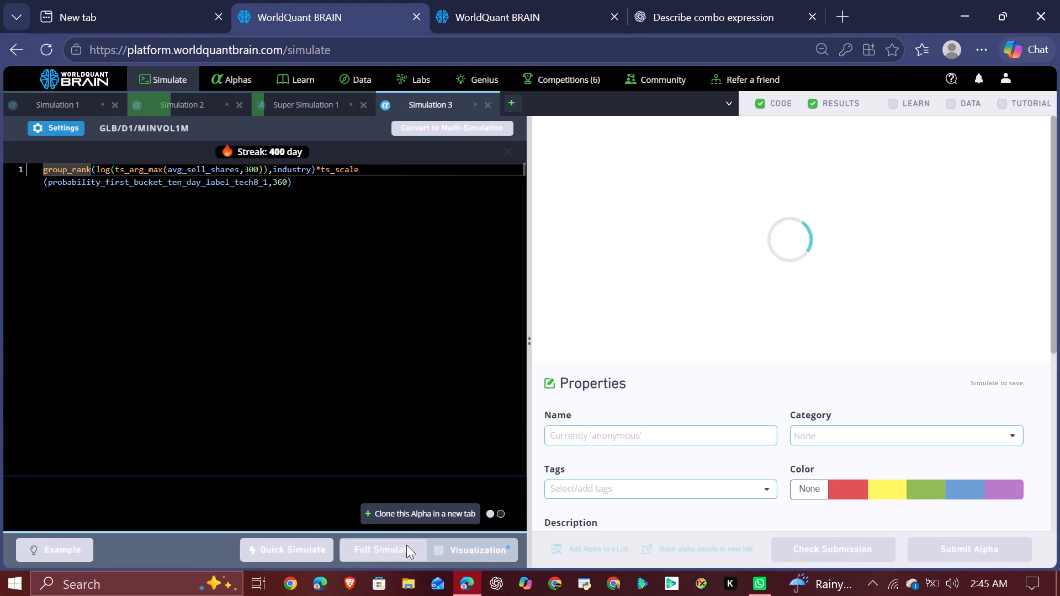
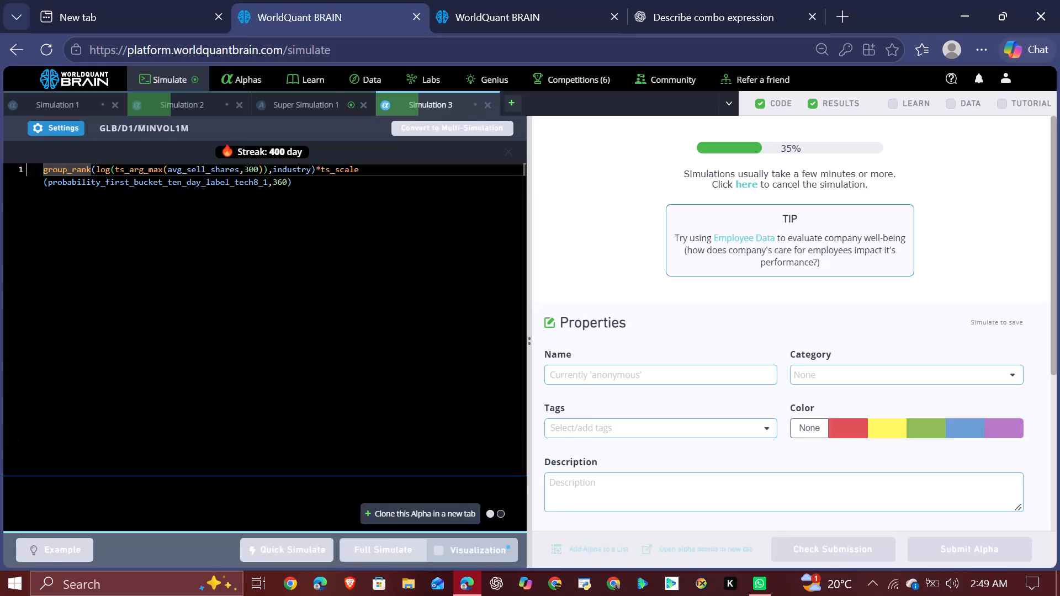
# Remove the leading 1/ before operator_count from the selection expression in Super Simulation 1.
pyautogui.click(310, 104)
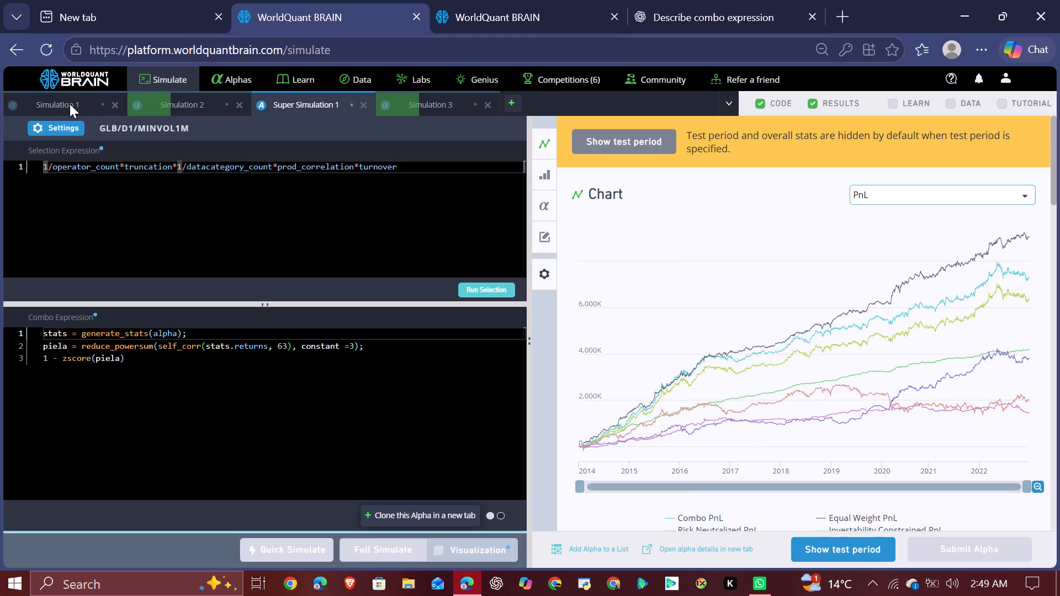
pyautogui.click(64, 123)
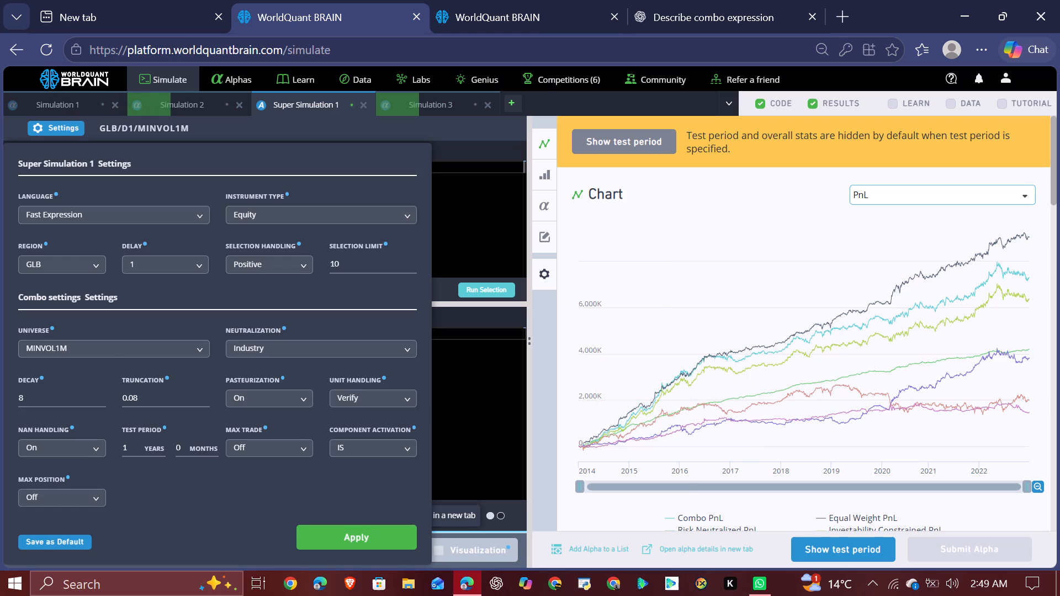
pyautogui.click(470, 238)
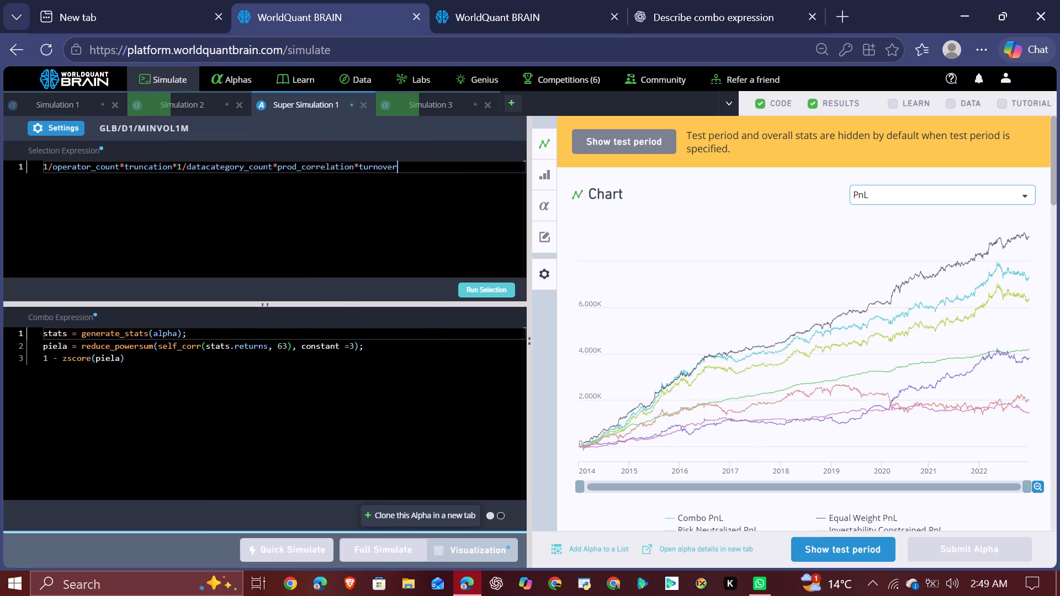
pyautogui.click(50, 169)
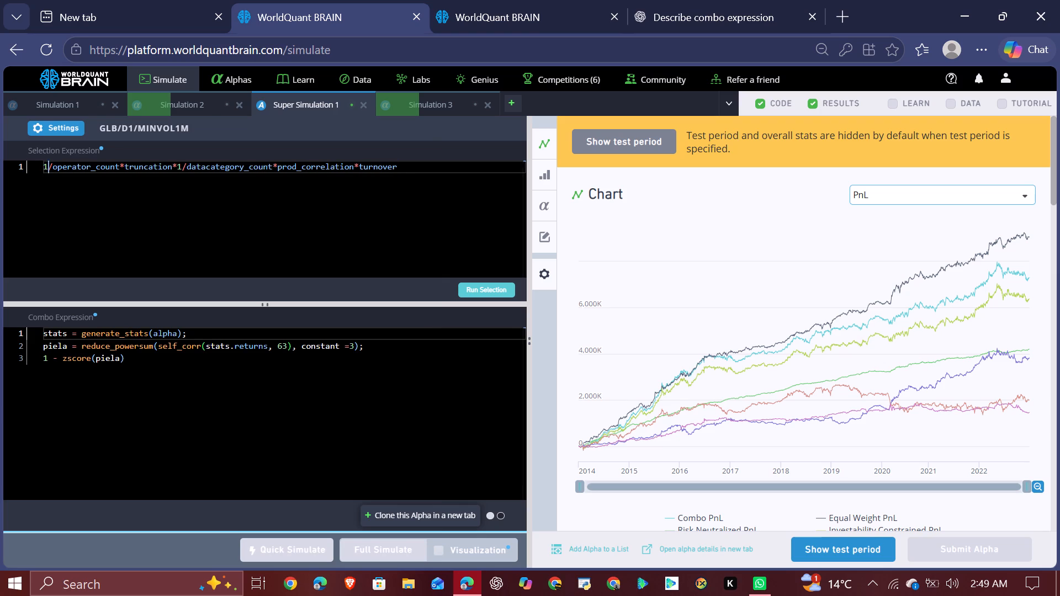
pyautogui.click(52, 168)
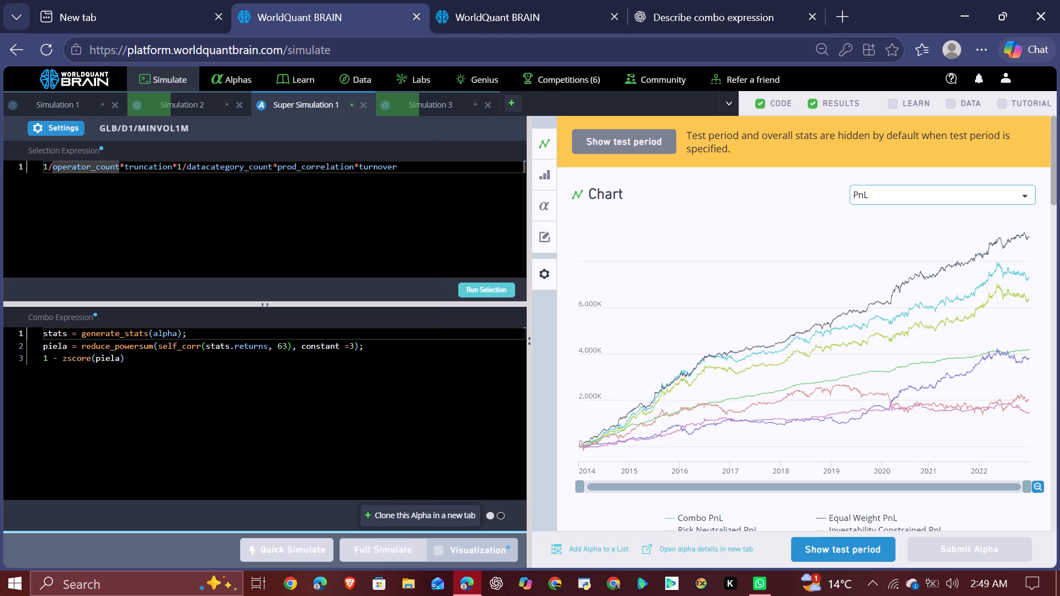
pyautogui.press('BackSpace')
pyautogui.press('BackSpace')
pyautogui.press('BackSpace')
pyautogui.press('BackSpace')
pyautogui.press('BackSpace')
pyautogui.press('BackSpace')
pyautogui.press('BackSpace')
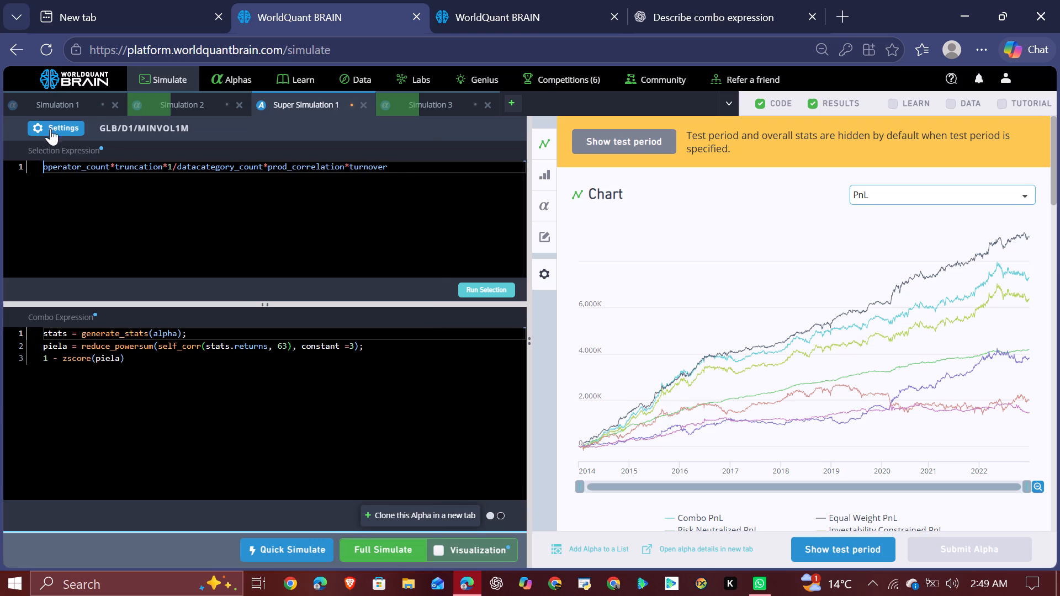
# Set the SuperAlpha's neutralization to Slow Factors and start a full simulation of it.
pyautogui.click(51, 132)
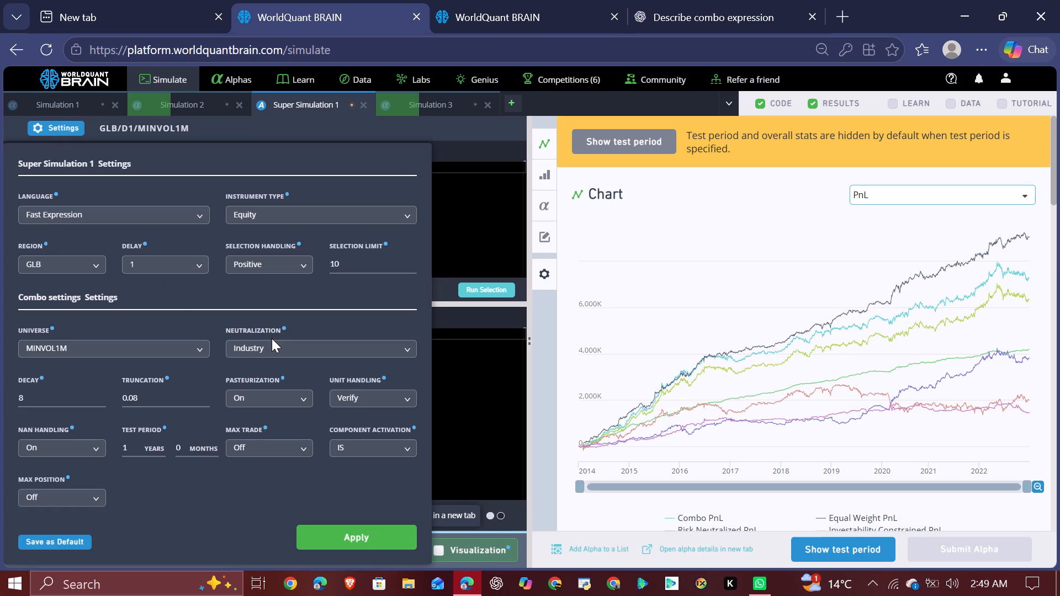
pyautogui.click(272, 345)
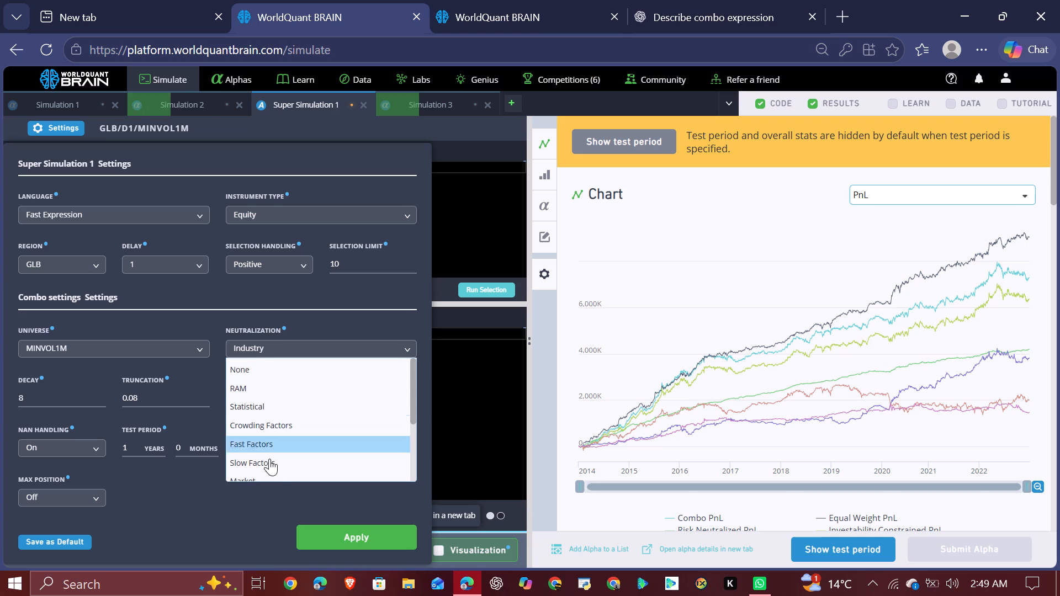
pyautogui.click(273, 468)
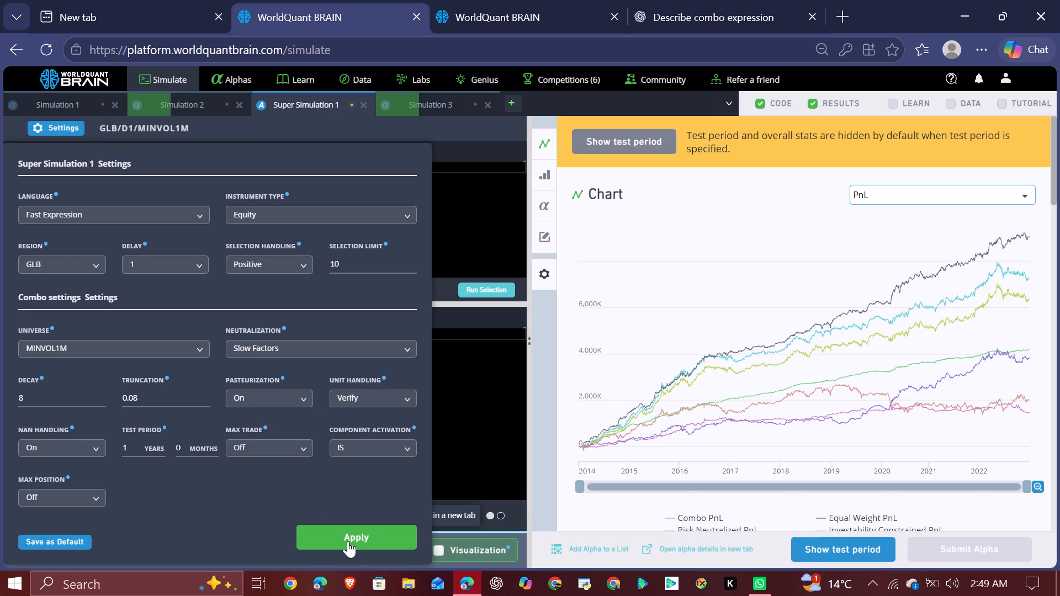
pyautogui.click(350, 534)
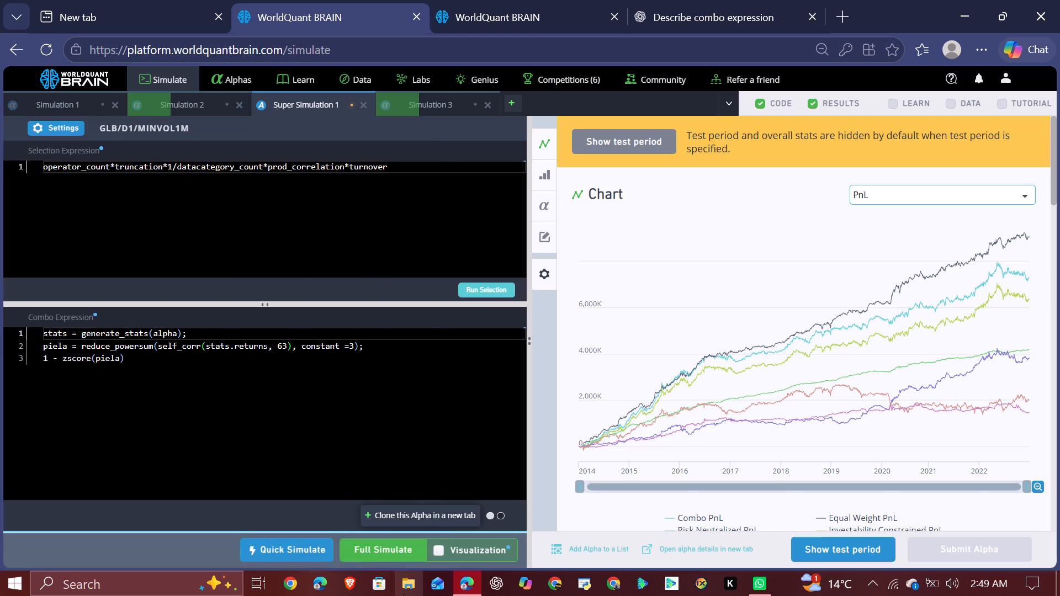
pyautogui.click(395, 546)
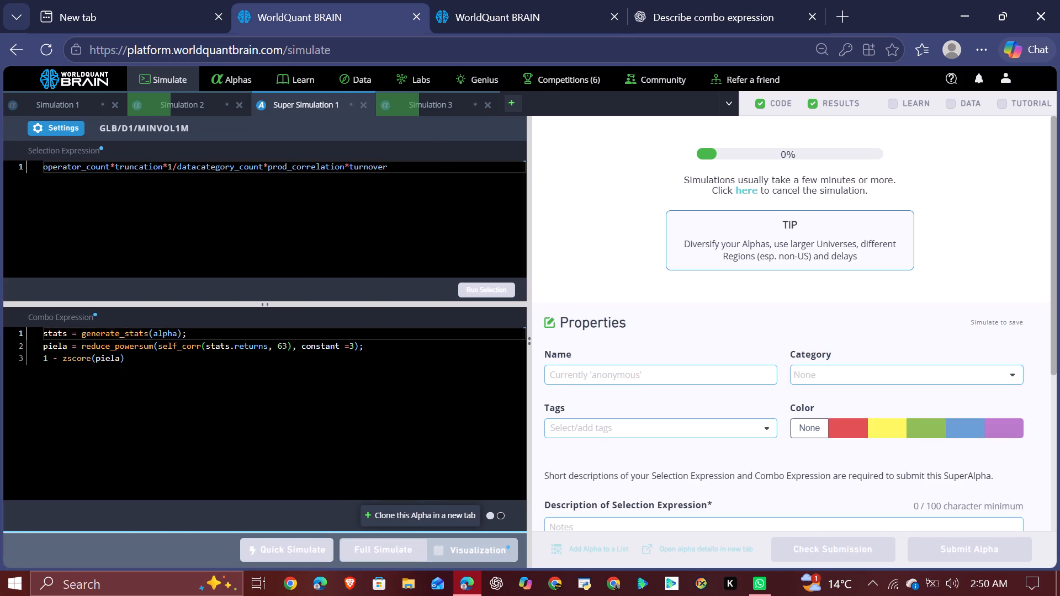
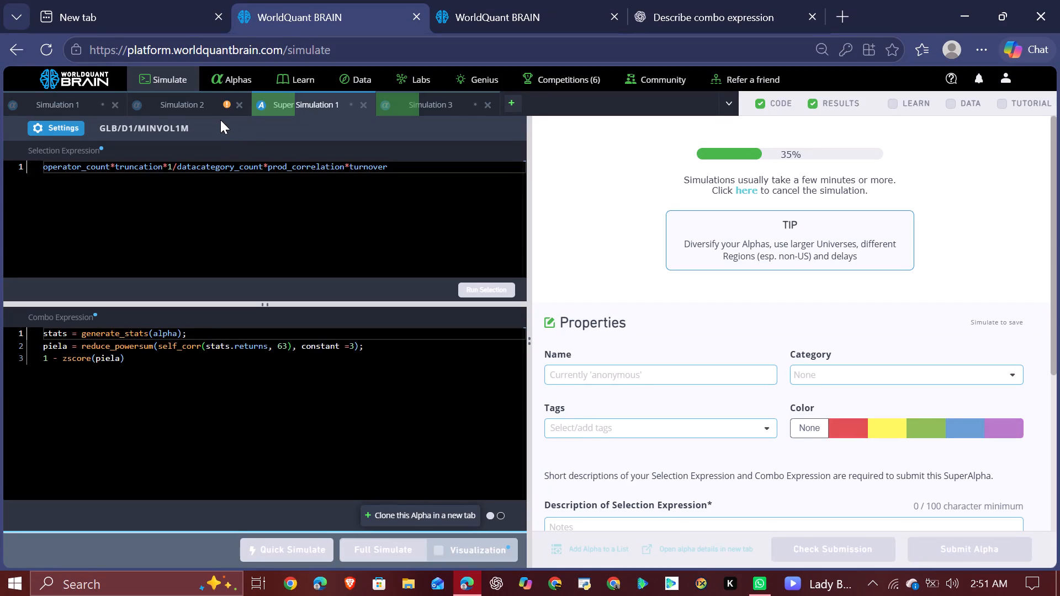
# Reveal the test period results of Simulation 2 and examine its IS Summary for the whole IS period.
pyautogui.click(216, 102)
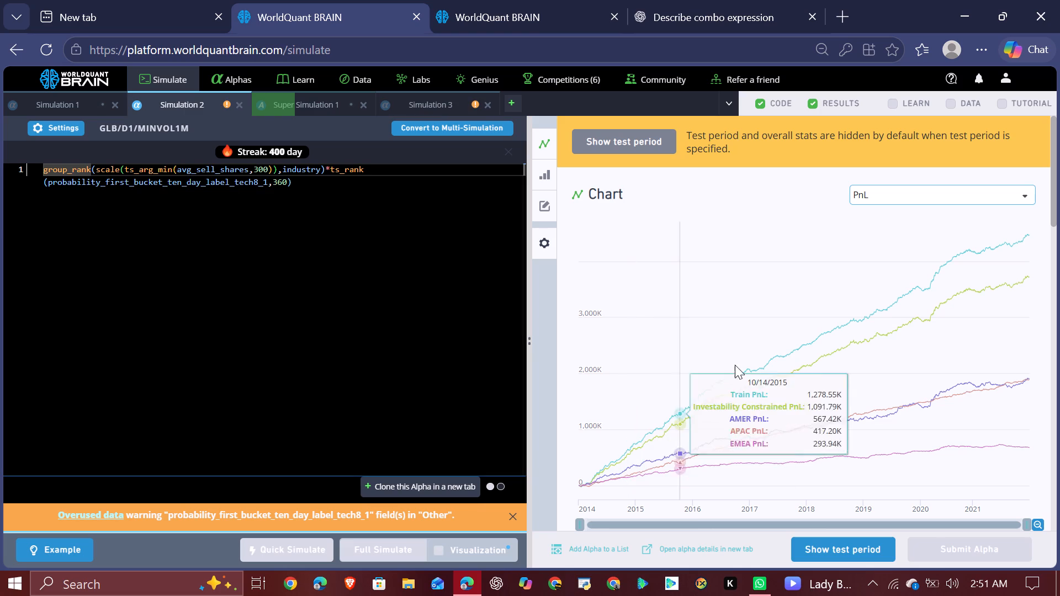
pyautogui.click(879, 541)
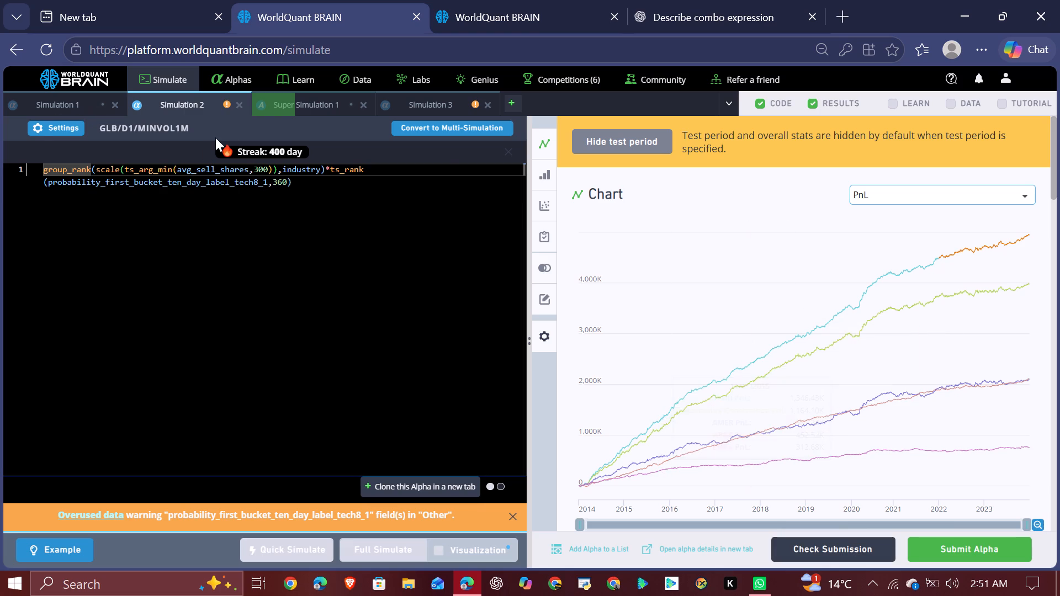
pyautogui.scroll(-6, 784, 247)
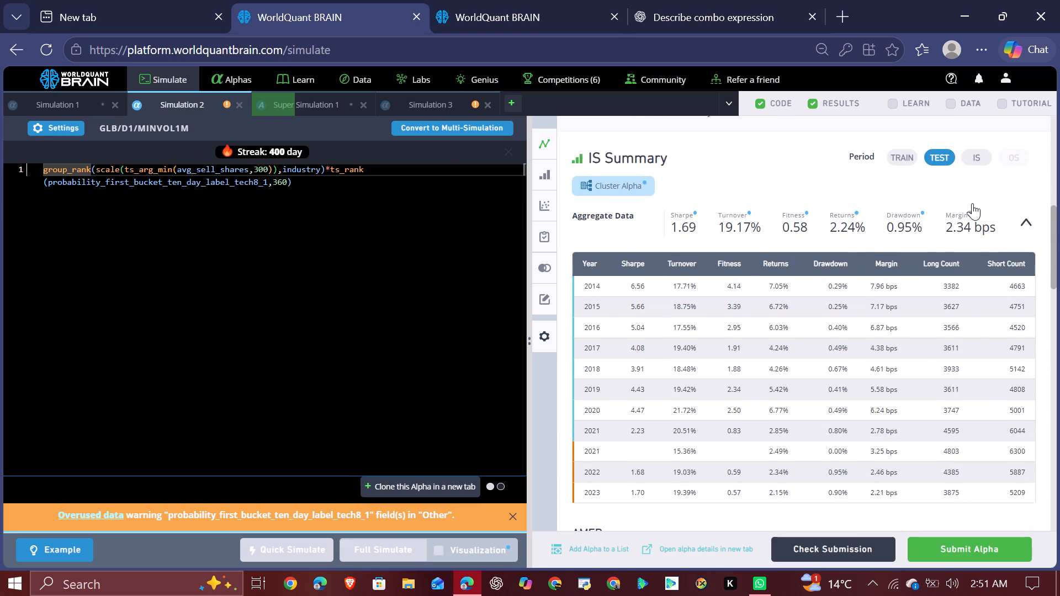
pyautogui.click(972, 156)
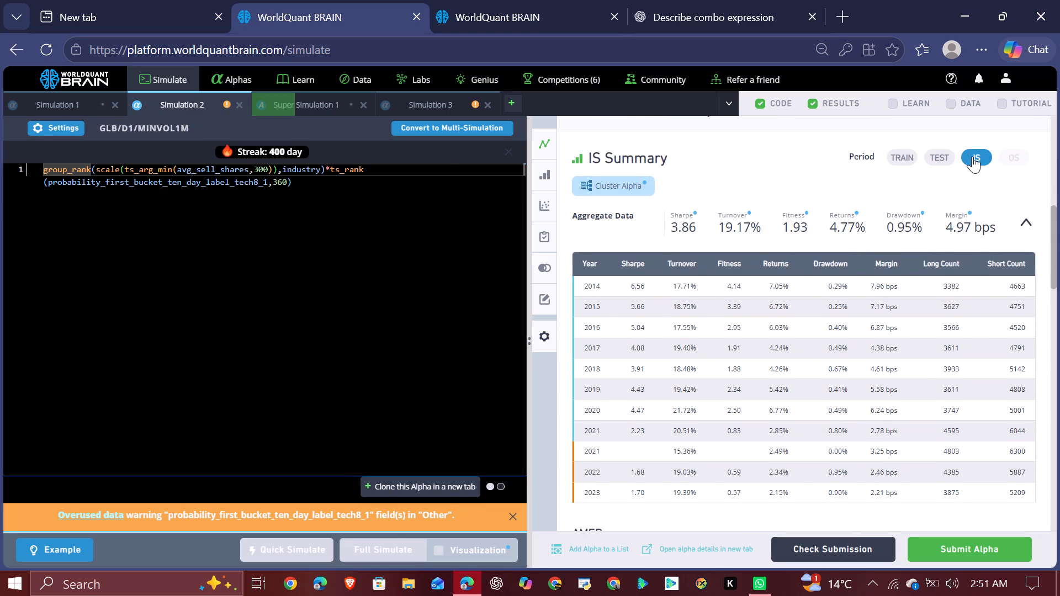
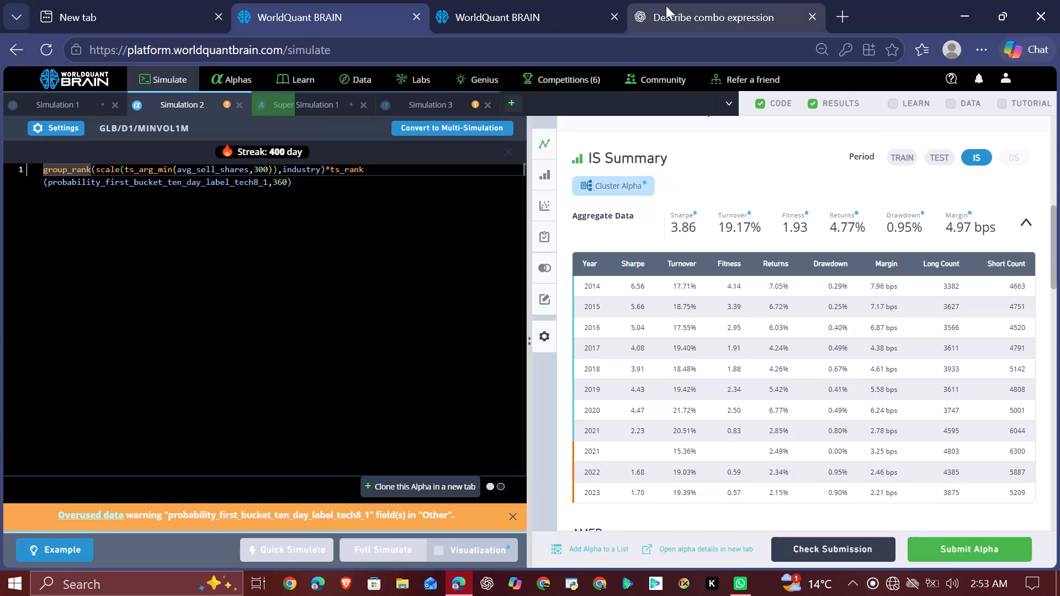
# Reveal the test period results of Simulation 3 and examine its yearly and regional IS Summary and its simulation settings.
pyautogui.click(203, 104)
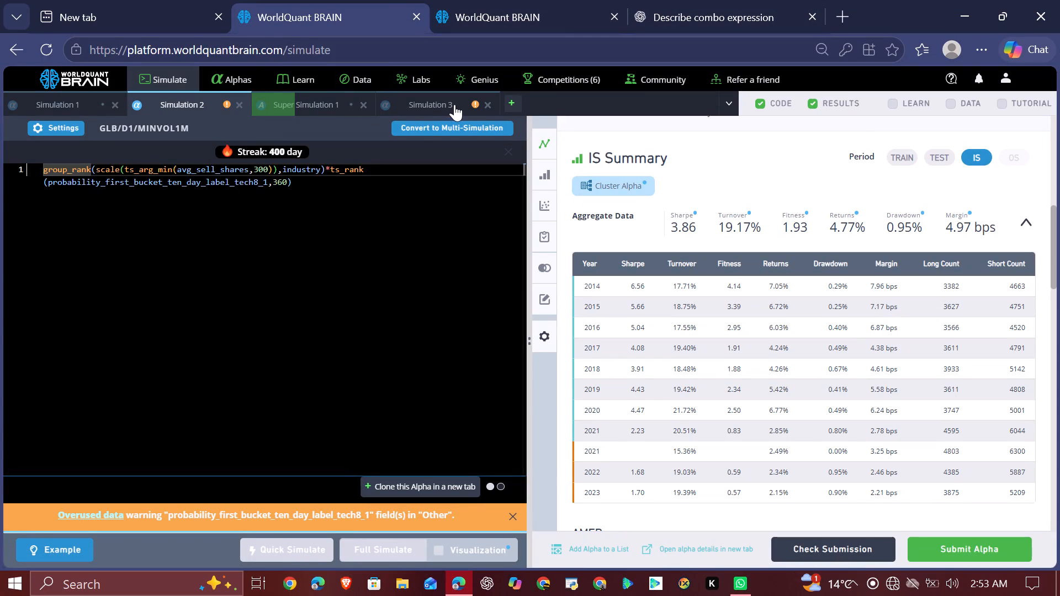
pyautogui.click(455, 104)
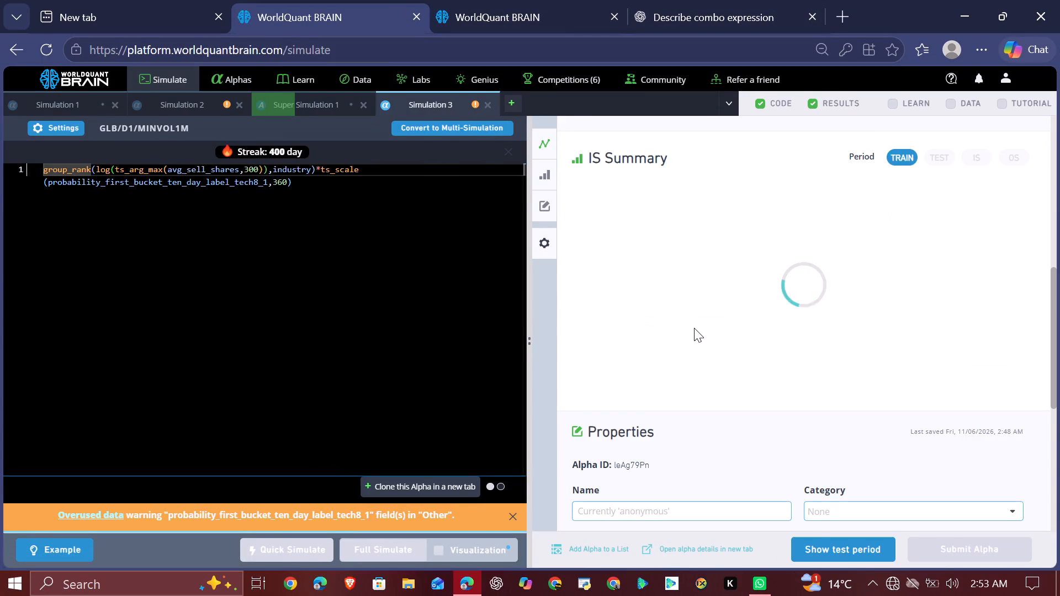
pyautogui.scroll(-7, 694, 328)
pyautogui.scroll(1, 694, 328)
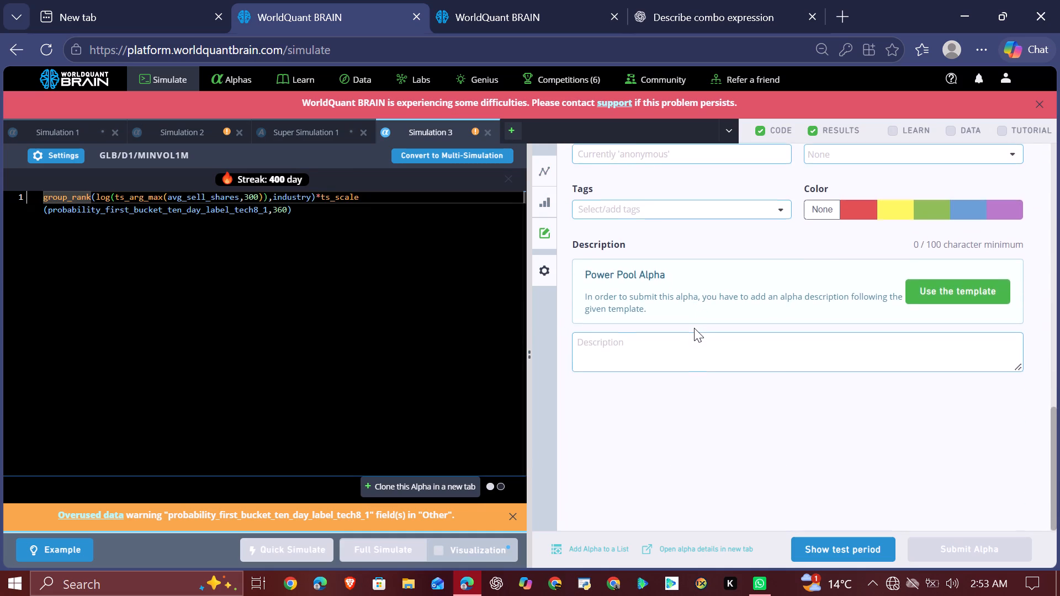
pyautogui.scroll(8, 694, 328)
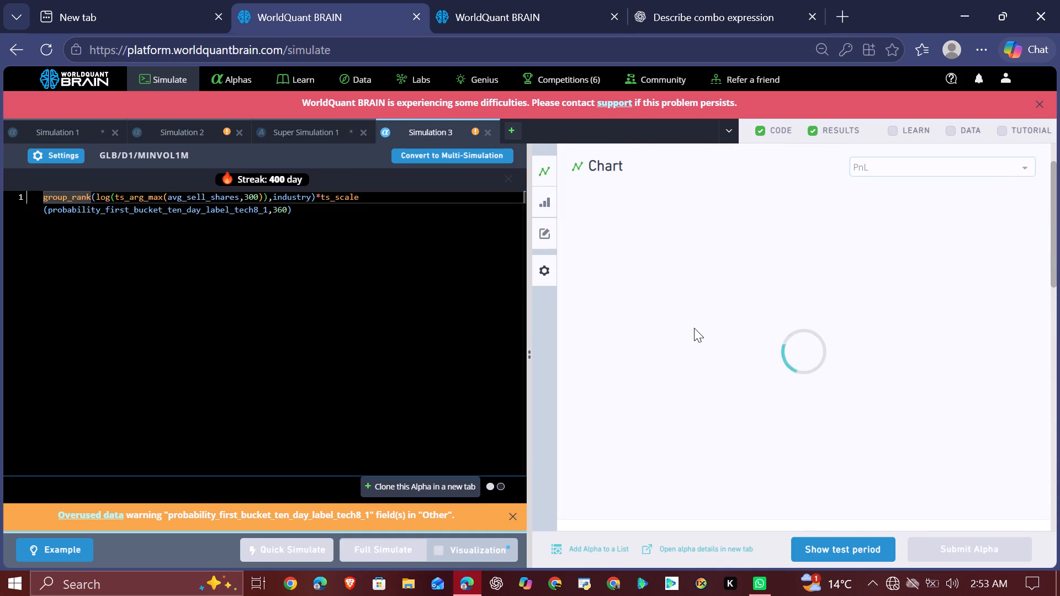
pyautogui.click(843, 546)
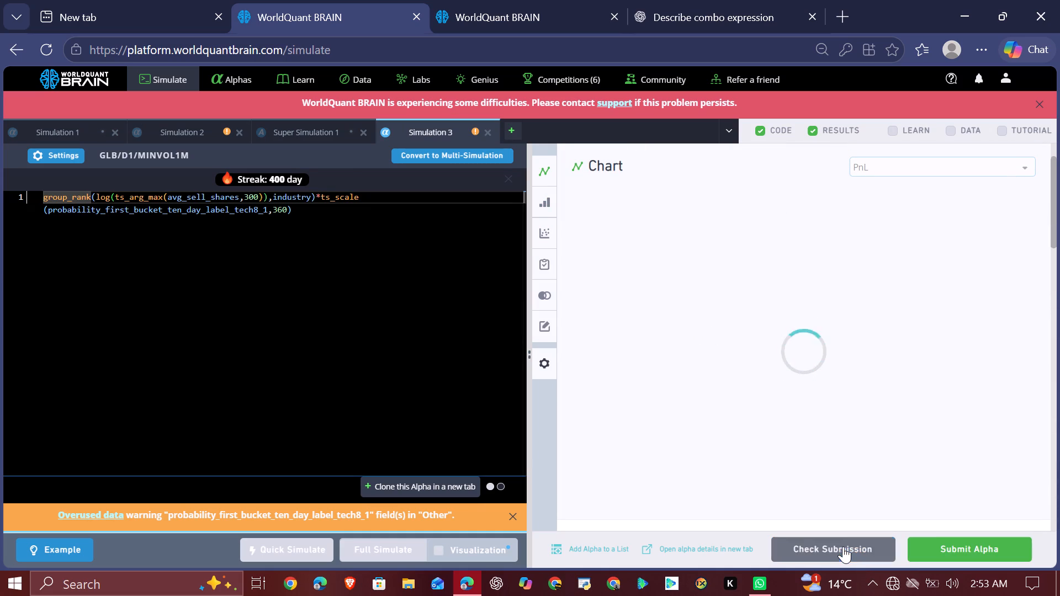
pyautogui.scroll(-4, 890, 345)
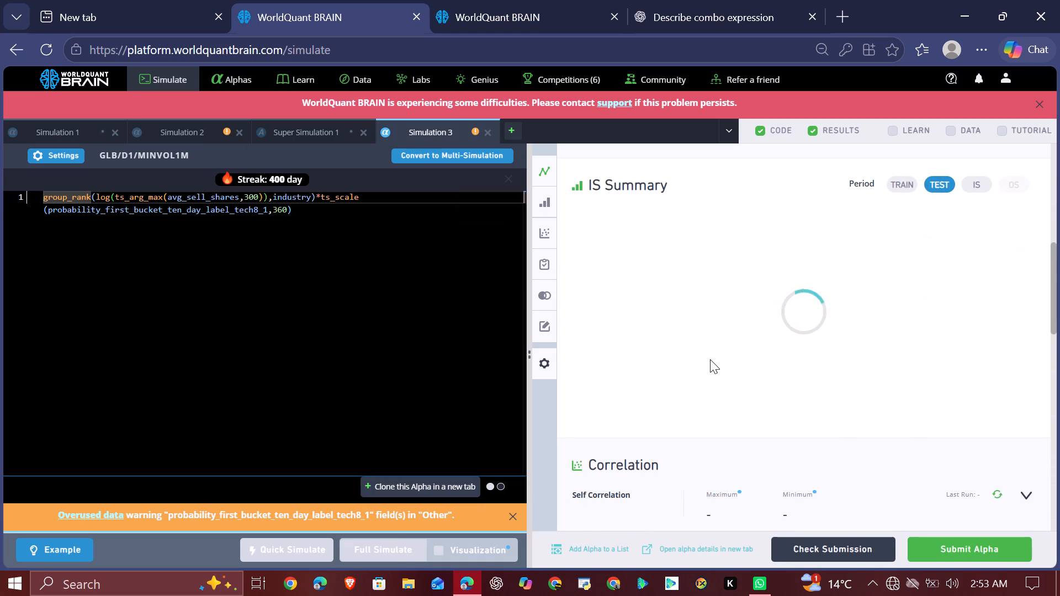
pyautogui.scroll(-3, 710, 359)
pyautogui.scroll(1, 710, 359)
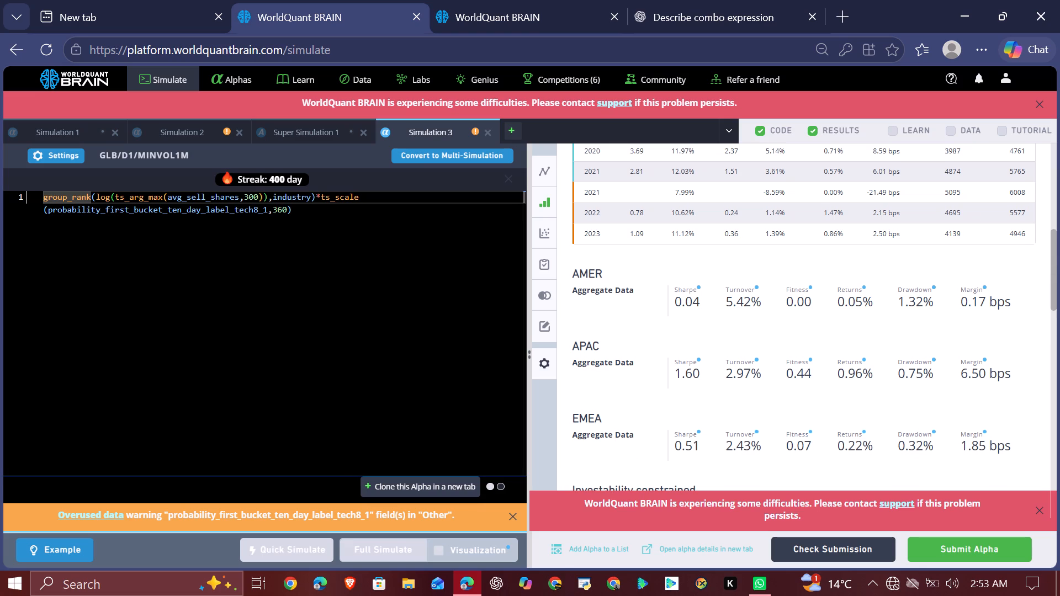
pyautogui.click(61, 153)
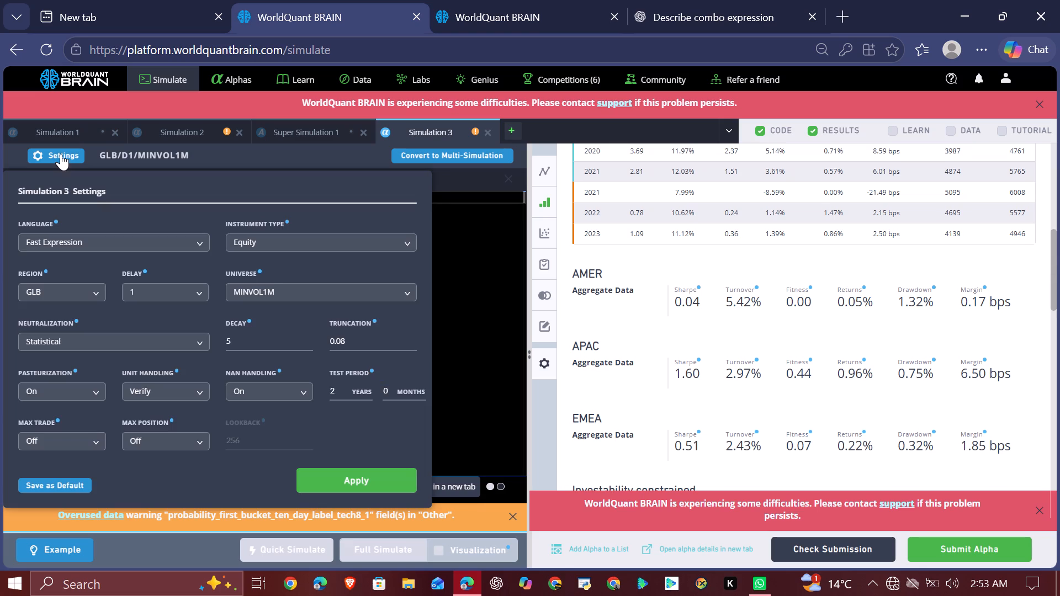
pyautogui.click(61, 153)
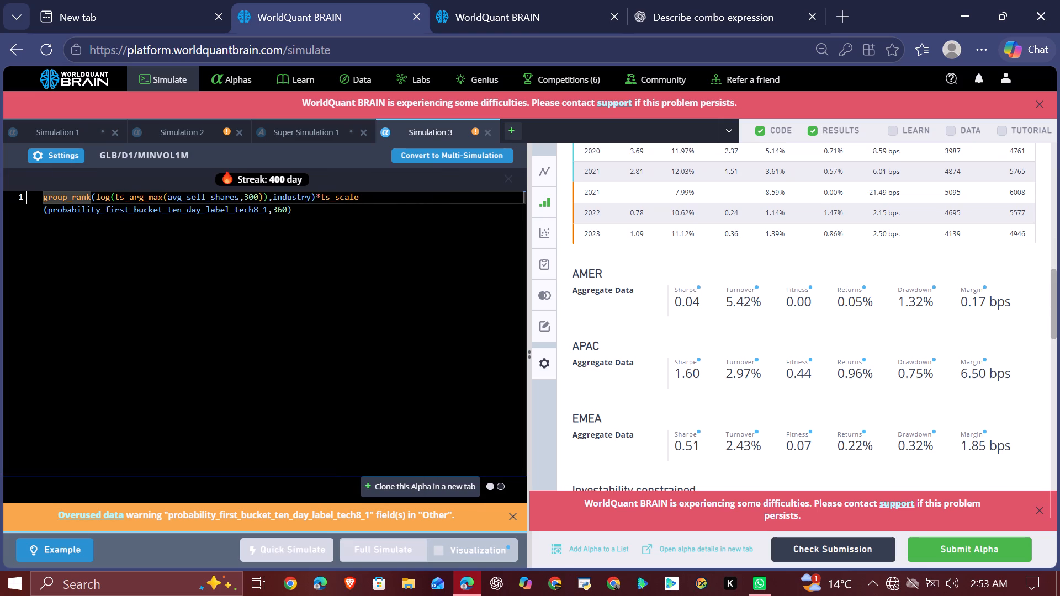
# Replace the log operator with abs in Simulation 3's expression and run a full simulation.
pyautogui.doubleClick(105, 196)
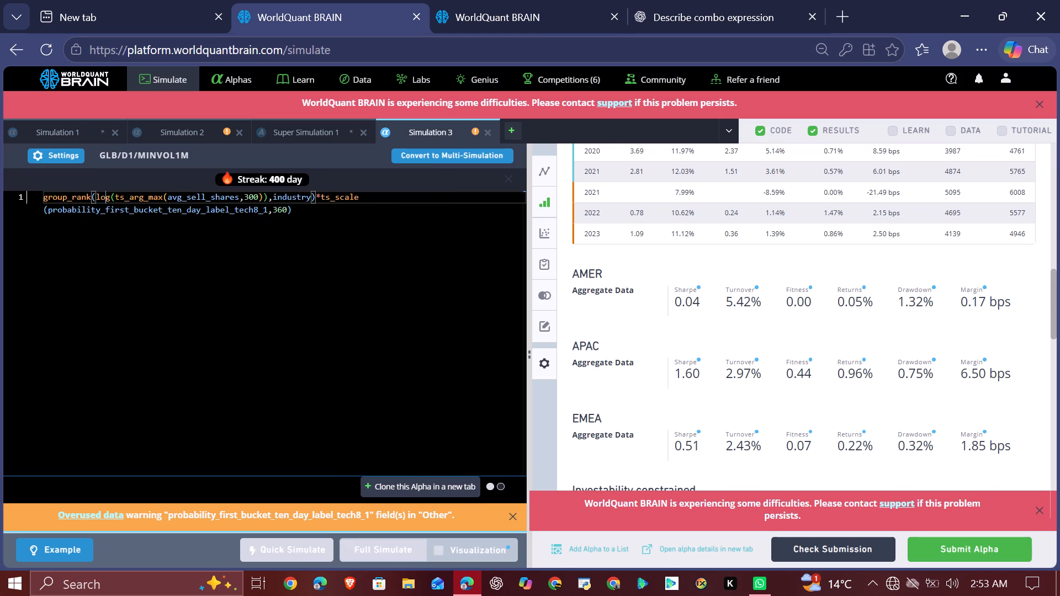
pyautogui.press('a')
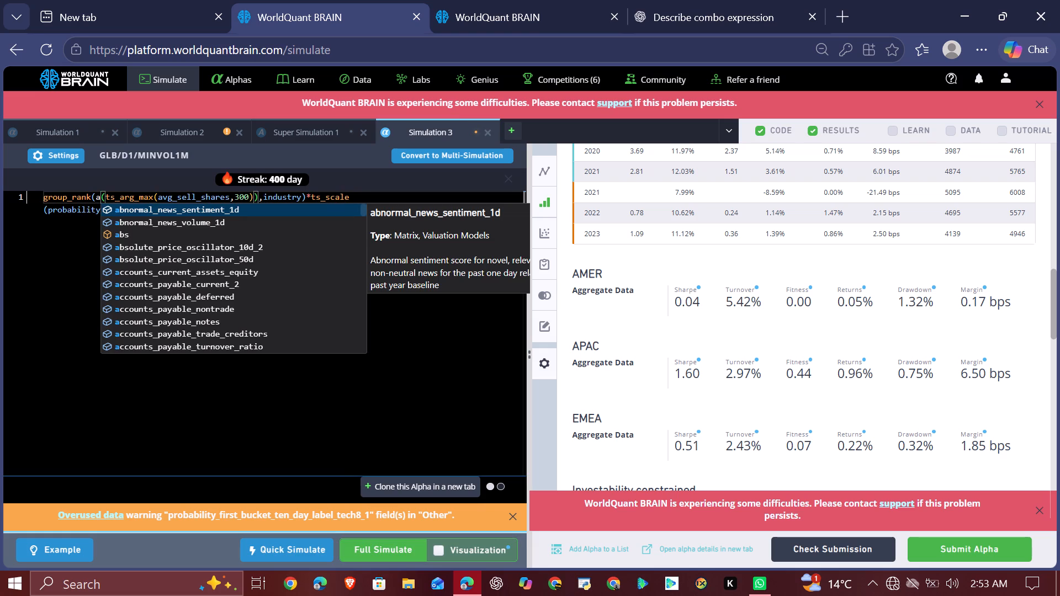
pyautogui.press('b')
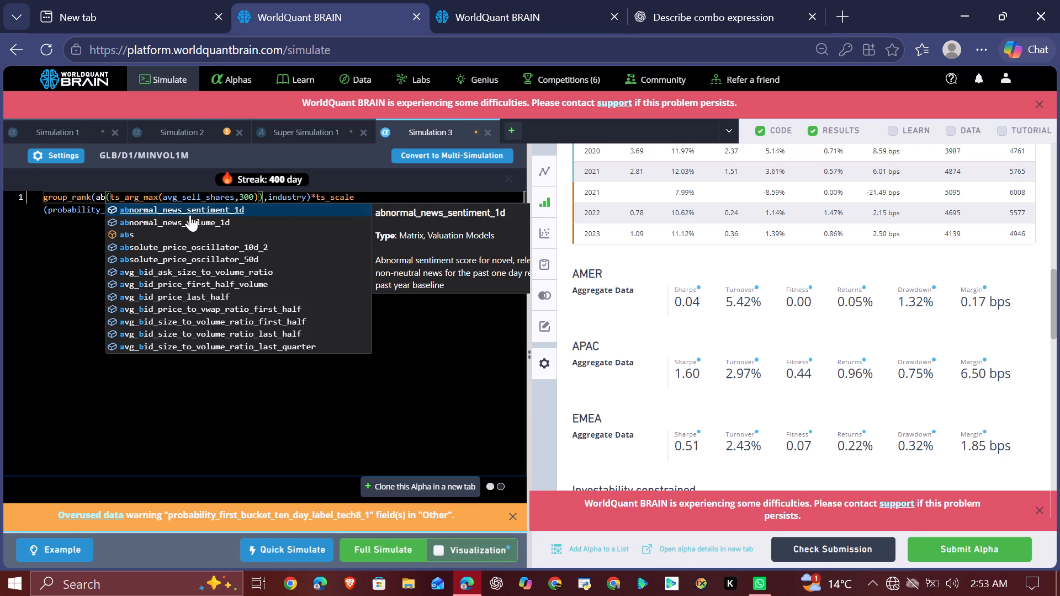
pyautogui.click(169, 233)
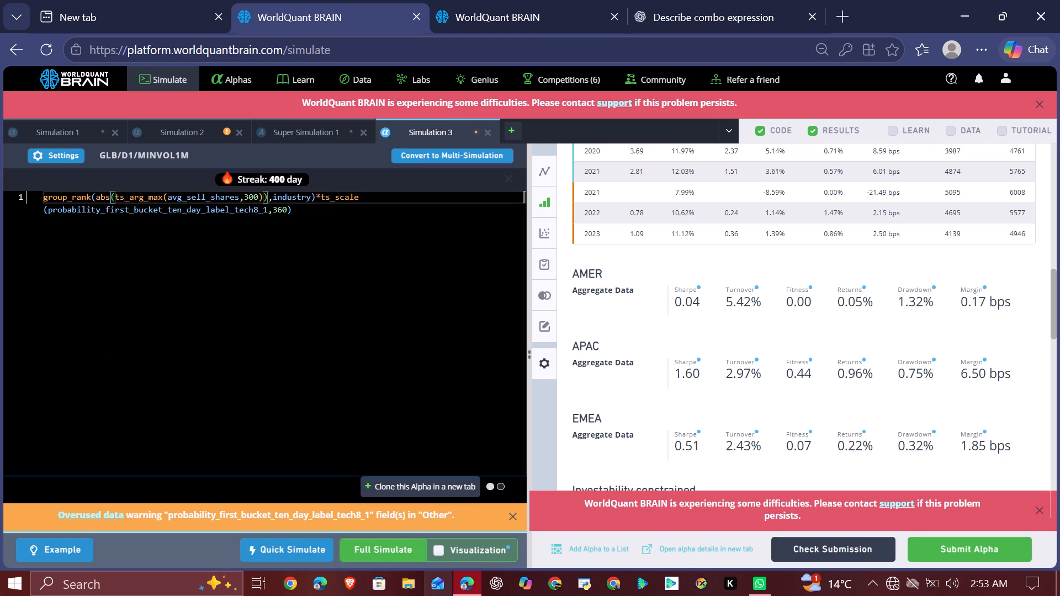
pyautogui.click(373, 545)
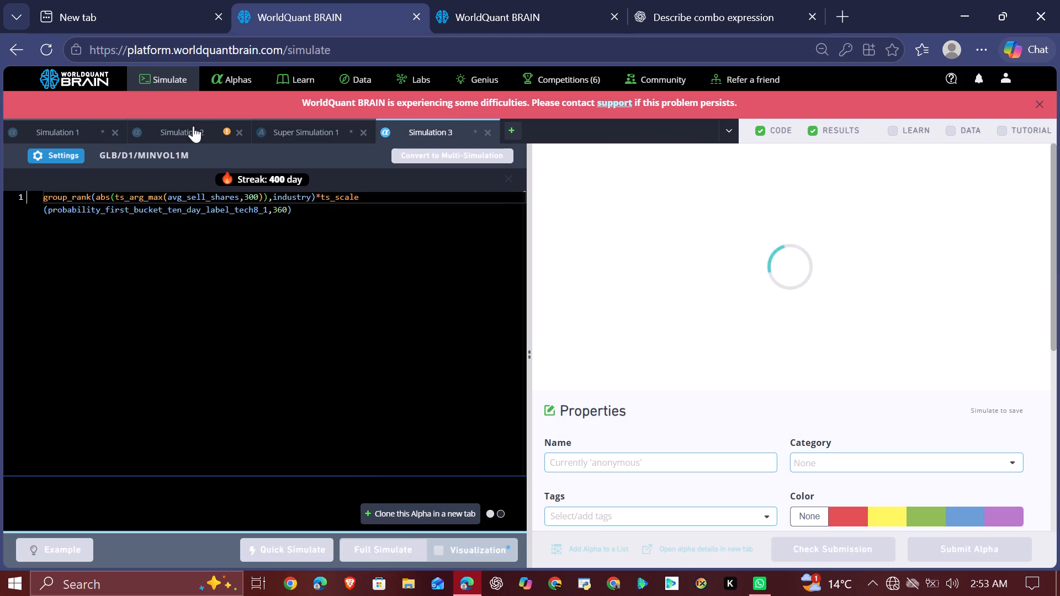
# Run a full simulation of the SuperAlpha in Super Simulation 1 with its existing selection and combo expressions.
pyautogui.click(193, 126)
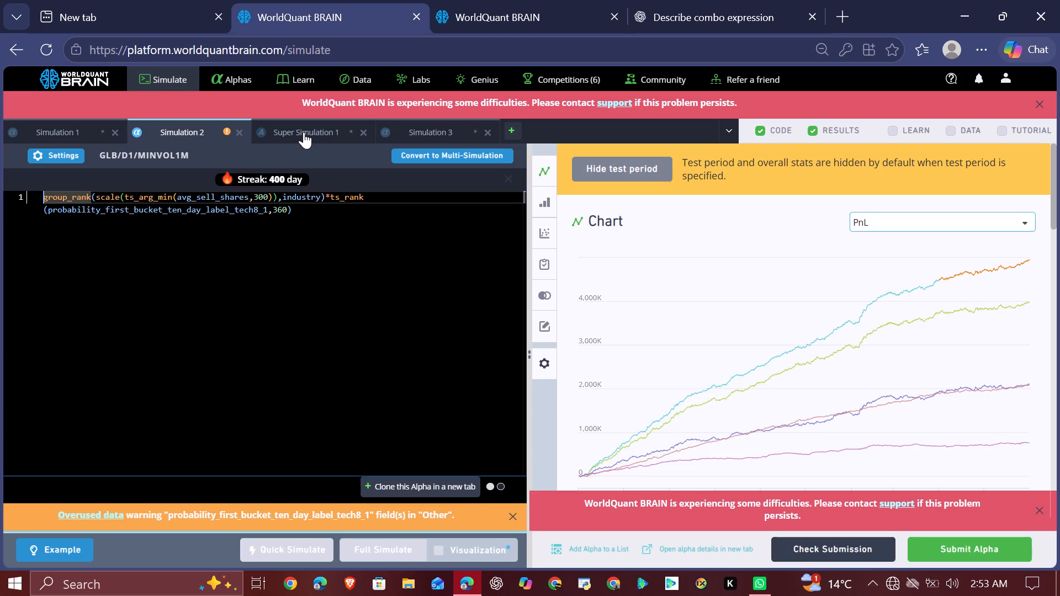
pyautogui.click(304, 132)
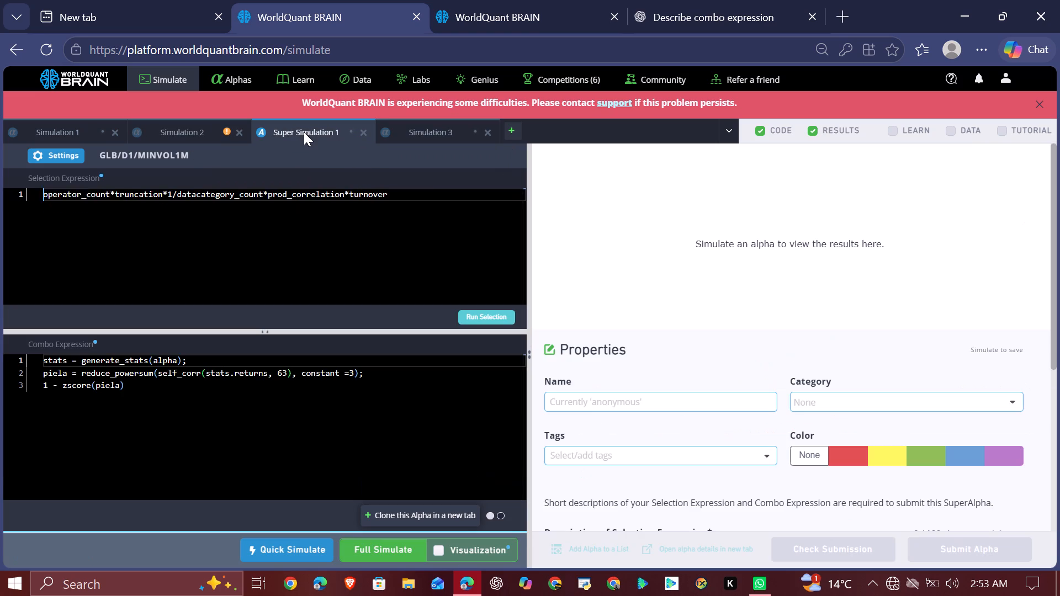
pyautogui.click(382, 545)
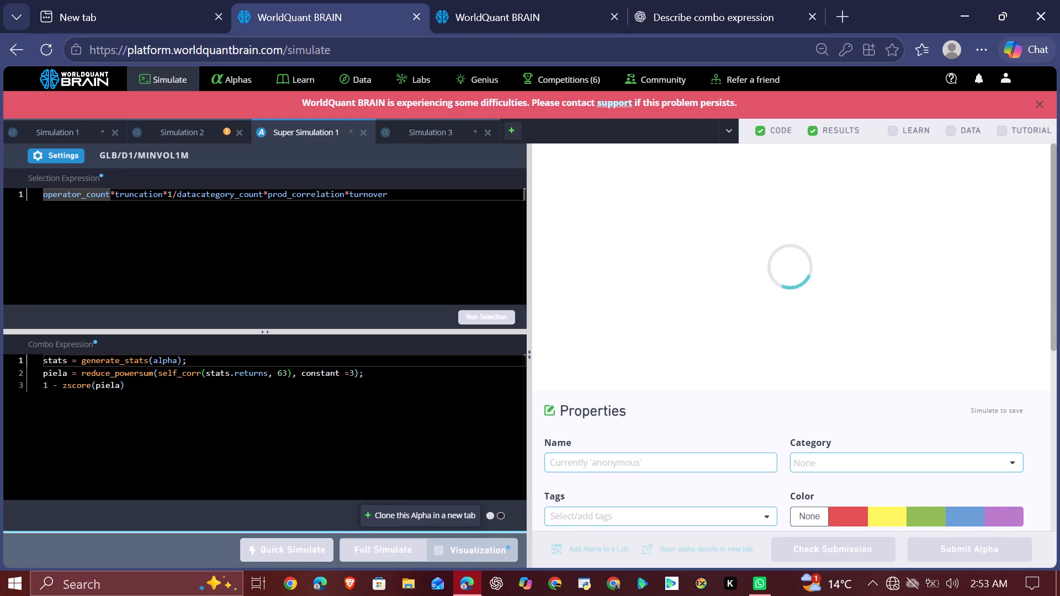
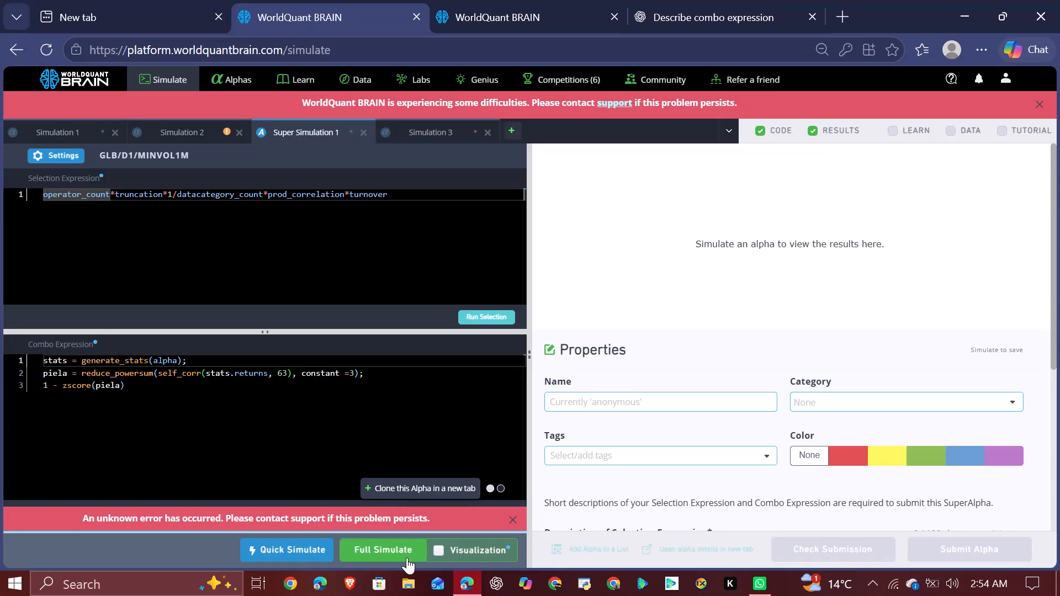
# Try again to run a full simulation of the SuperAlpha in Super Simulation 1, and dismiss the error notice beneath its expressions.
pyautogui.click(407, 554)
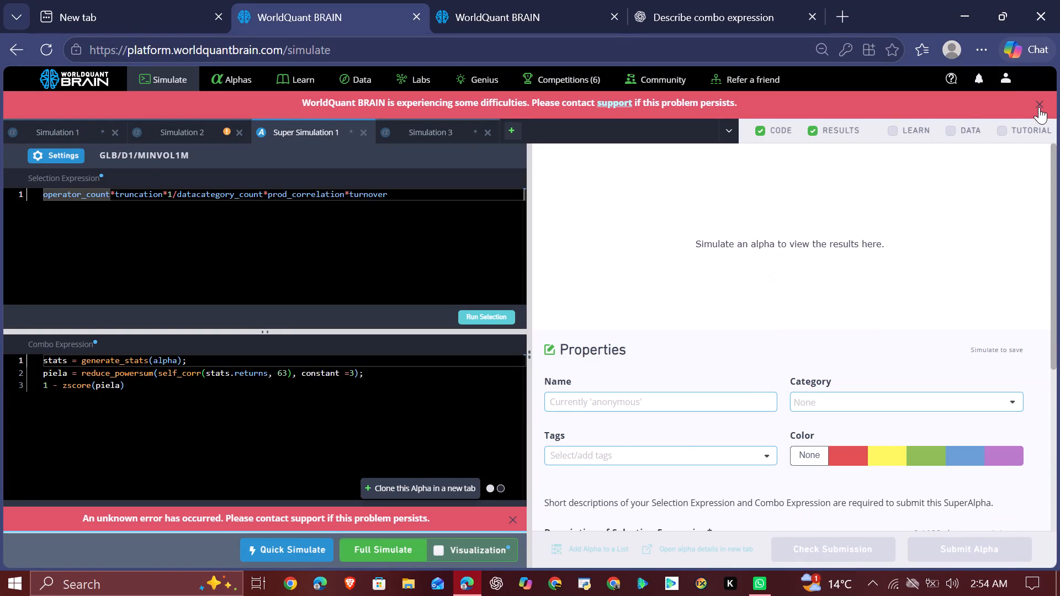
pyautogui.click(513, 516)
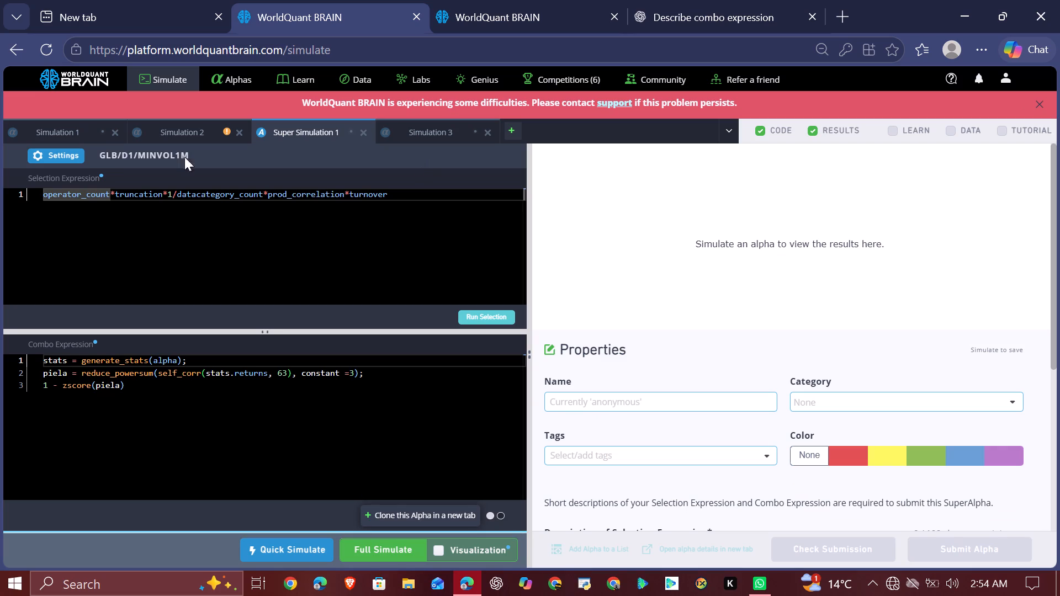
# Bring up Simulation 2's results and dismiss the platform-difficulties notice covering them.
pyautogui.click(193, 133)
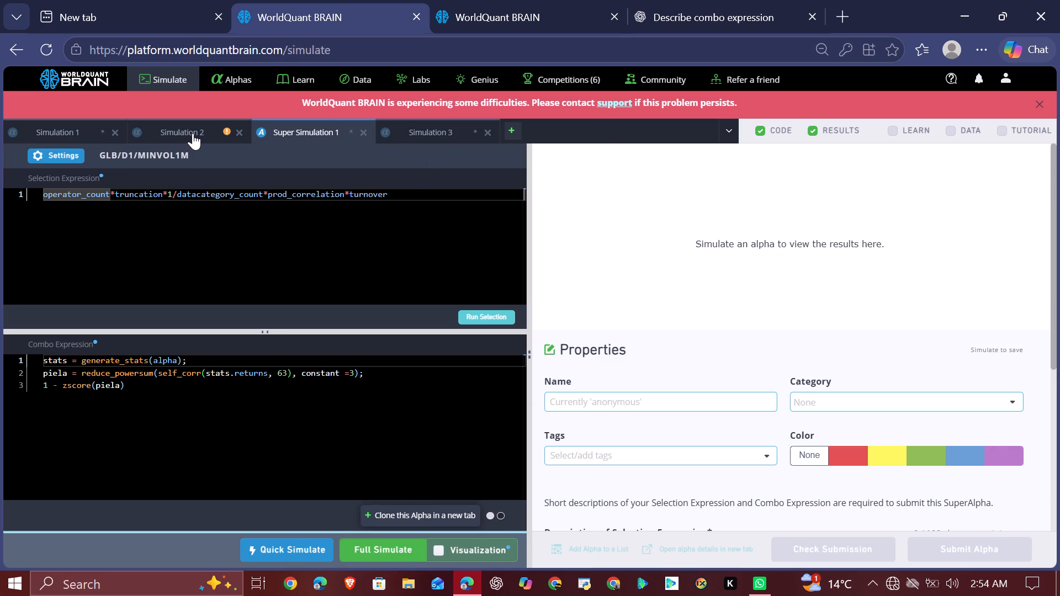
pyautogui.click(193, 133)
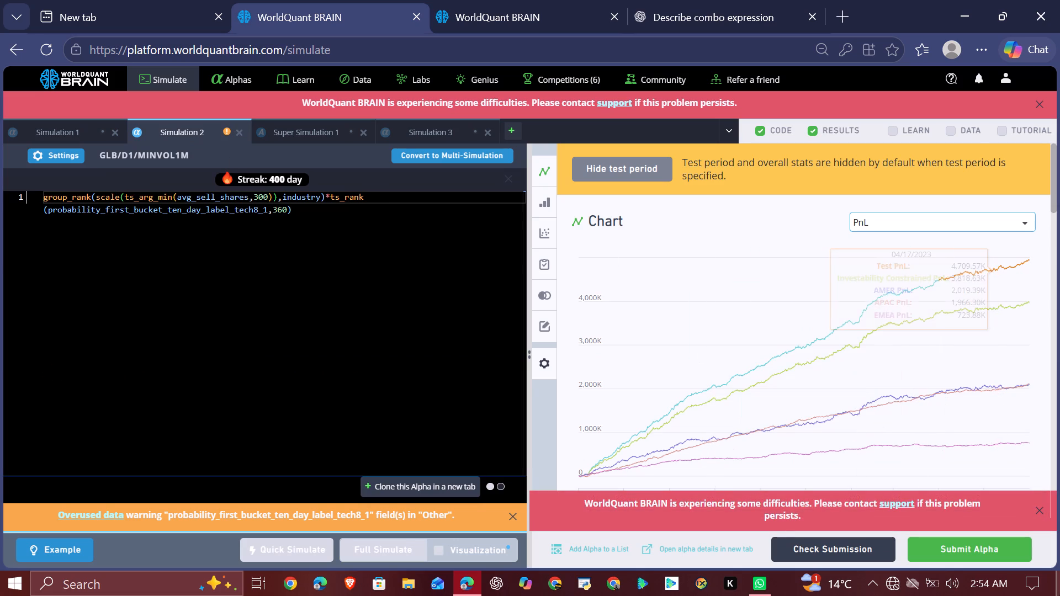
pyautogui.click(1038, 507)
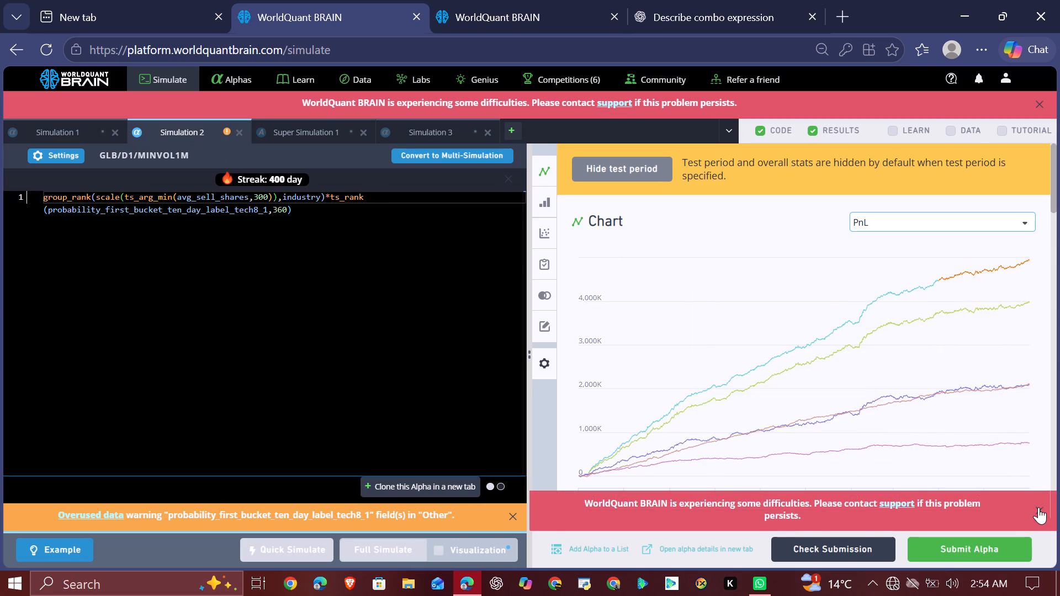
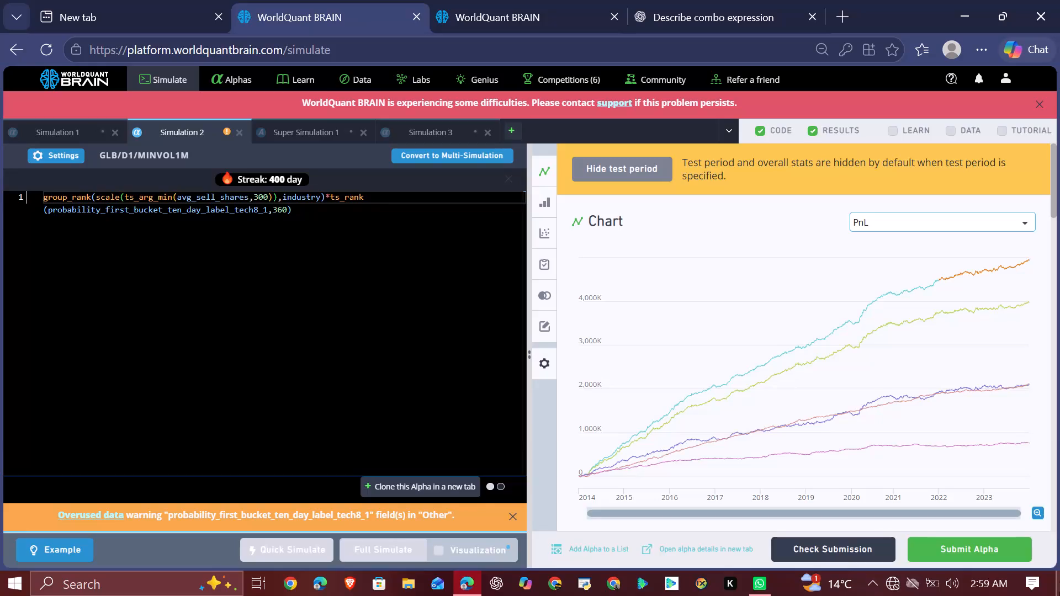
# Check the computer's Wi-Fi connection status.
pyautogui.click(894, 590)
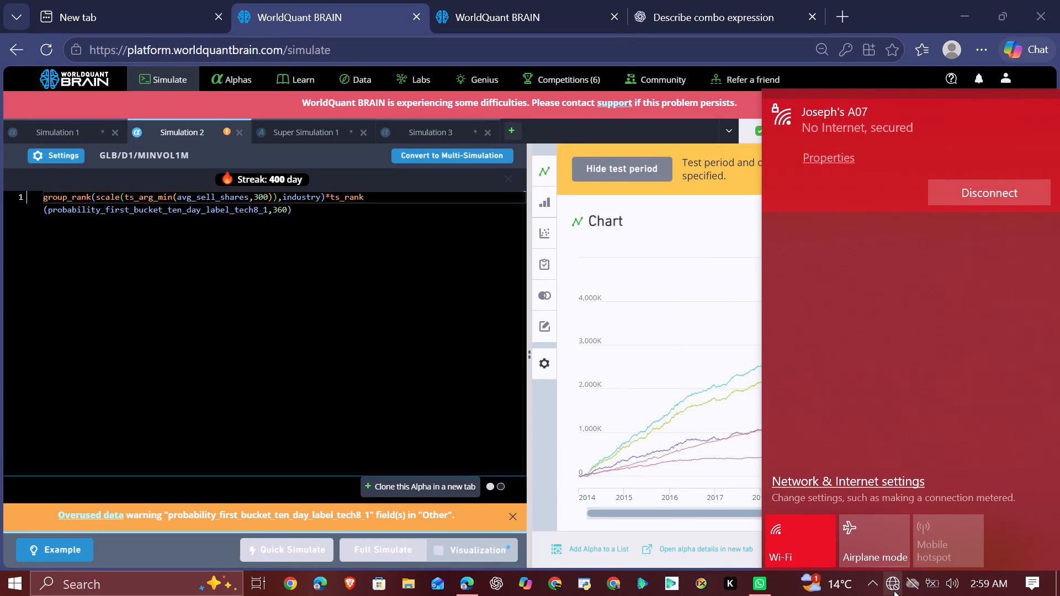
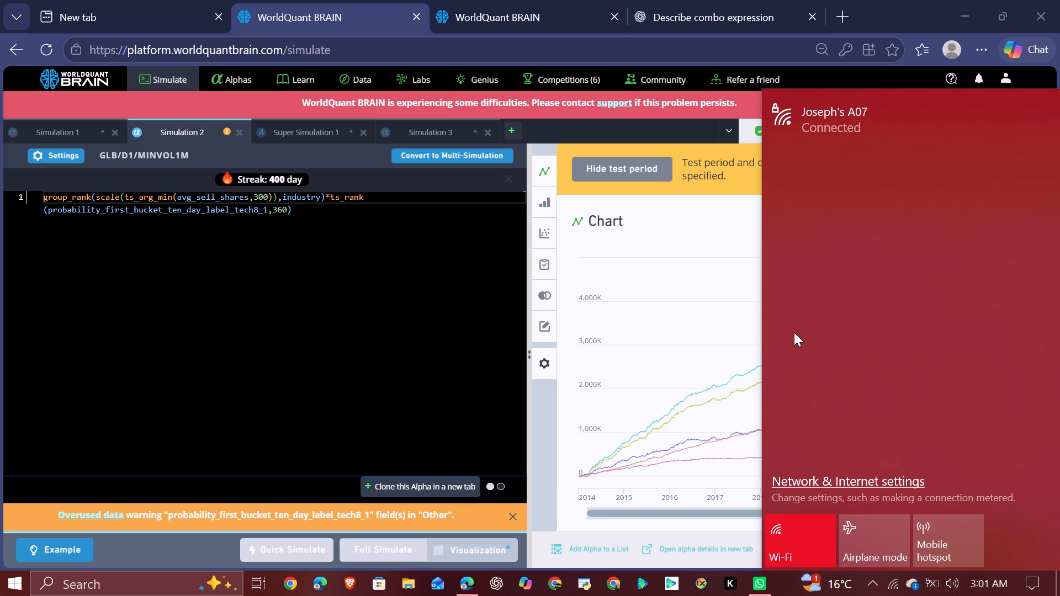
# Dismiss the network connection pane and show Simulation 2's IS Summary for the full IS period.
pyautogui.click(674, 331)
pyautogui.scroll(-3, 936, 387)
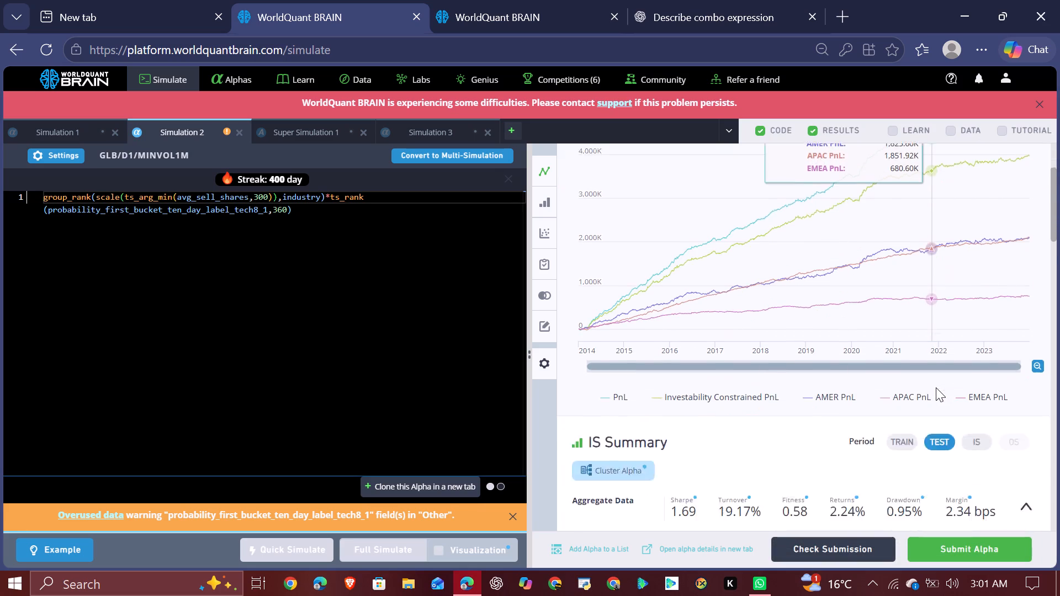
pyautogui.click(977, 358)
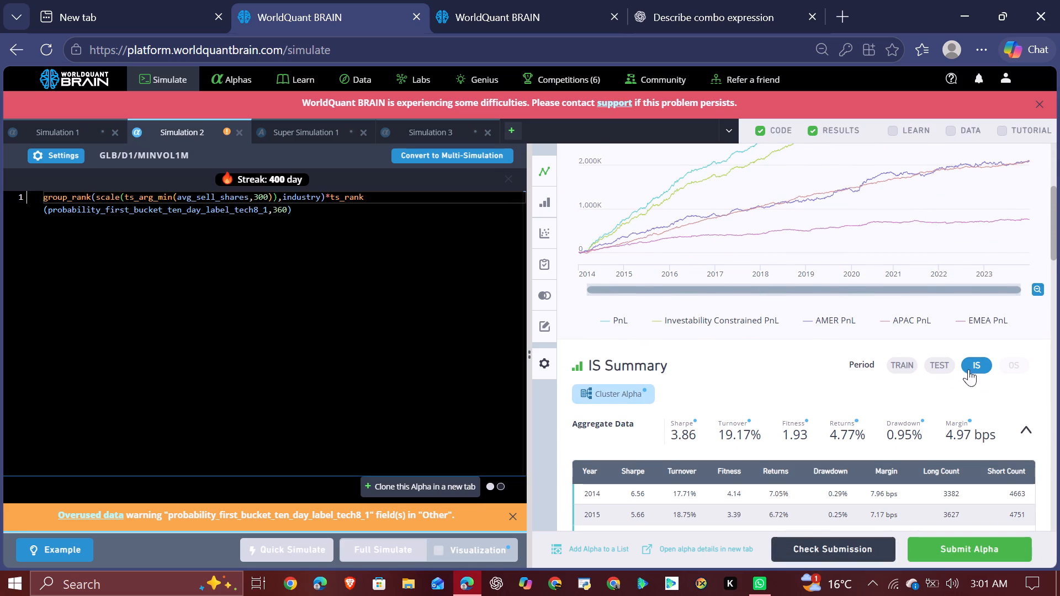
# Run the Prod Correlation and Power Pool Correlation checks for Simulation 2's alpha.
pyautogui.scroll(-10, 913, 429)
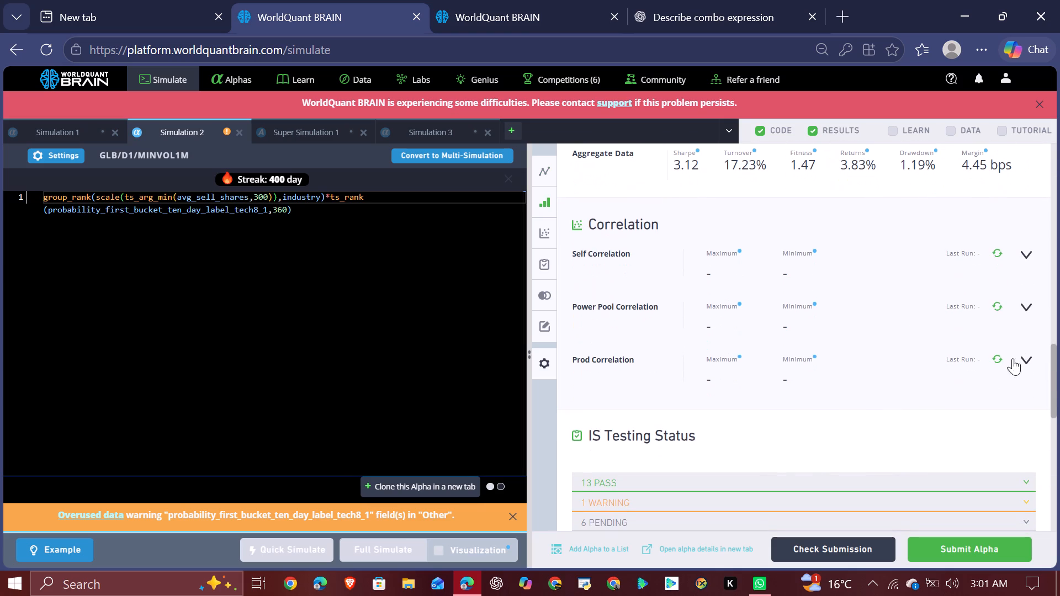
pyautogui.click(995, 352)
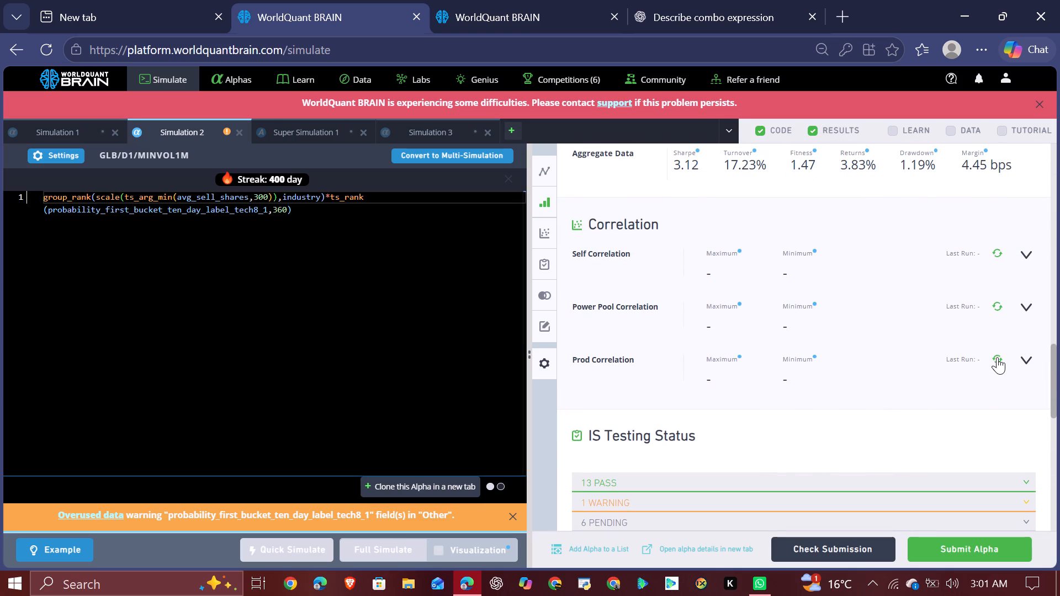
pyautogui.click(997, 357)
pyautogui.click(997, 309)
pyautogui.click(996, 252)
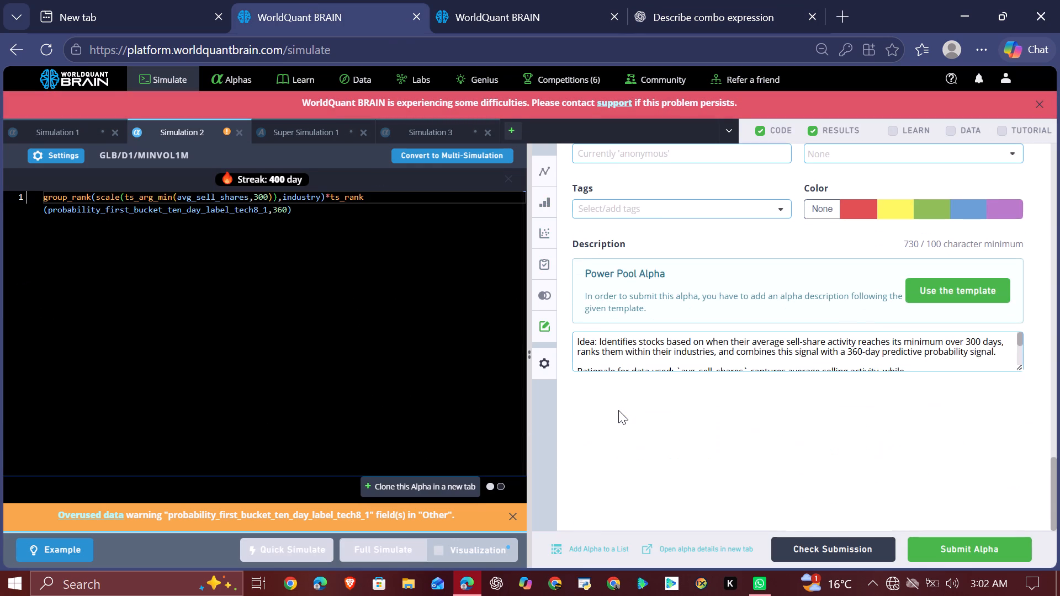
pyautogui.scroll(-3, 618, 410)
pyautogui.scroll(-1, 670, 350)
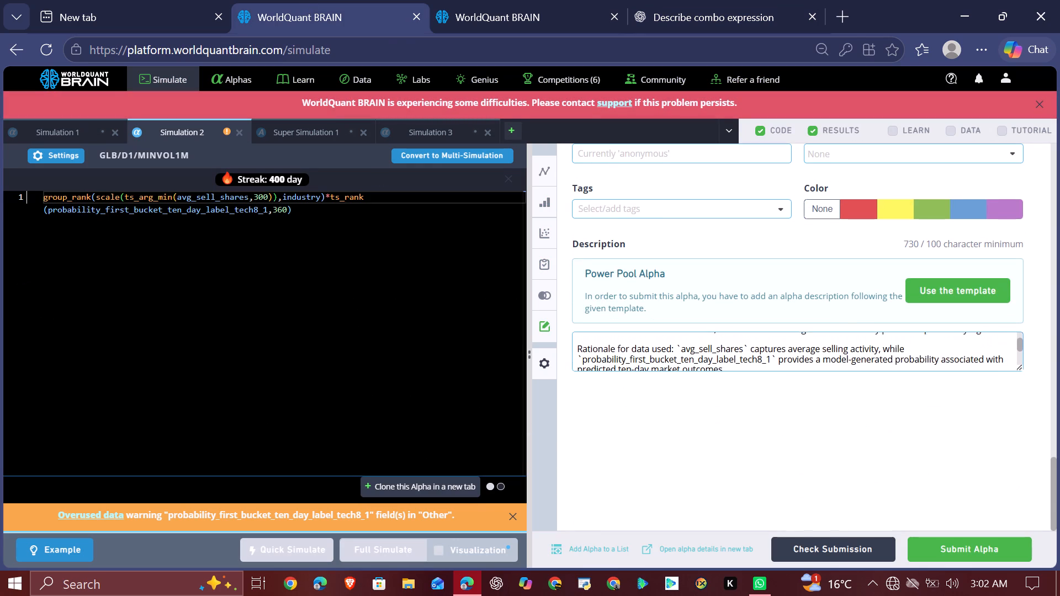
pyautogui.scroll(-3, 670, 350)
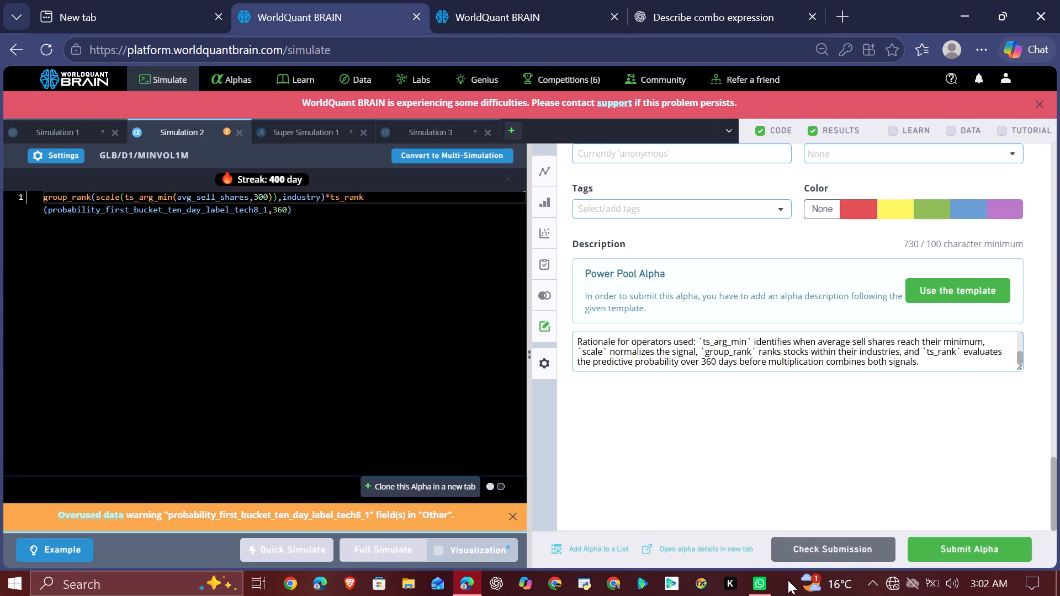
# Run the submission check on Simulation 2's alpha.
pyautogui.click(798, 542)
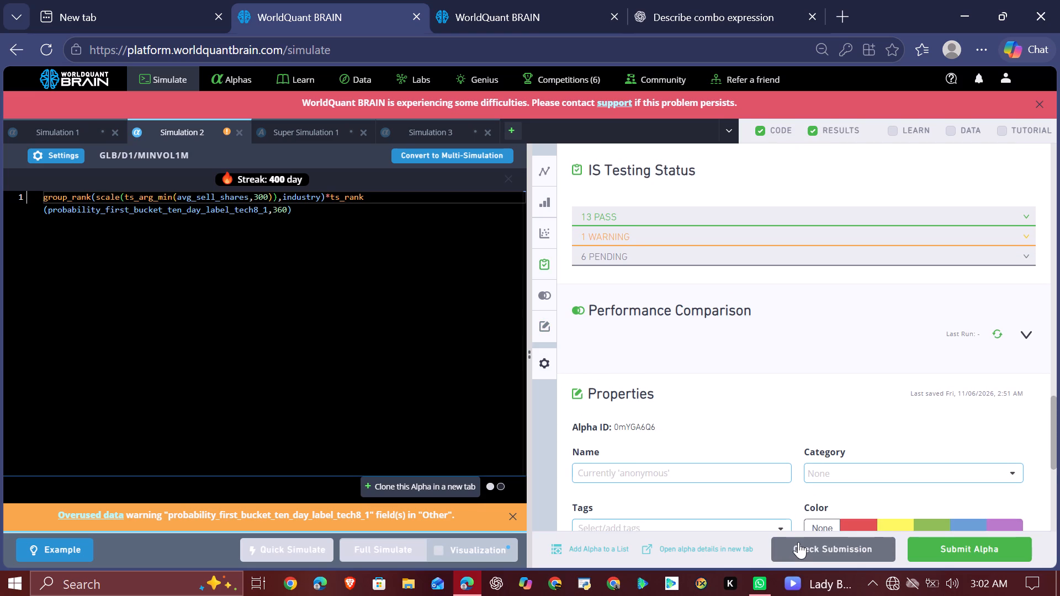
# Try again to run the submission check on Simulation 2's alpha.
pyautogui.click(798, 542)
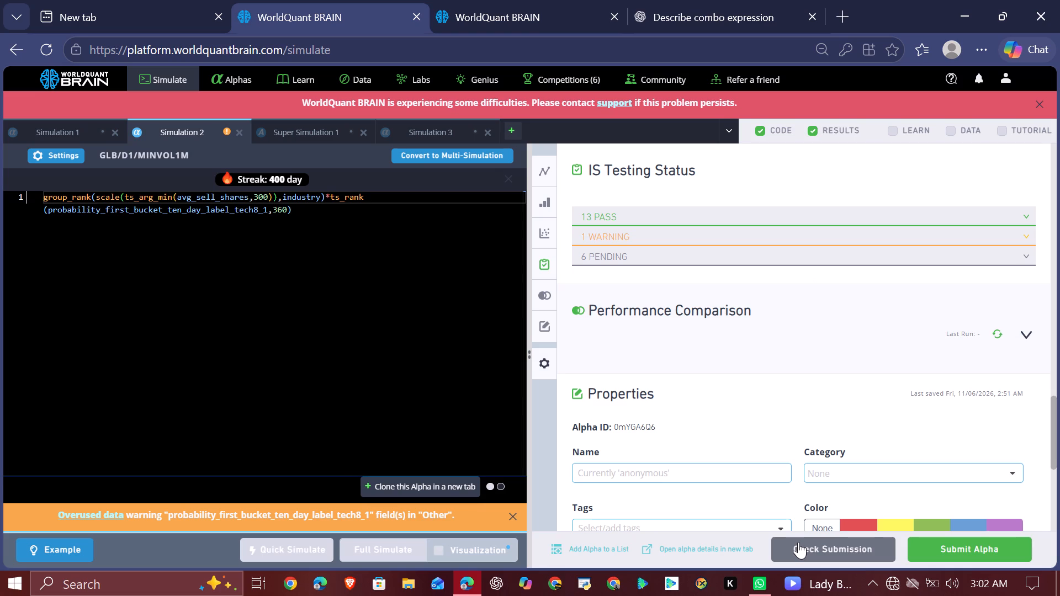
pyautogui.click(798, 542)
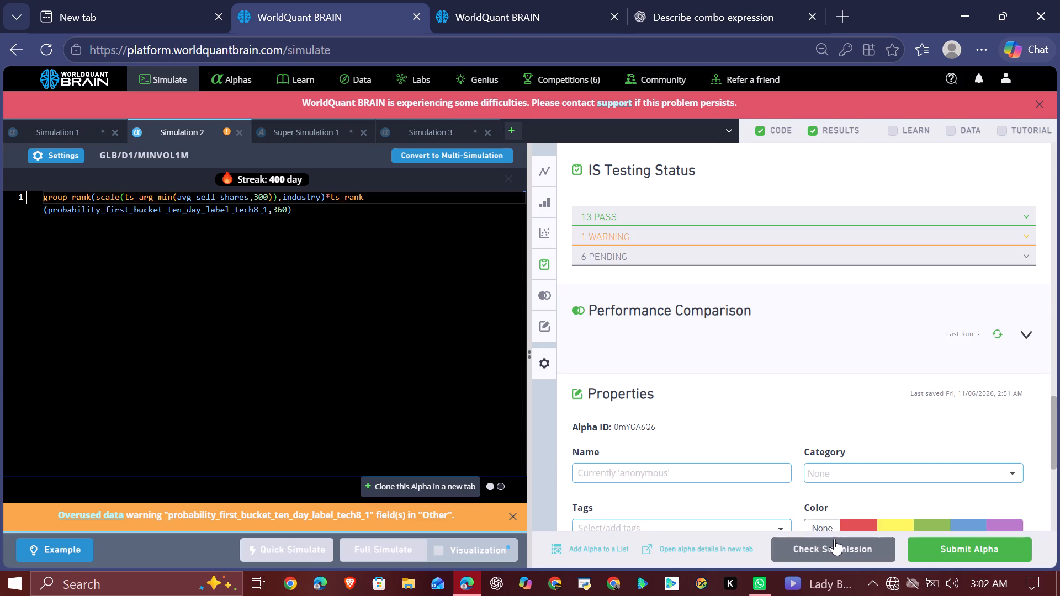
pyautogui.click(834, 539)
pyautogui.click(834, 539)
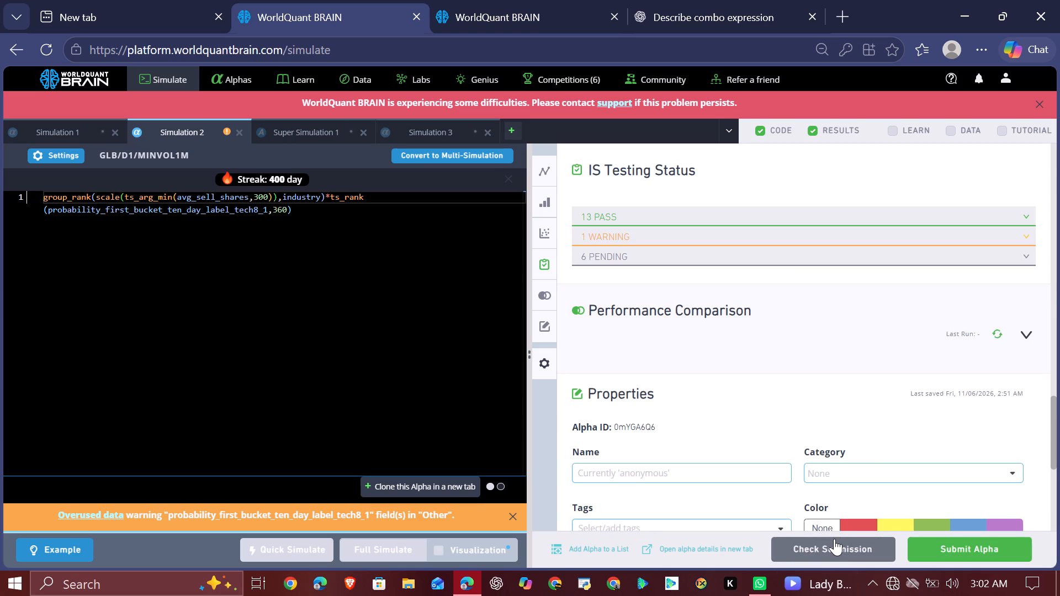
# Reconnect the computer to the available secured Wi-Fi network from the Windows network list.
pyautogui.click(891, 593)
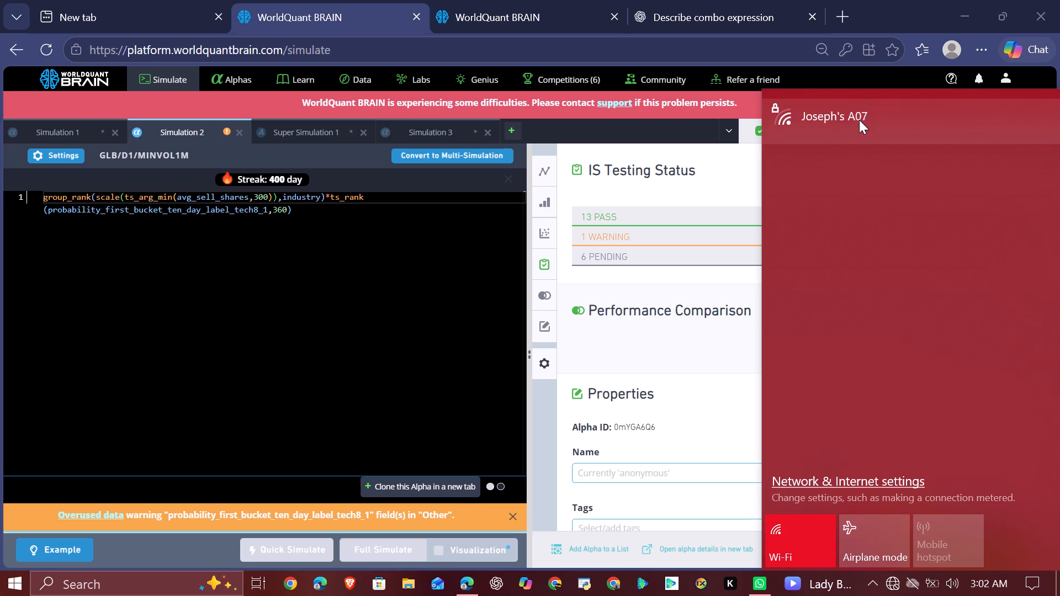
pyautogui.click(859, 120)
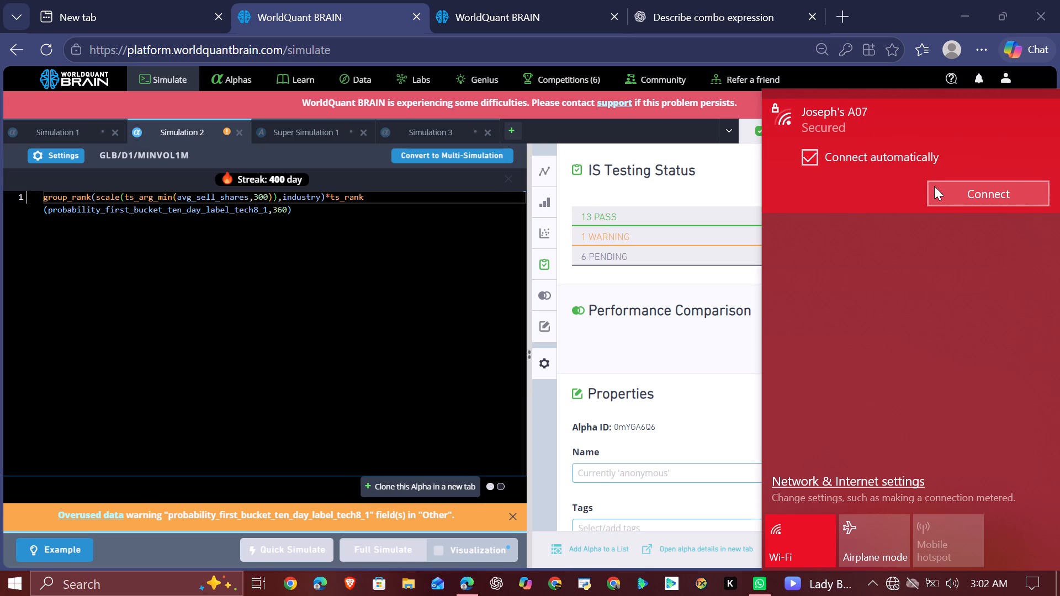
pyautogui.click(934, 187)
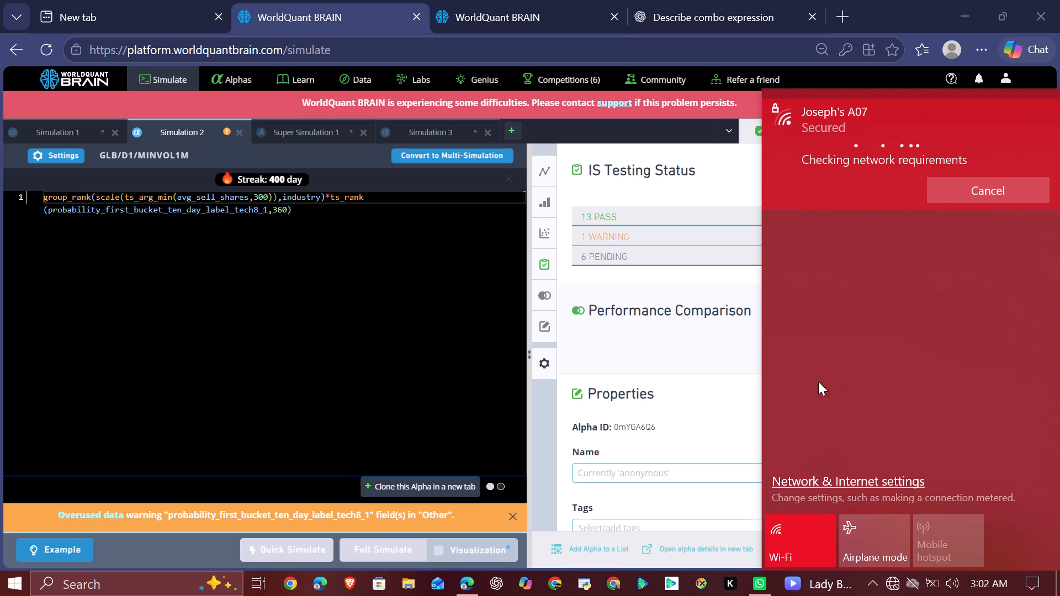
pyautogui.click(731, 425)
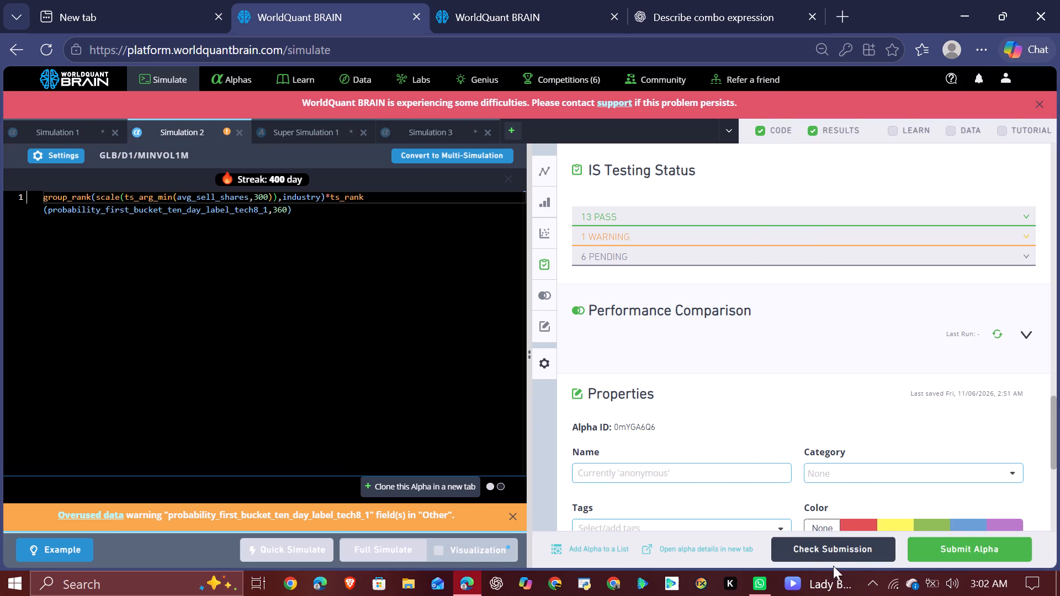
# Rerun the submission check on Simulation 2's alpha in WorldQuant BRAIN.
pyautogui.click(840, 549)
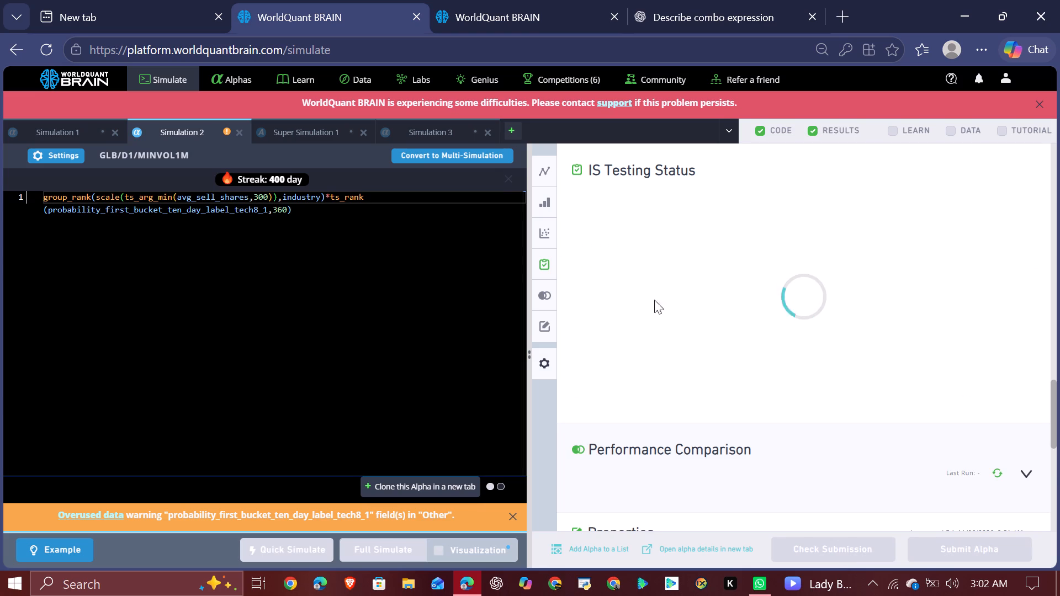
# Run a full simulation of the SuperAlpha in Super Simulation 1, dismissing the duplicate platform-difficulties notice.
pyautogui.click(308, 134)
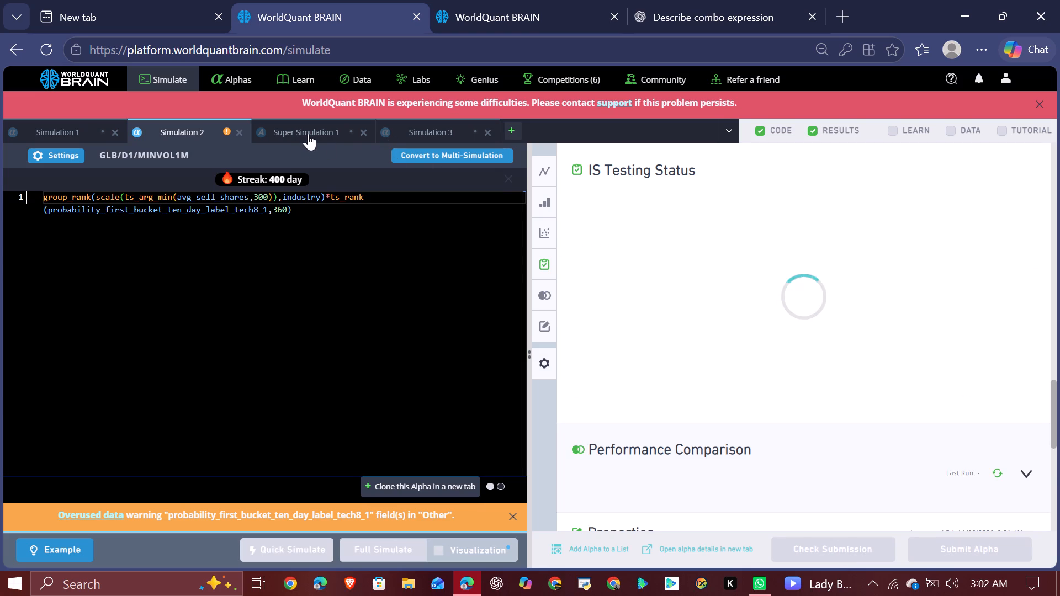
pyautogui.click(308, 134)
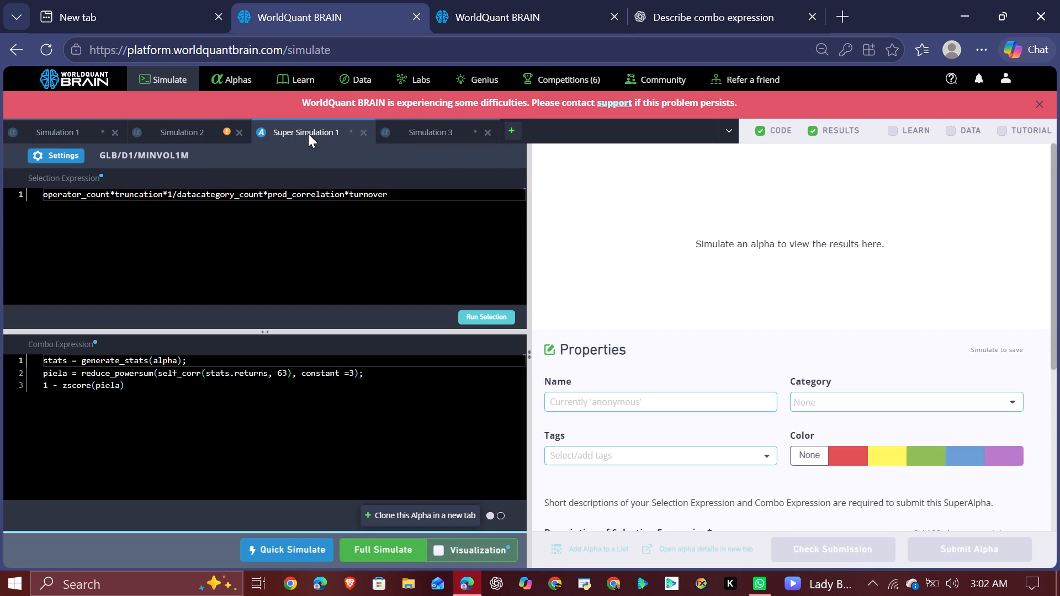
pyautogui.click(308, 134)
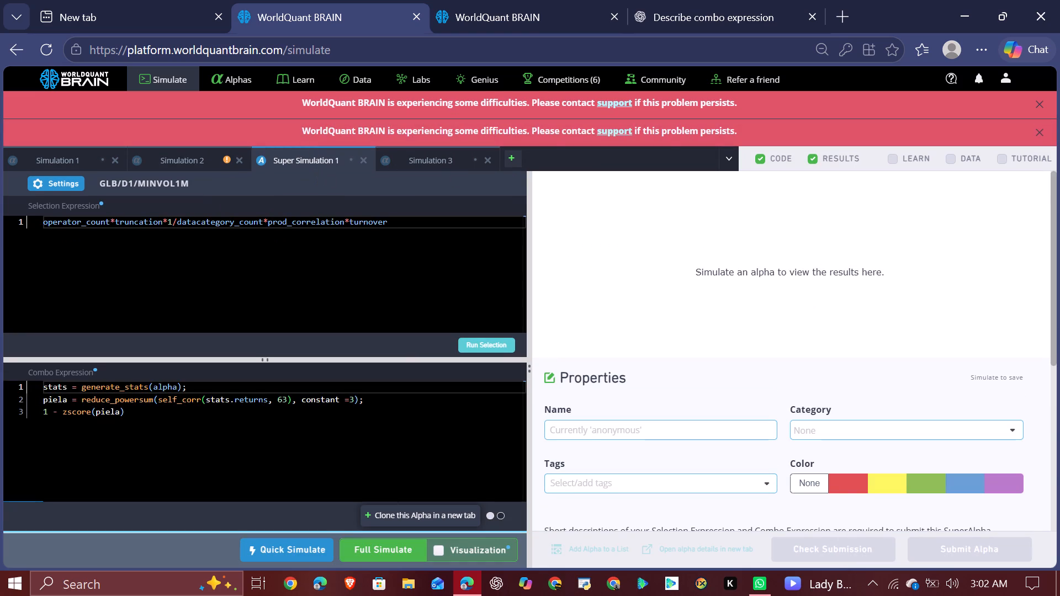
pyautogui.click(1038, 129)
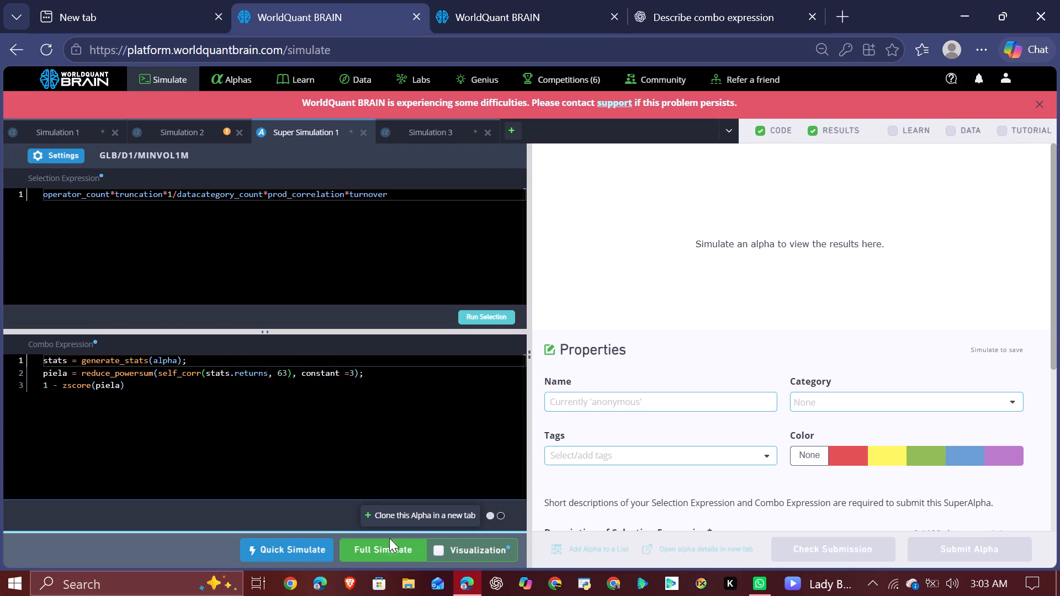
pyautogui.click(386, 552)
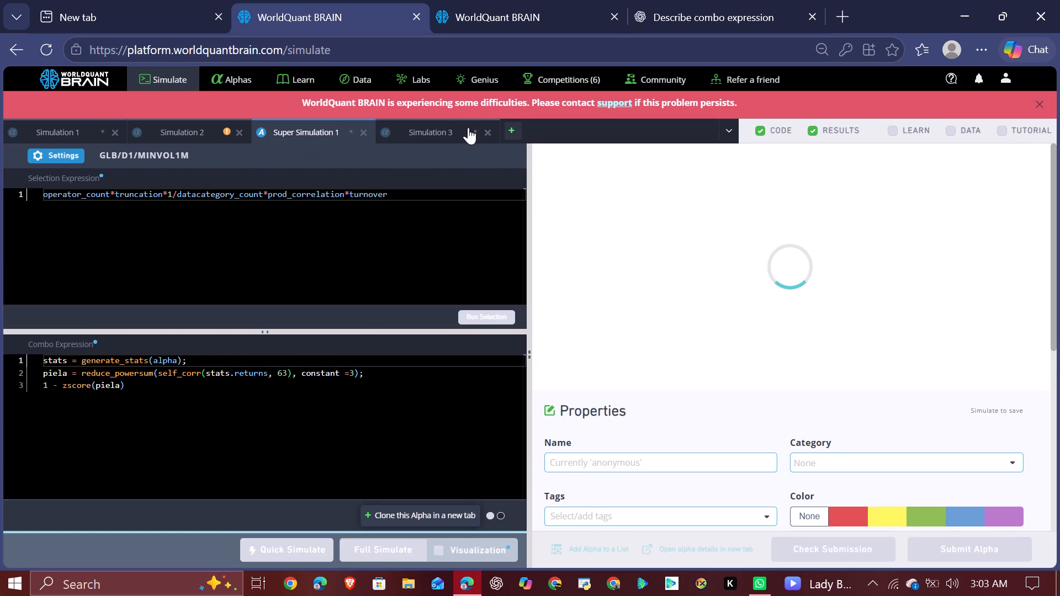
# Bring up the alpha expression in Simulation 3.
pyautogui.click(447, 132)
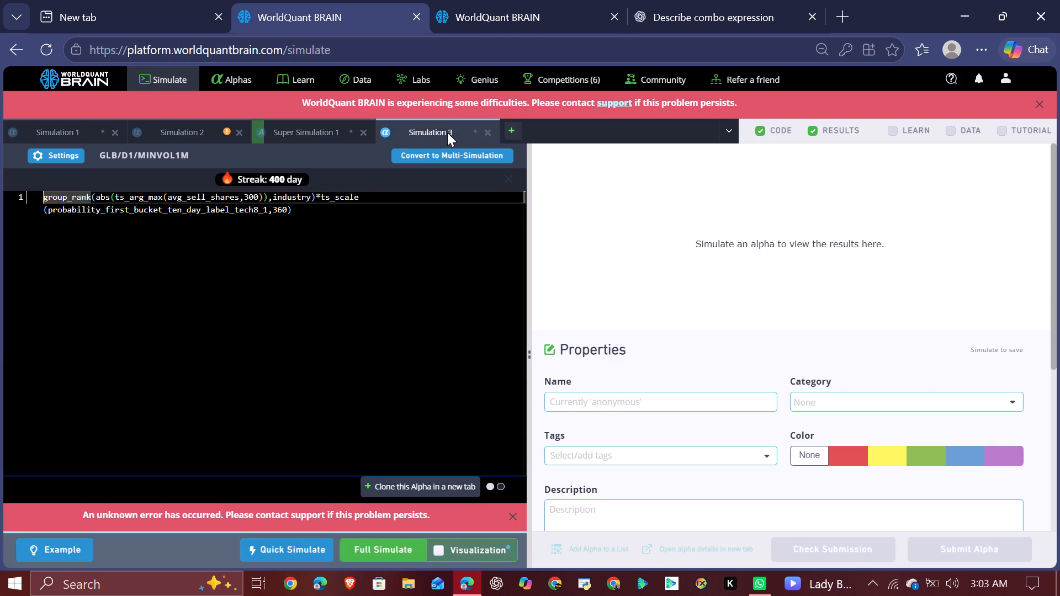
# Dismiss the unknown-error notice in Simulation 3 and run a full simulation of its ts_arg_max and ts_scale alpha.
pyautogui.click(512, 518)
pyautogui.click(417, 557)
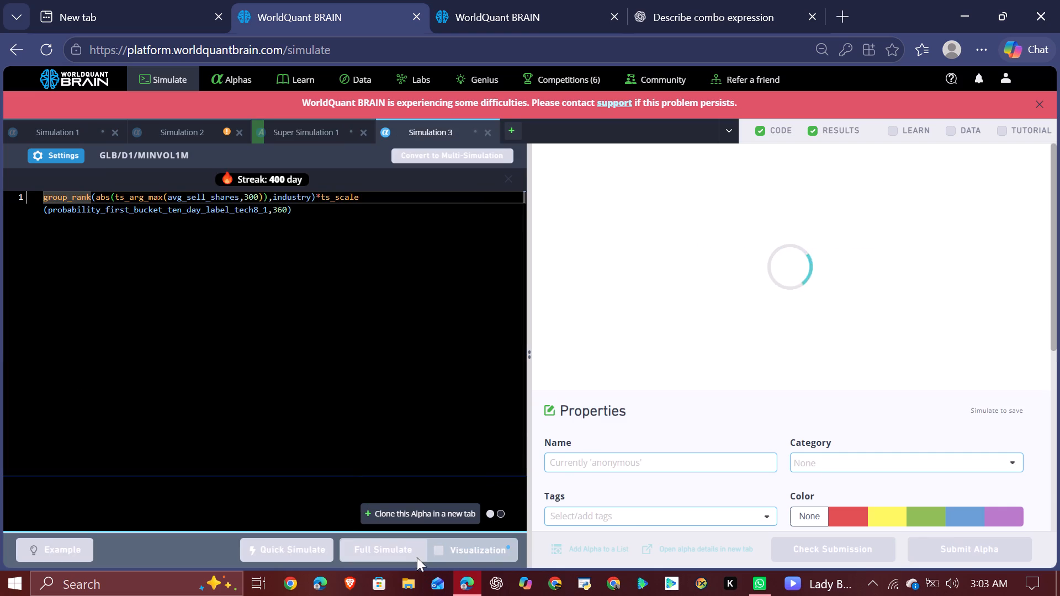
# Return to Simulation 2 to look at its alpha.
pyautogui.click(178, 132)
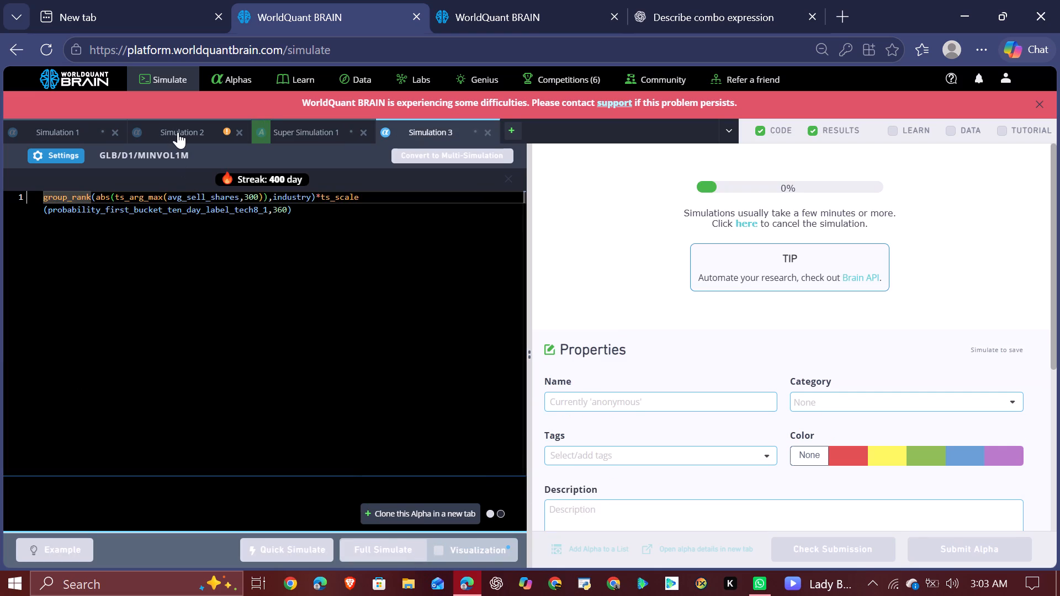
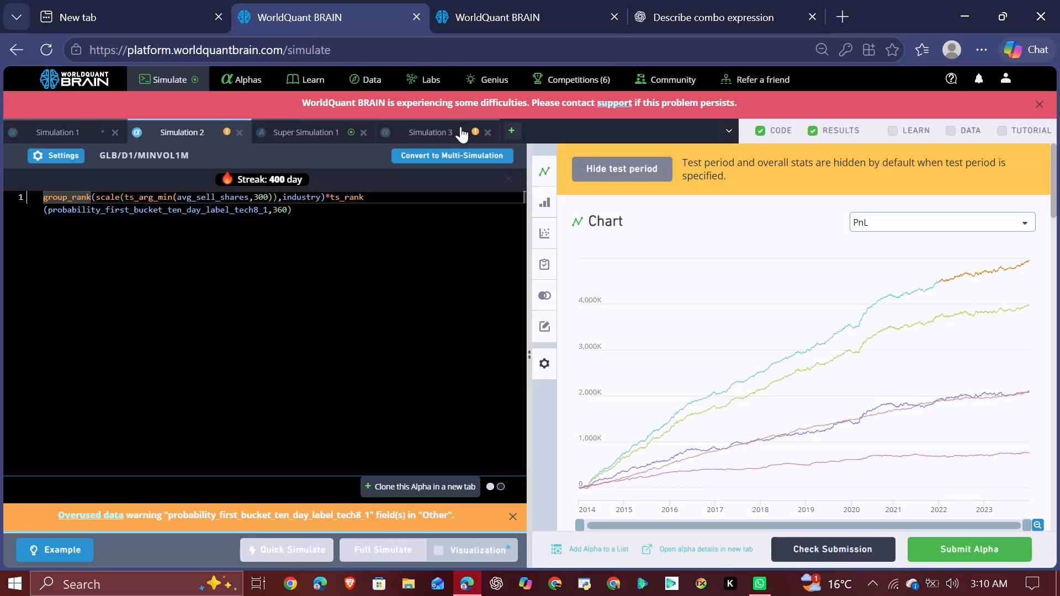
# Reveal the test period in Simulation 3 and examine its IS-period summary, regional aggregates, correlation section and testing status.
pyautogui.click(459, 129)
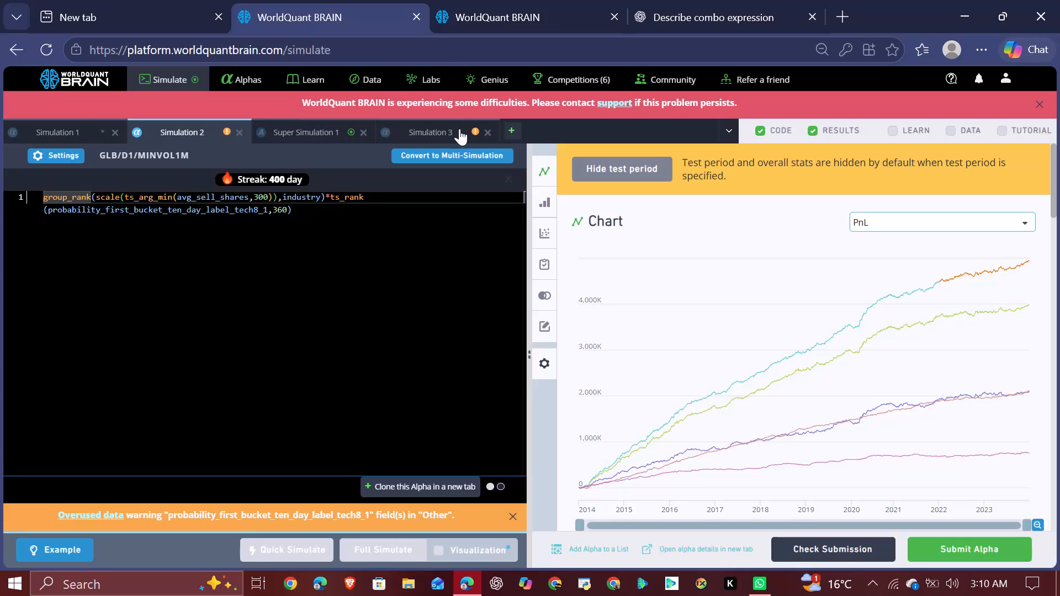
pyautogui.click(458, 129)
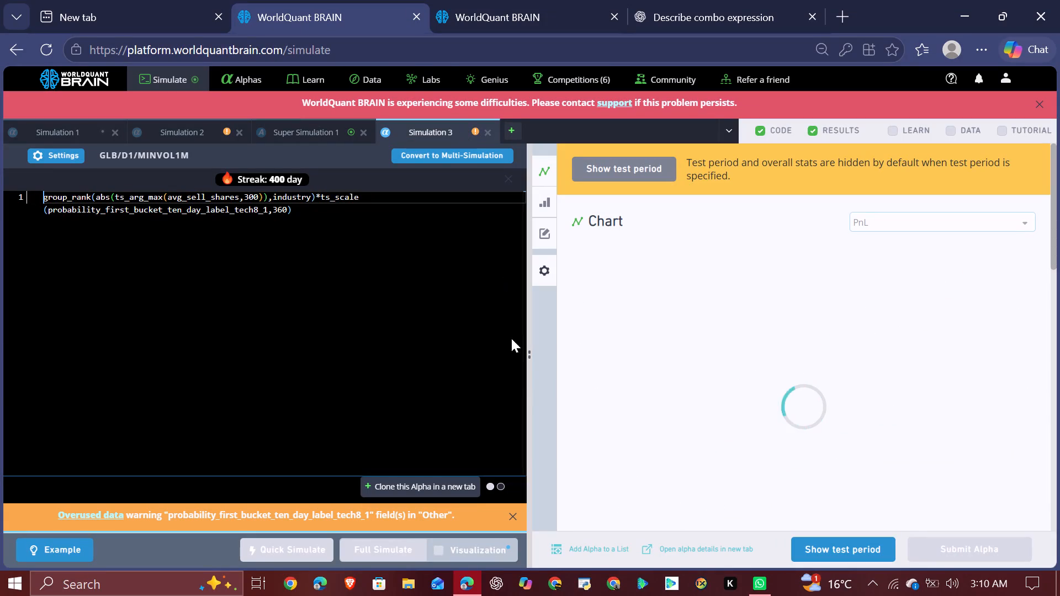
pyautogui.click(838, 547)
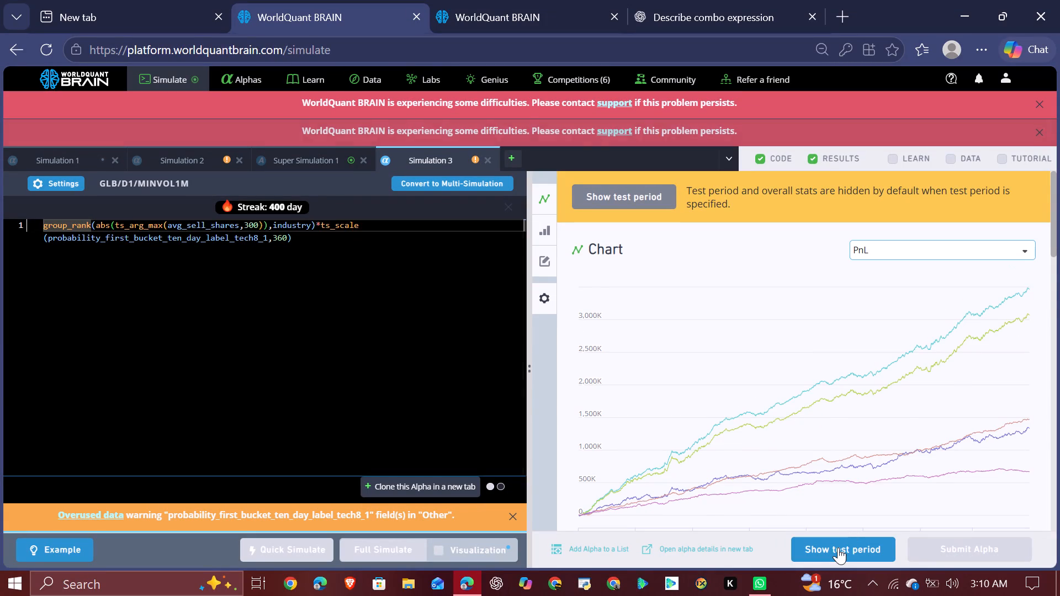
pyautogui.click(1037, 130)
pyautogui.scroll(-4, 946, 276)
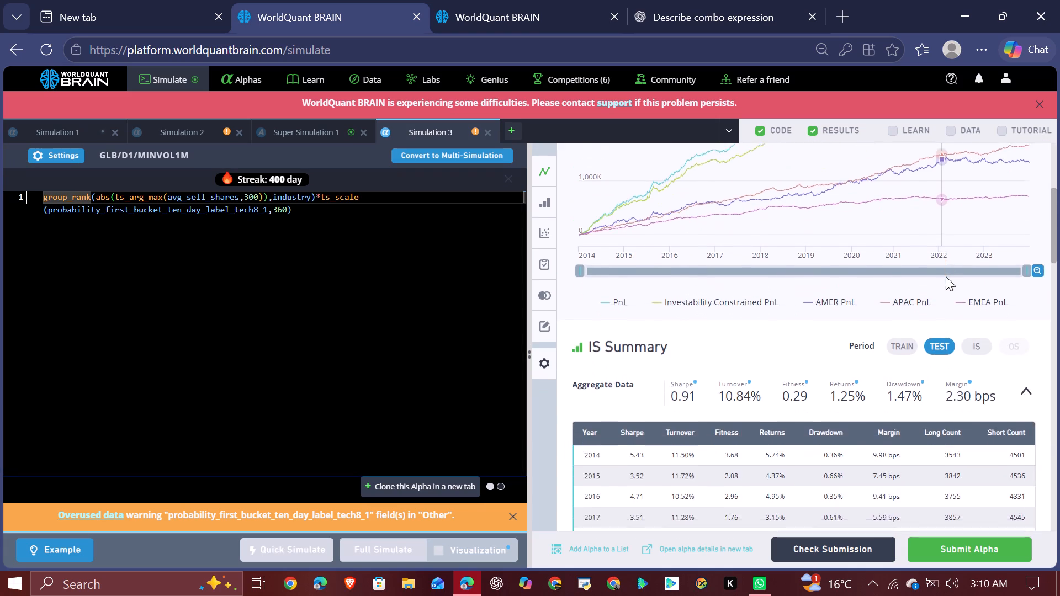
pyautogui.scroll(-1, 946, 276)
pyautogui.click(980, 230)
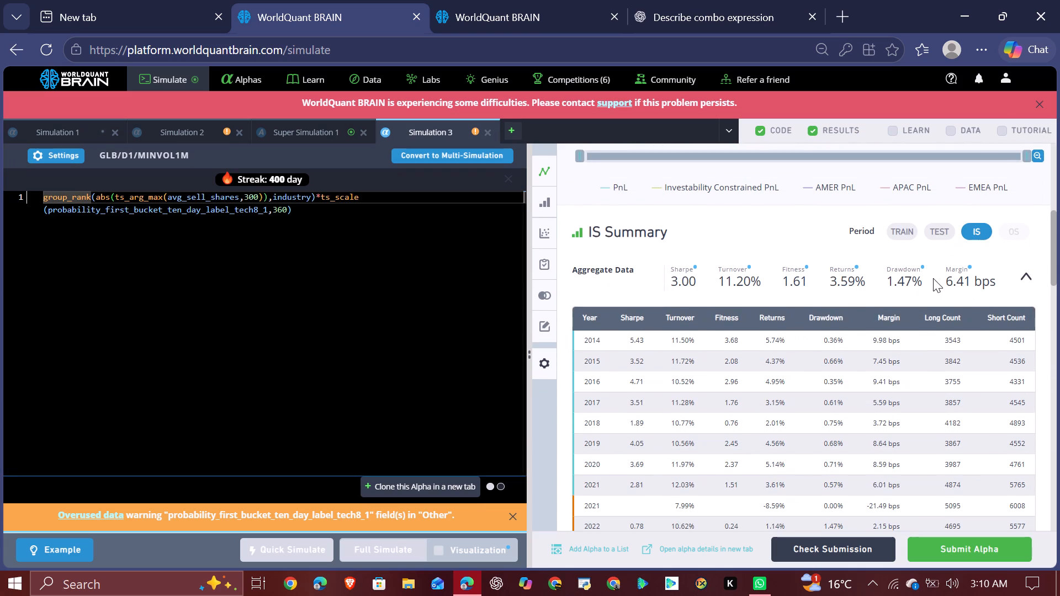
pyautogui.scroll(-7, 837, 373)
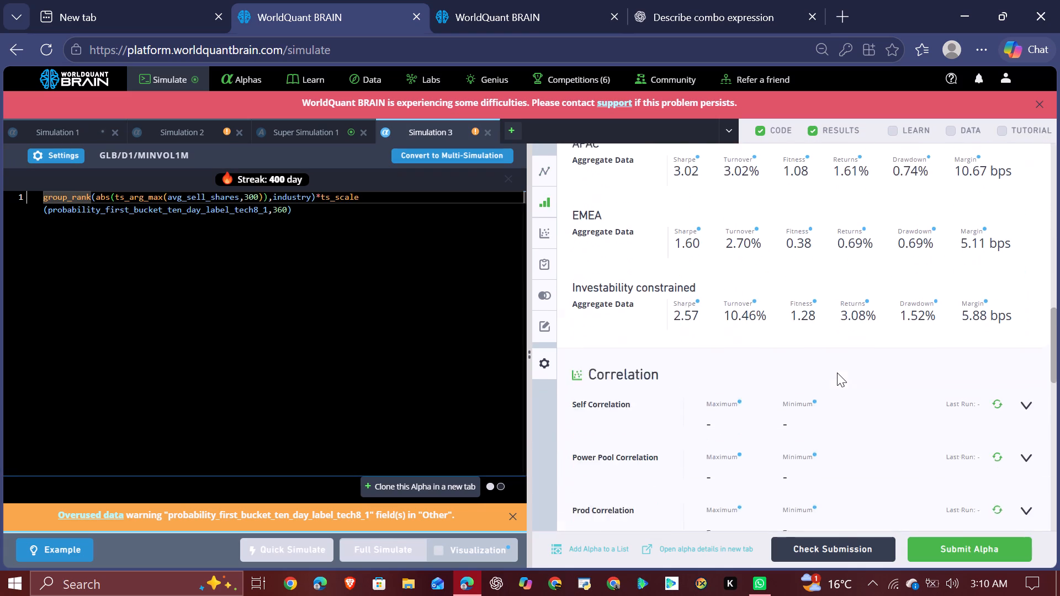
pyautogui.scroll(-2, 837, 372)
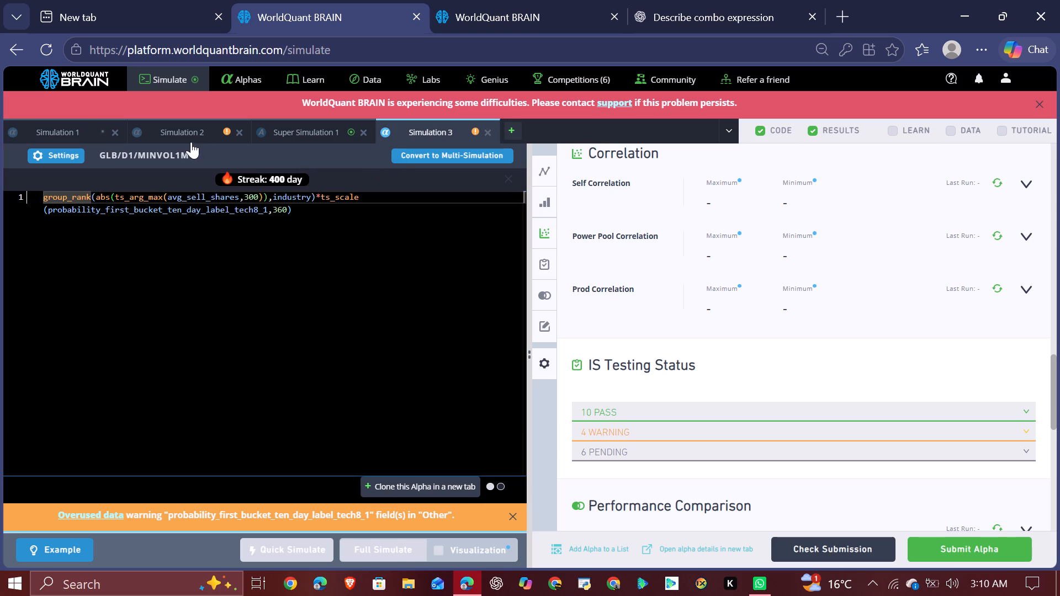
# Submit Simulation 2's alpha built on ts_arg_min and ts_rank.
pyautogui.click(206, 136)
pyautogui.click(216, 137)
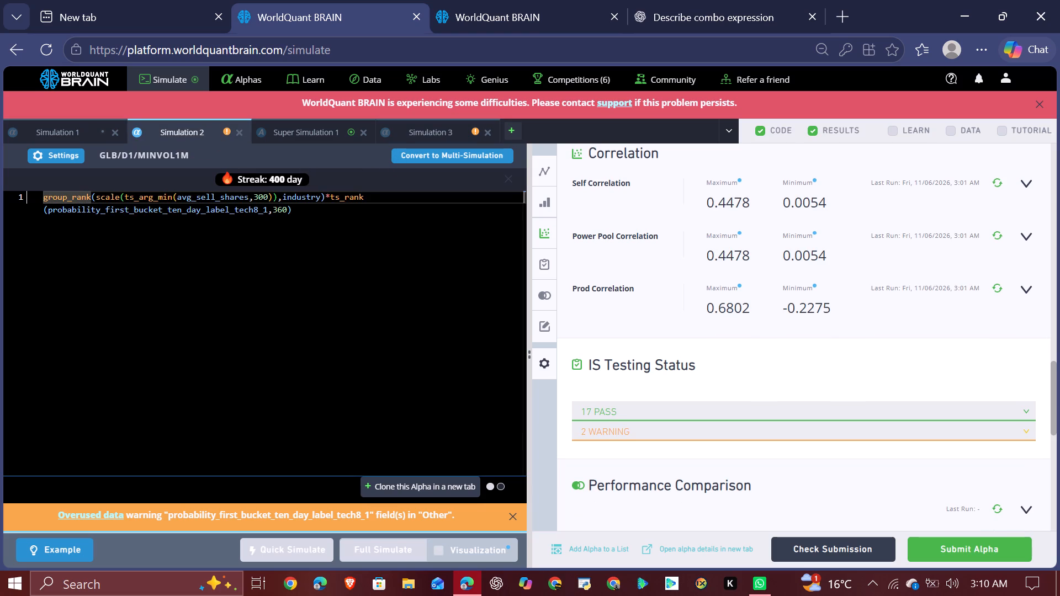
pyautogui.click(921, 555)
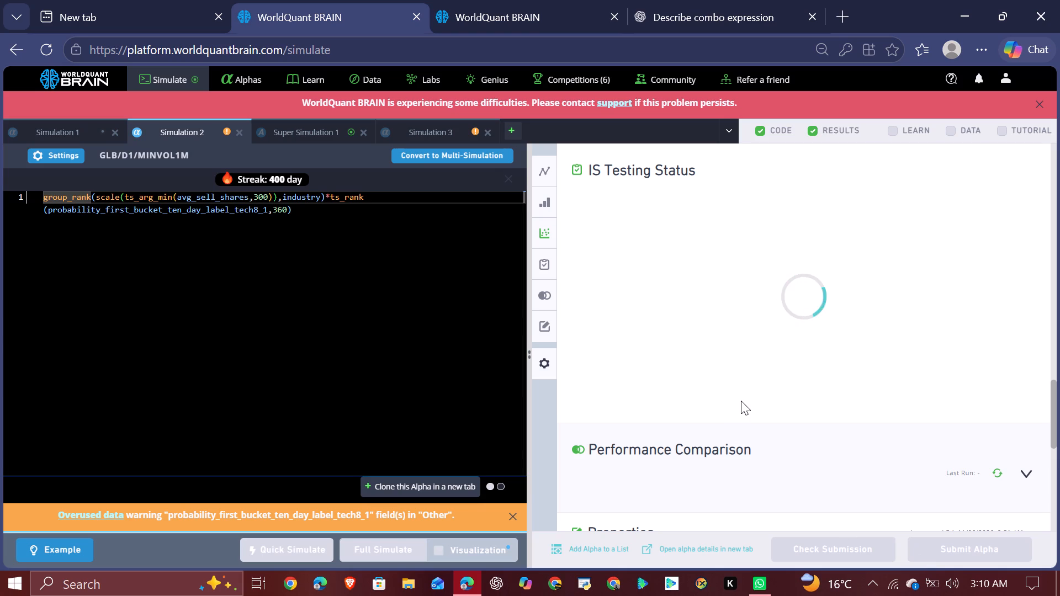
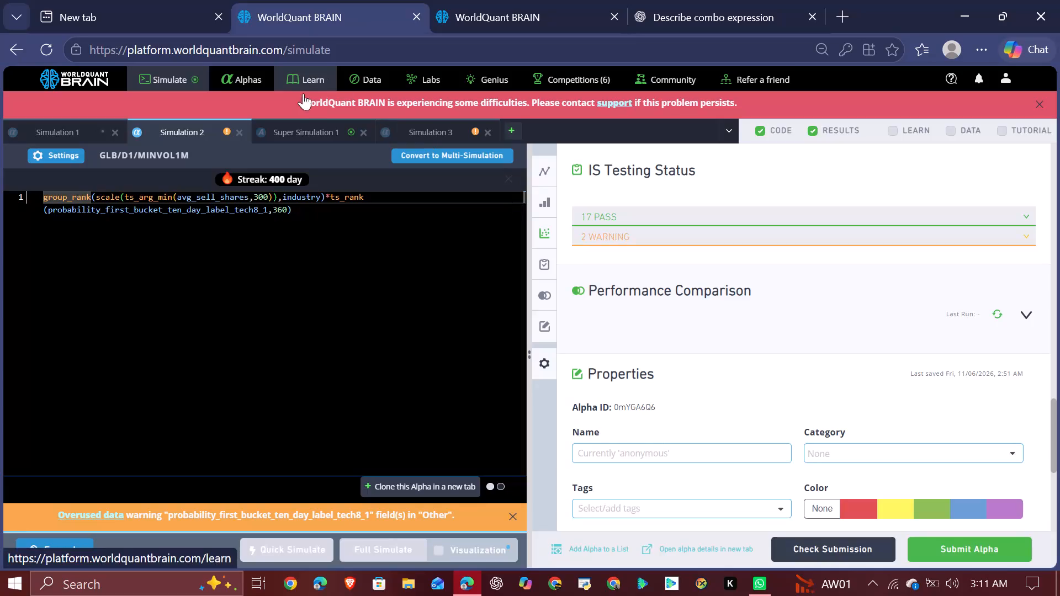
# Reveal the test period in Super Simulation 1, run its prod and self correlation checks, and examine the IS-period summary.
pyautogui.click(298, 135)
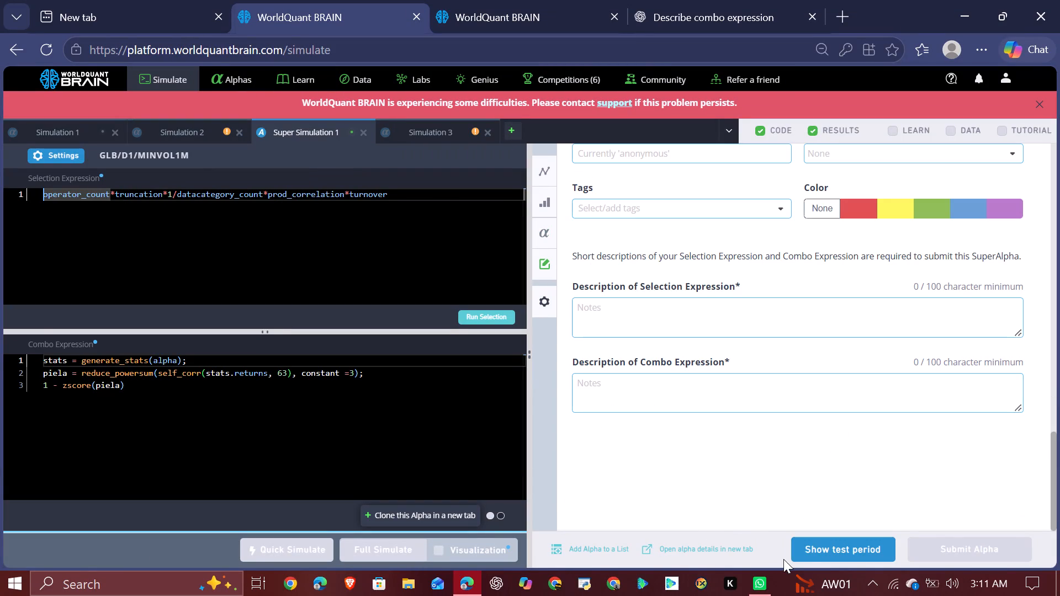
pyautogui.click(807, 557)
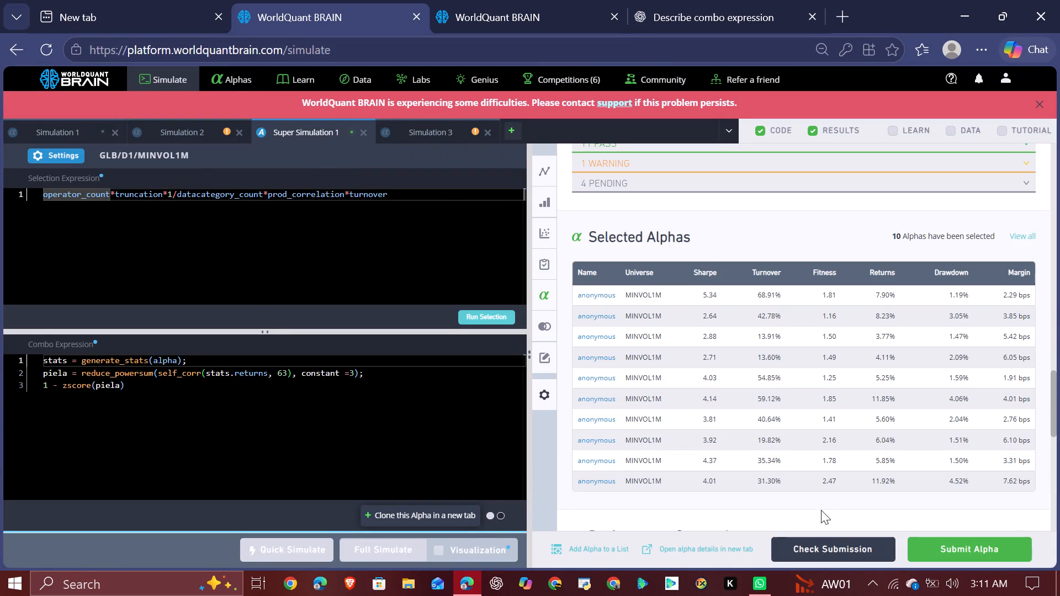
pyautogui.scroll(3, 826, 499)
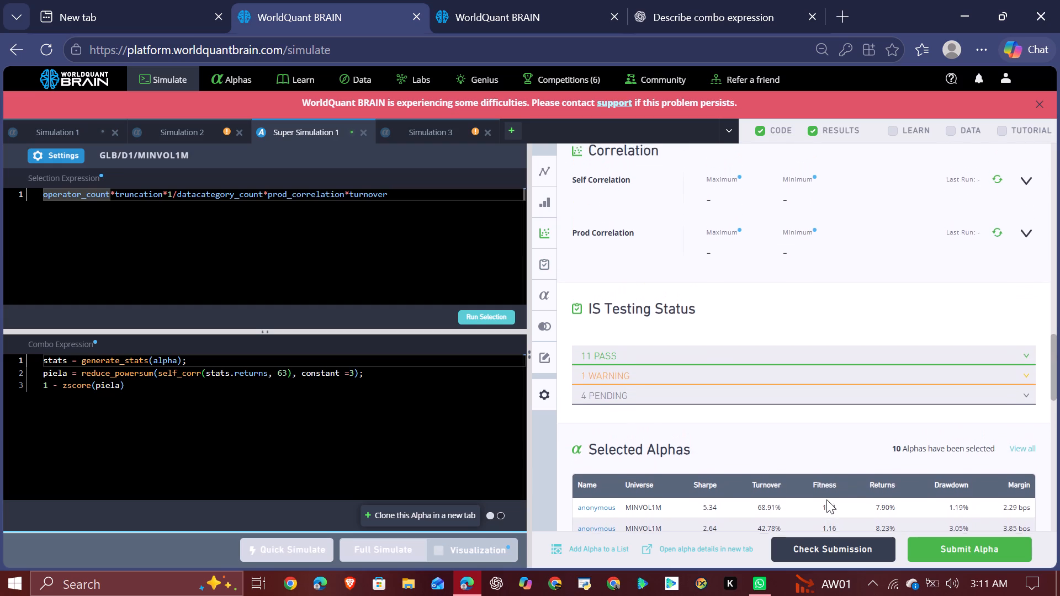
pyautogui.scroll(2, 826, 499)
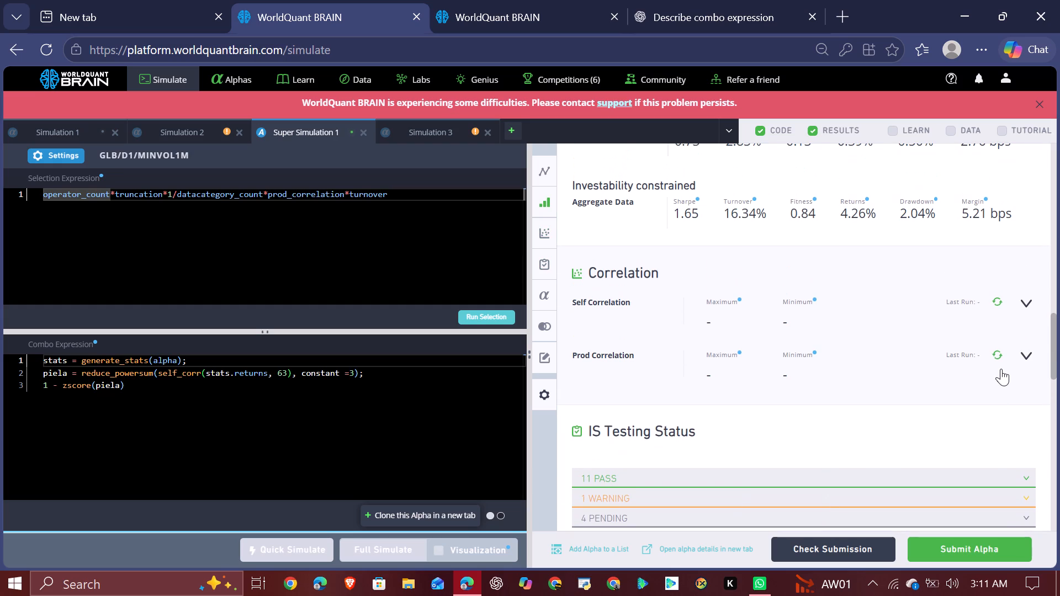
pyautogui.click(998, 356)
pyautogui.click(999, 304)
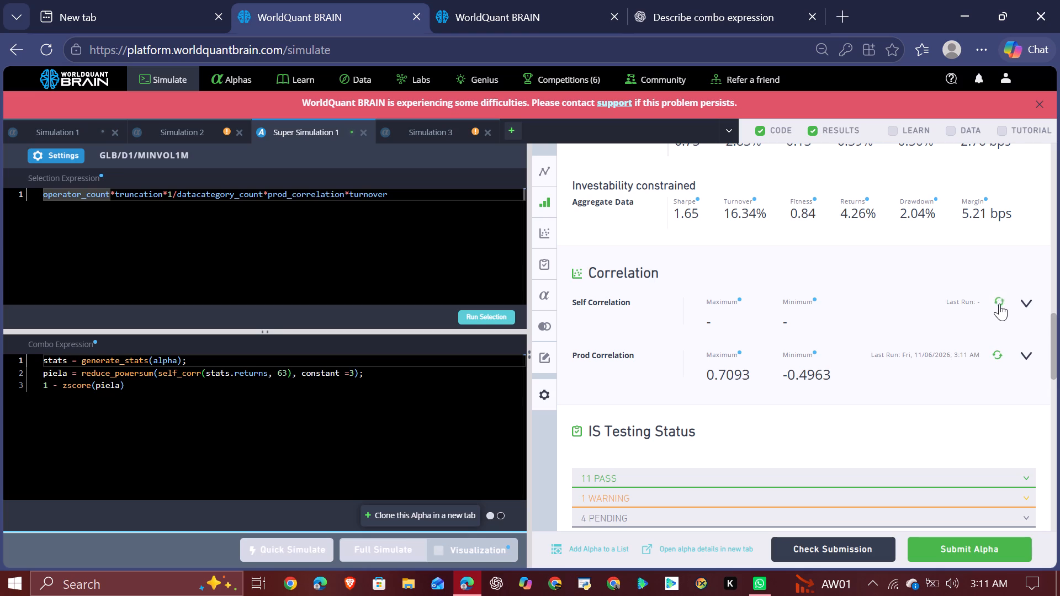
pyautogui.scroll(7, 660, 281)
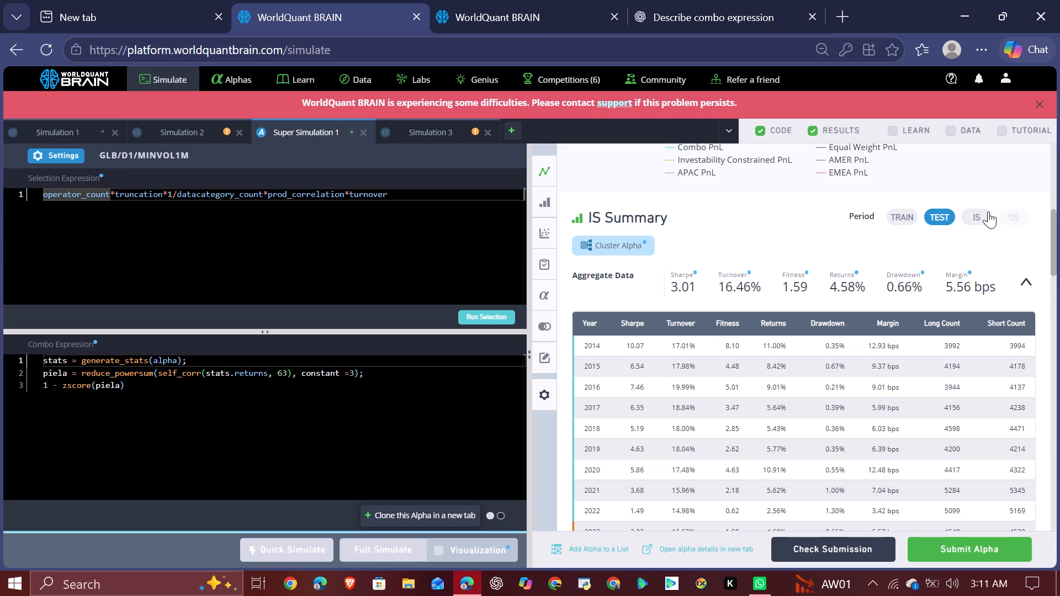
pyautogui.click(988, 211)
pyautogui.scroll(-8, 801, 389)
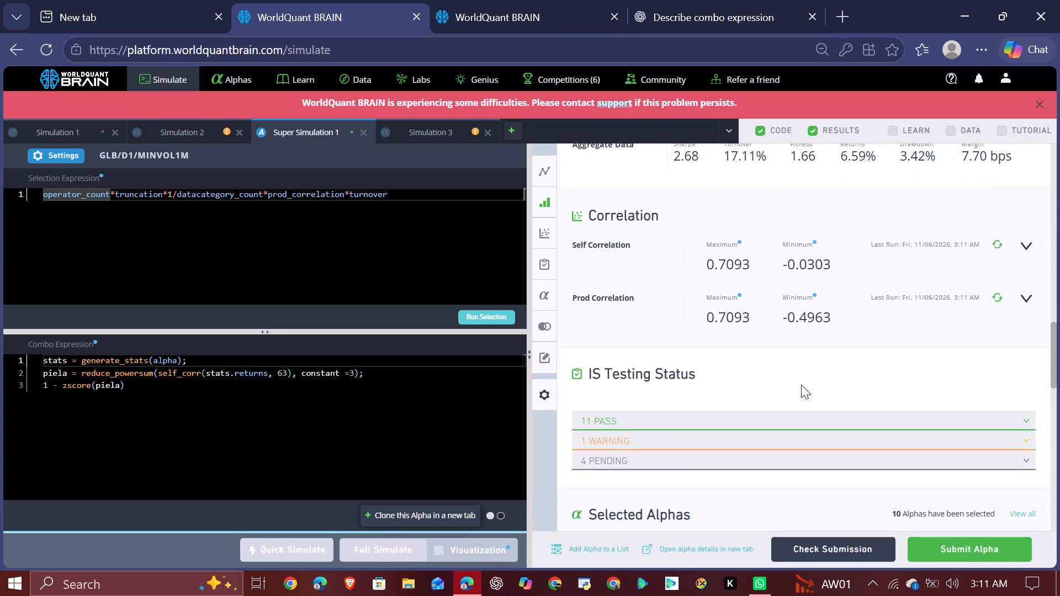
# Set the self_corr lookback in the combo expression to 252 and run a full simulation of the SuperAlpha.
pyautogui.doubleClick(284, 370)
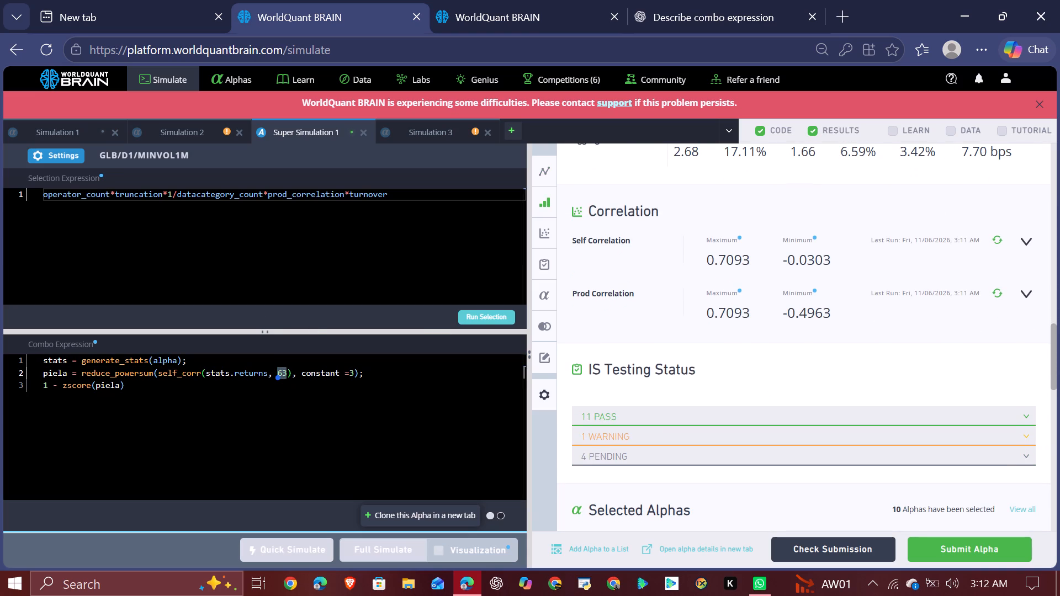
pyautogui.write('252')
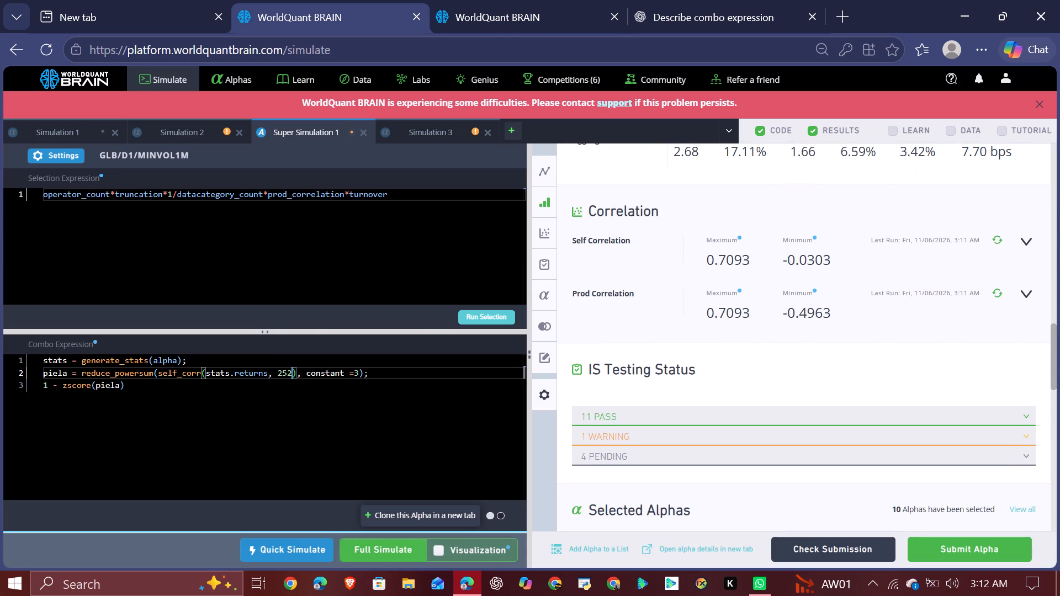
pyautogui.click(395, 544)
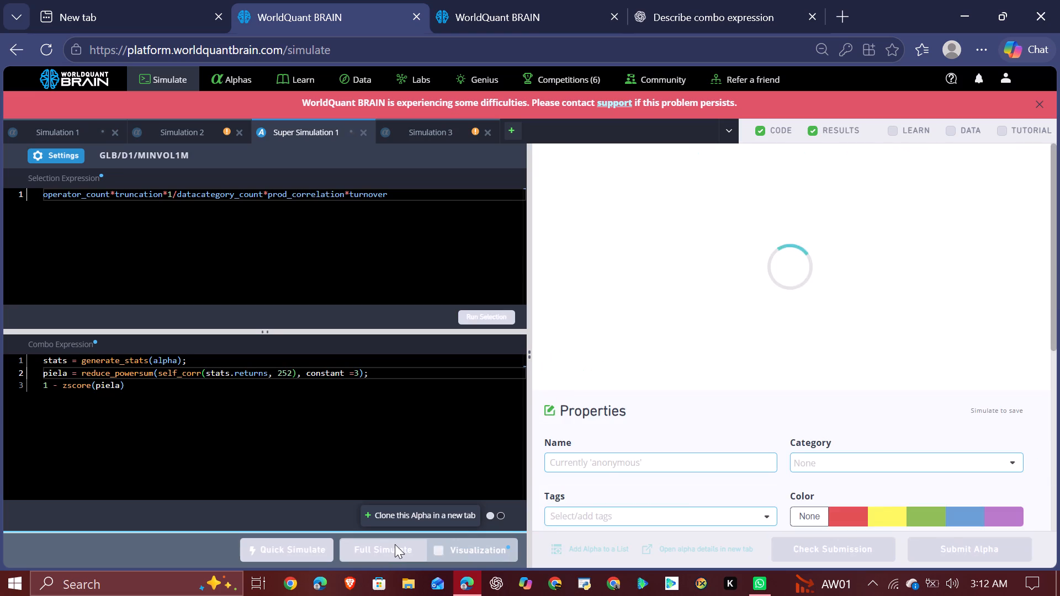
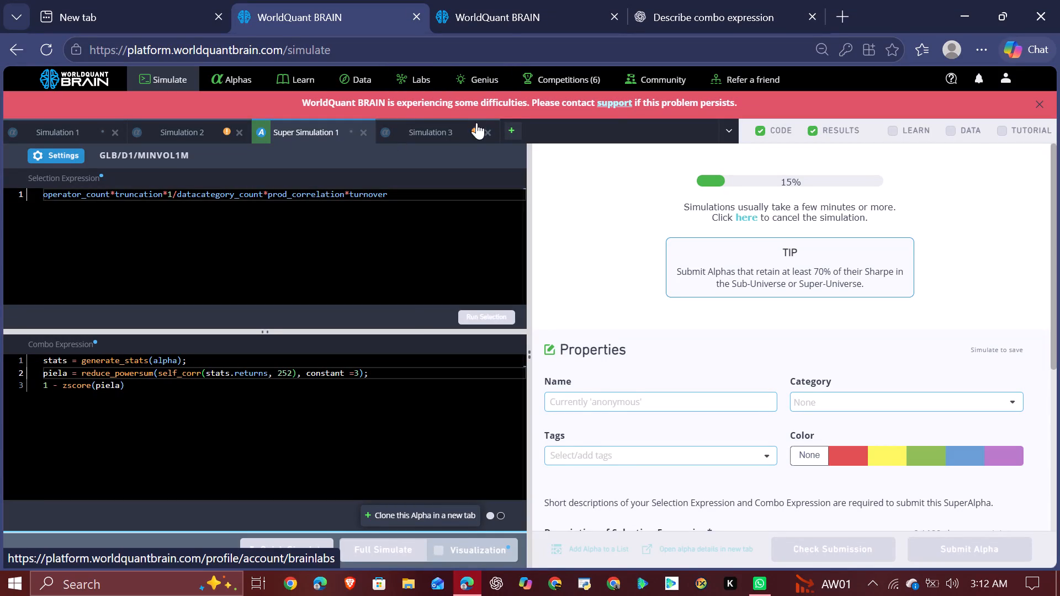
# Open the Genius status page and examine the current quarter's eligibility criteria, tie breaker criteria, Osmosis allocation and pyramid alpha distribution.
pyautogui.click(489, 88)
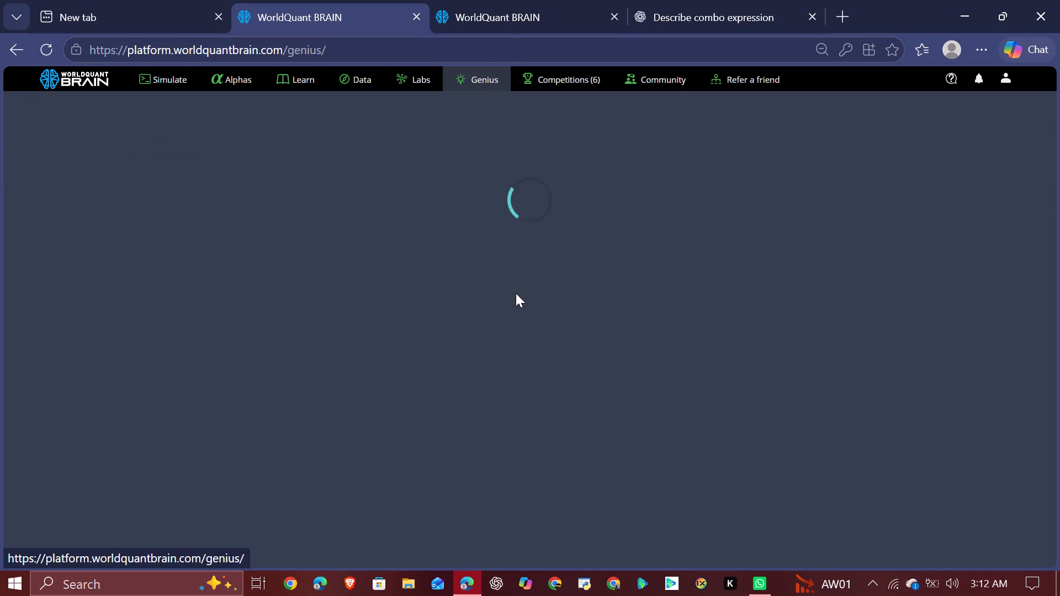
pyautogui.scroll(-2, 457, 487)
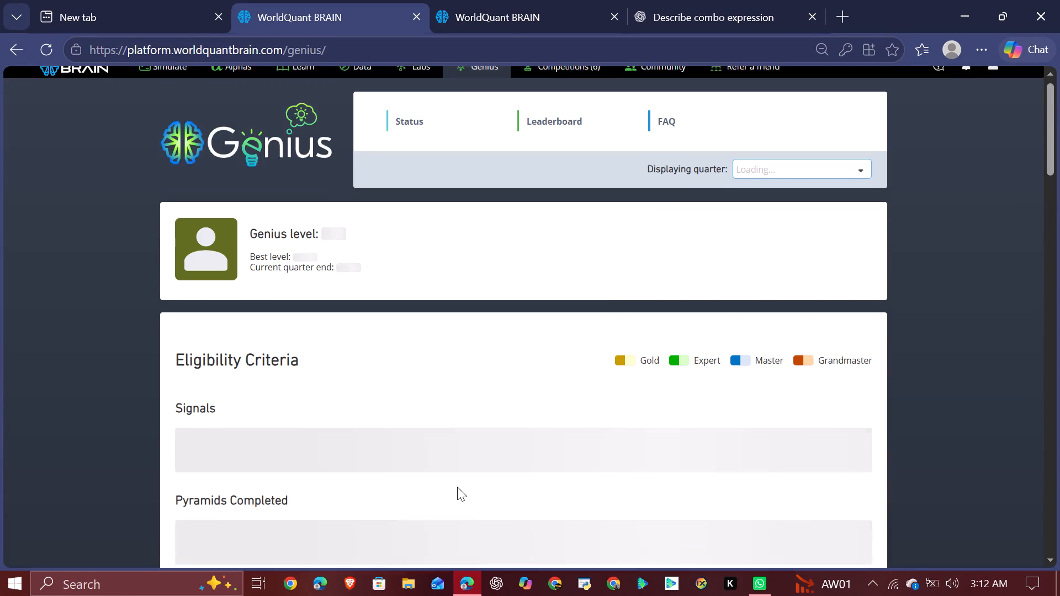
pyautogui.scroll(-4, 457, 487)
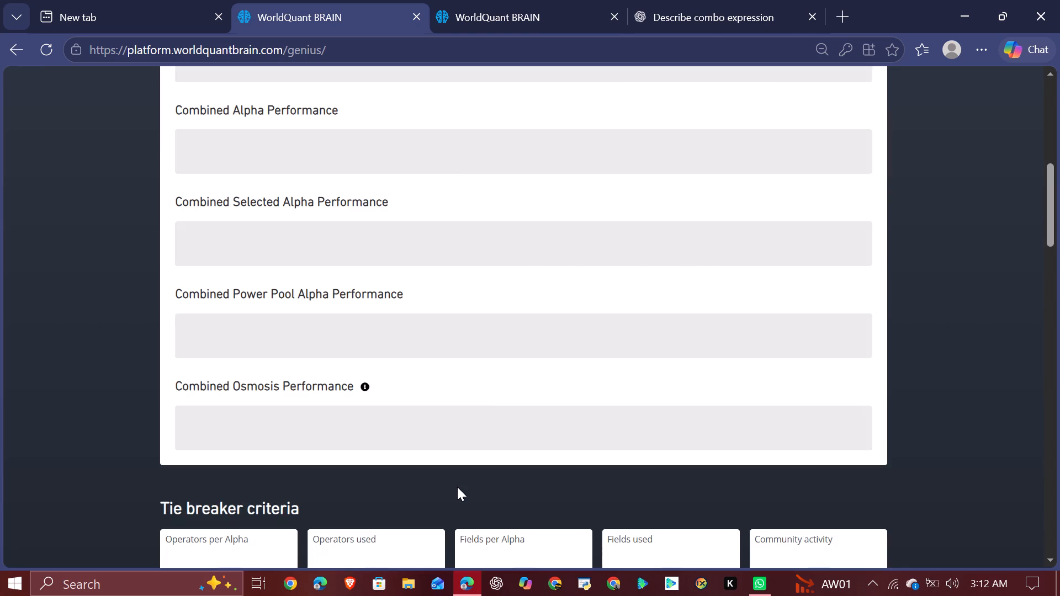
pyautogui.scroll(-2, 457, 487)
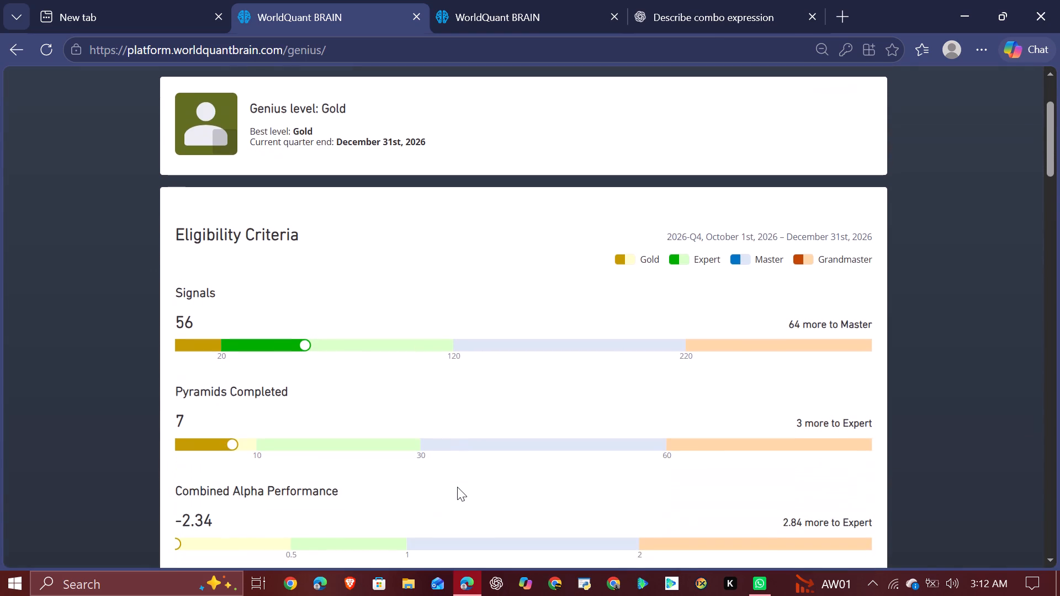
pyautogui.scroll(-10, 457, 487)
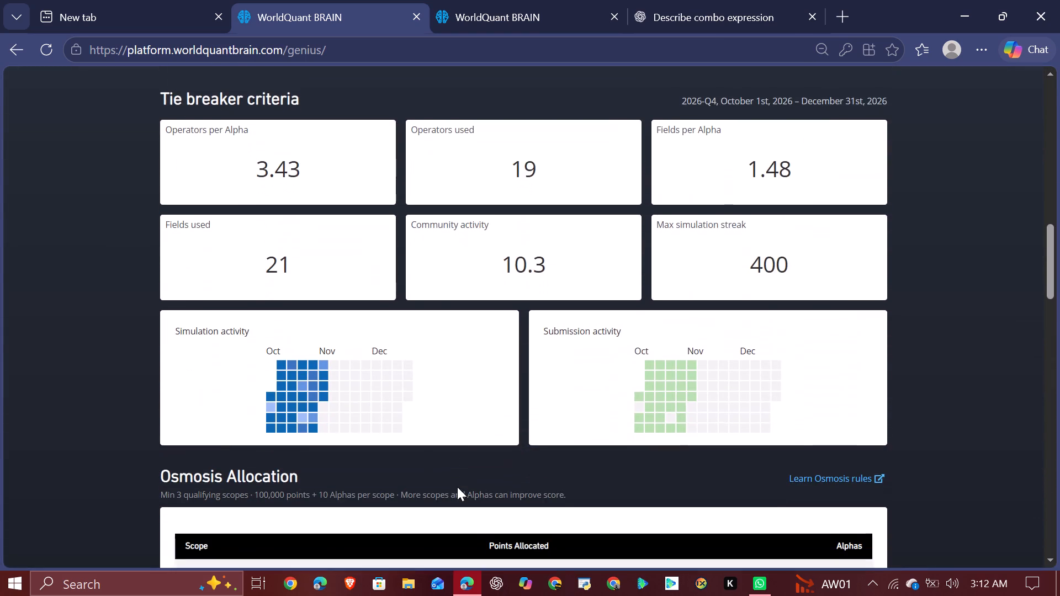
pyautogui.scroll(-6, 457, 487)
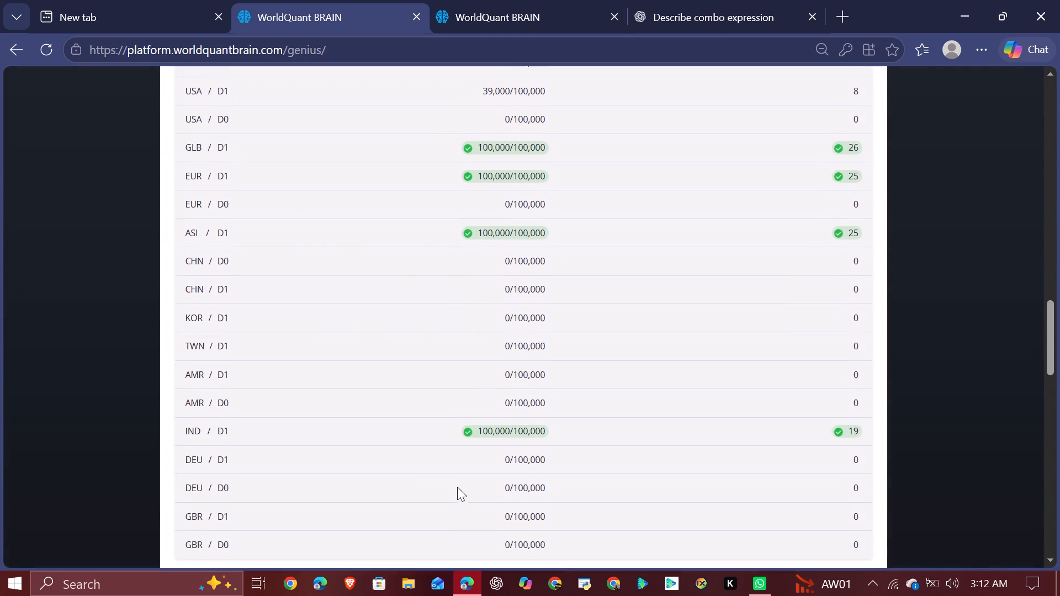
pyautogui.scroll(-7, 457, 487)
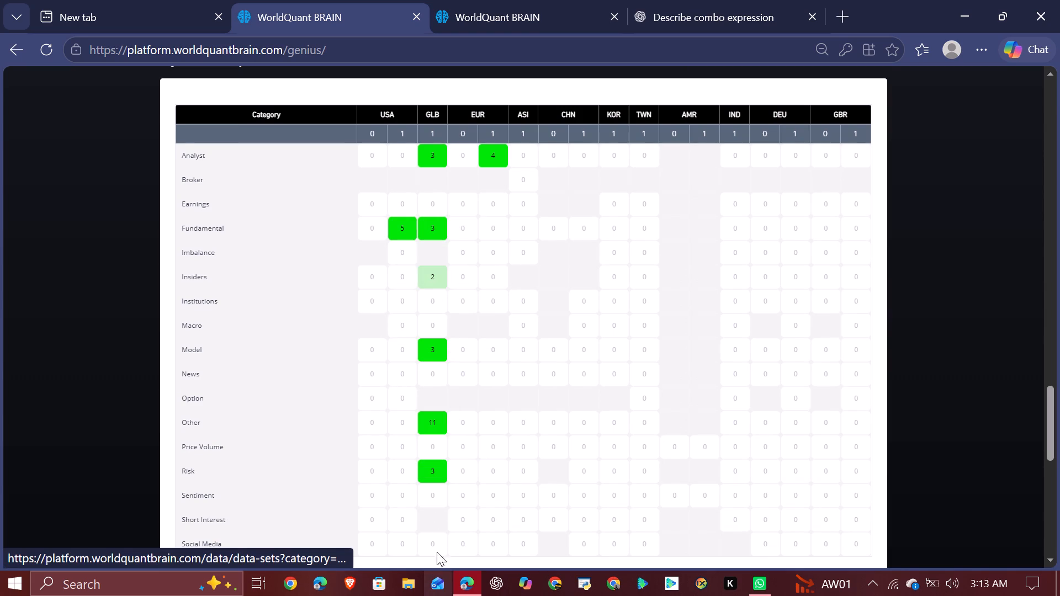
pyautogui.scroll(-2, 435, 520)
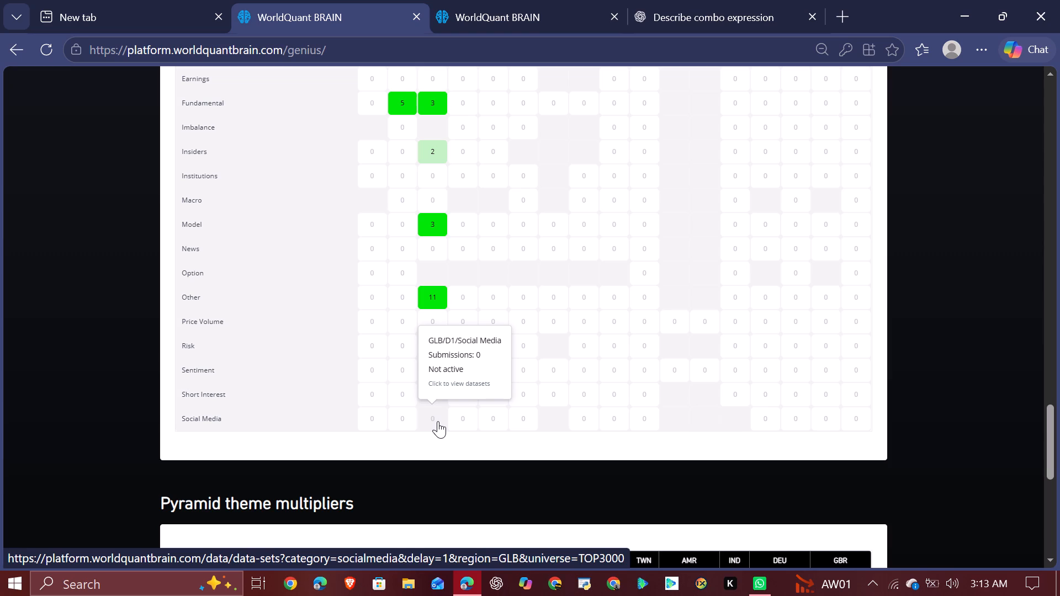
# Review the combined performance scores and tie breaker criteria on the Genius page again, and return to the Simulate page.
pyautogui.scroll(12, 377, 332)
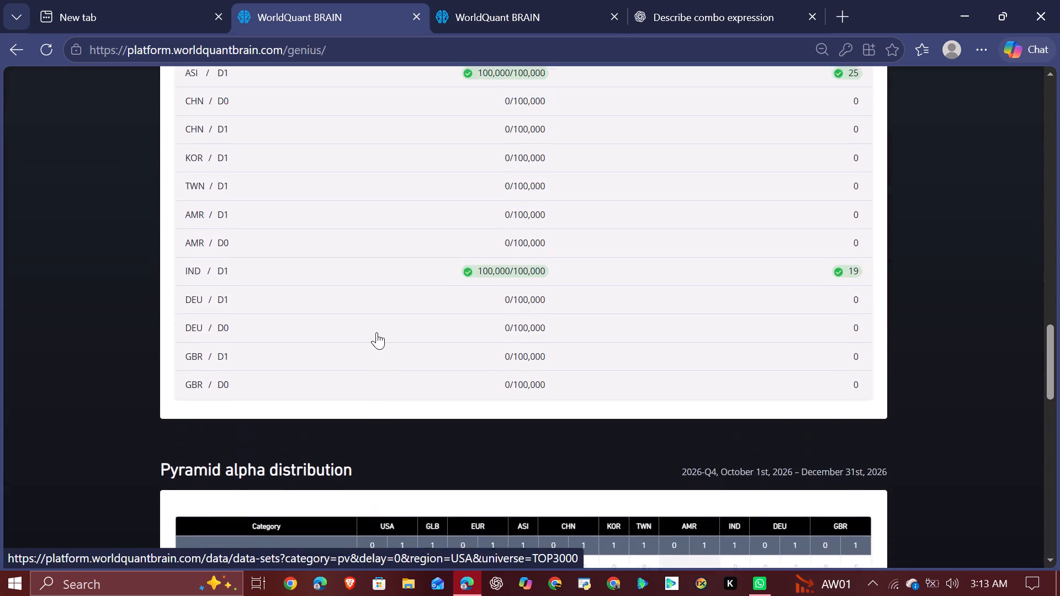
pyautogui.scroll(20, 377, 332)
pyautogui.scroll(2, 377, 332)
pyautogui.scroll(-4, 377, 332)
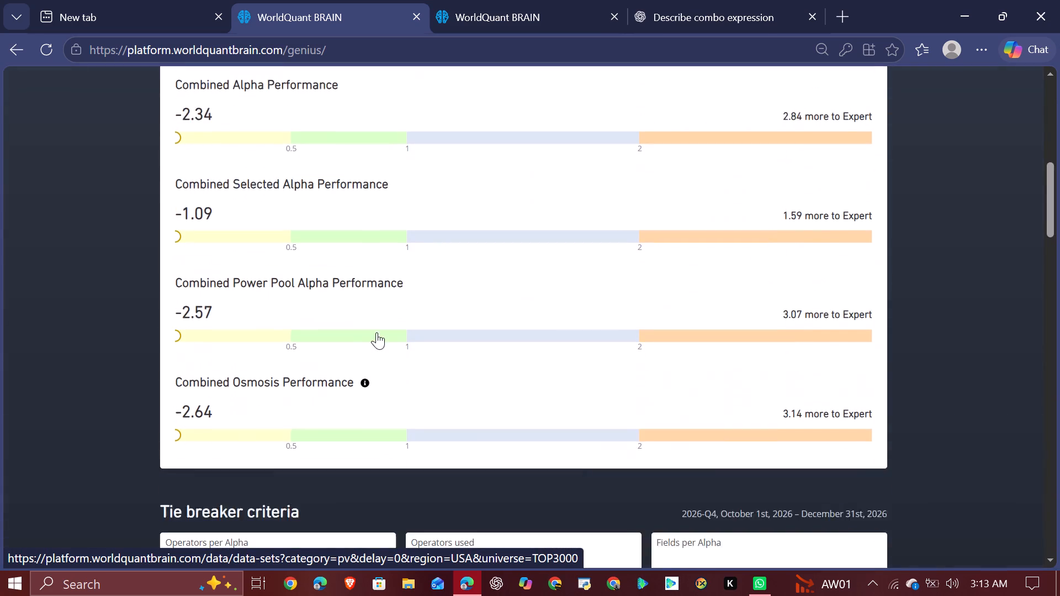
pyautogui.scroll(-6, 377, 332)
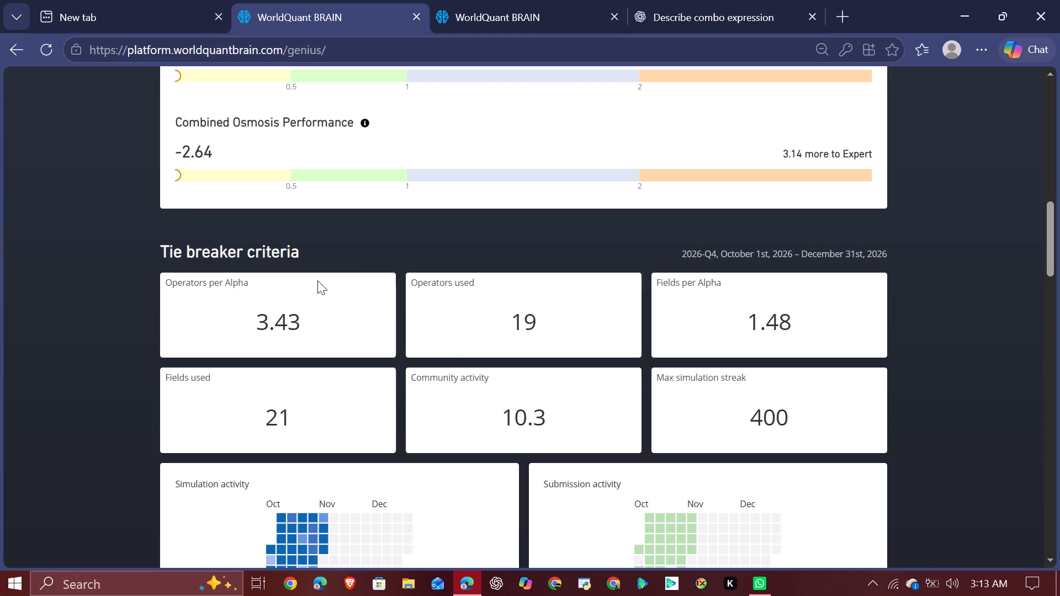
pyautogui.scroll(12, 237, 184)
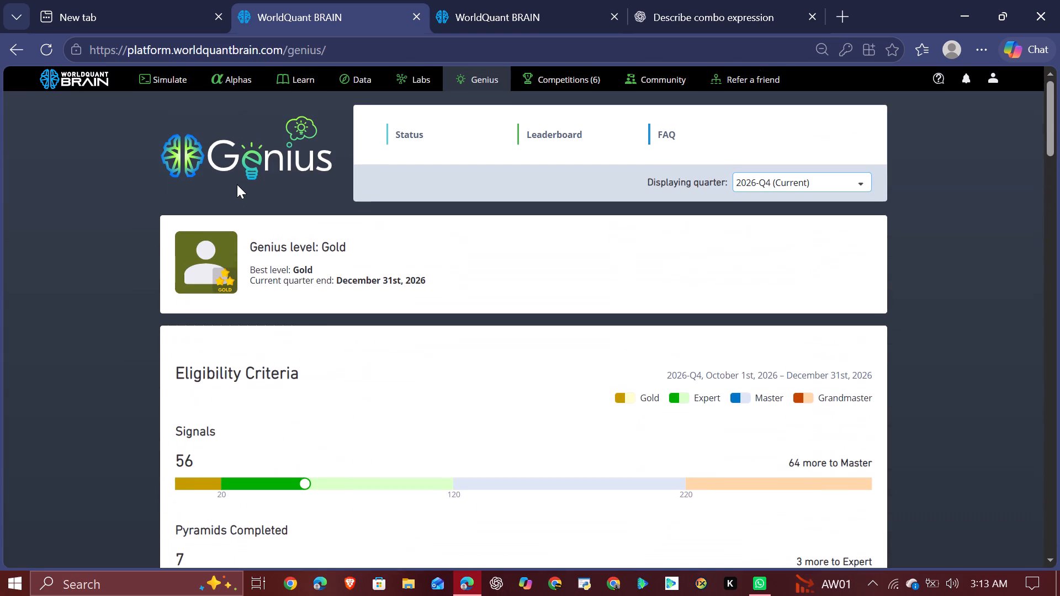
pyautogui.scroll(3, 237, 184)
pyautogui.click(174, 78)
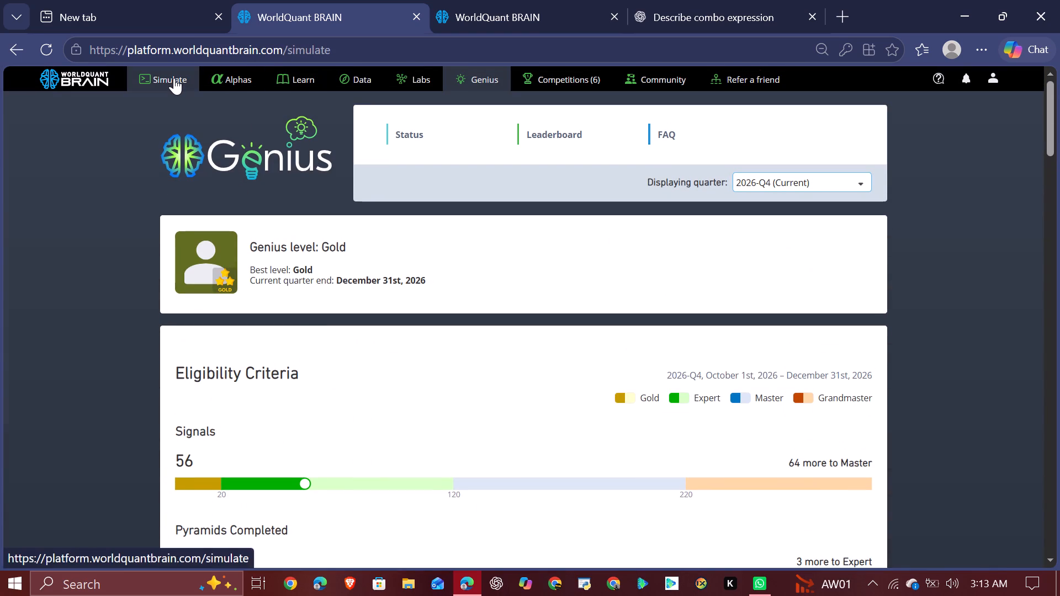
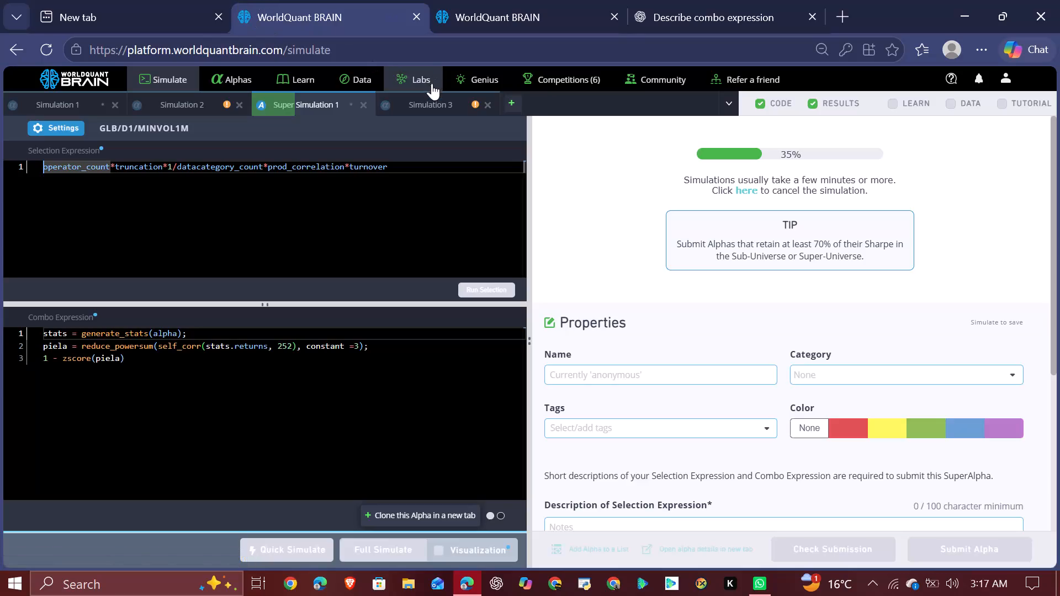
# In the Simulation 3 expression, replace the ts_arg_max operator around avg_sell_shares with ts_mean.
pyautogui.click(420, 109)
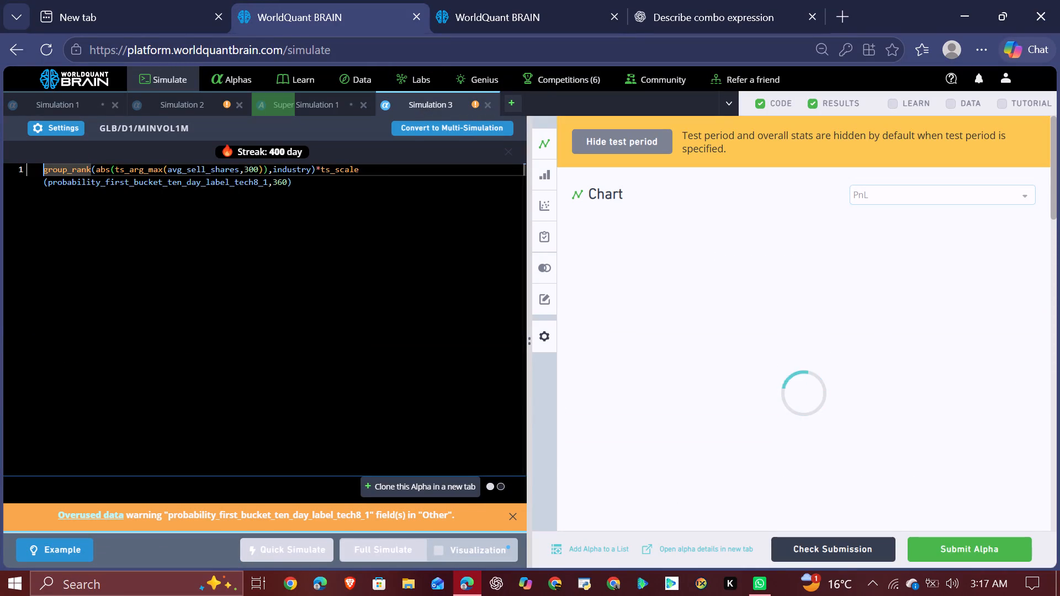
pyautogui.doubleClick(336, 169)
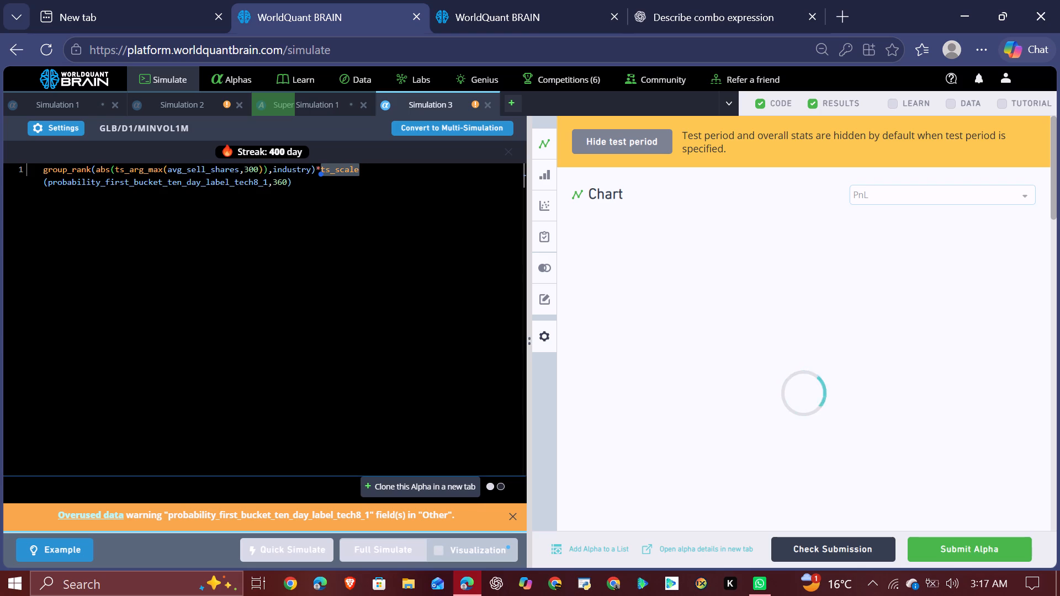
pyautogui.doubleClick(152, 169)
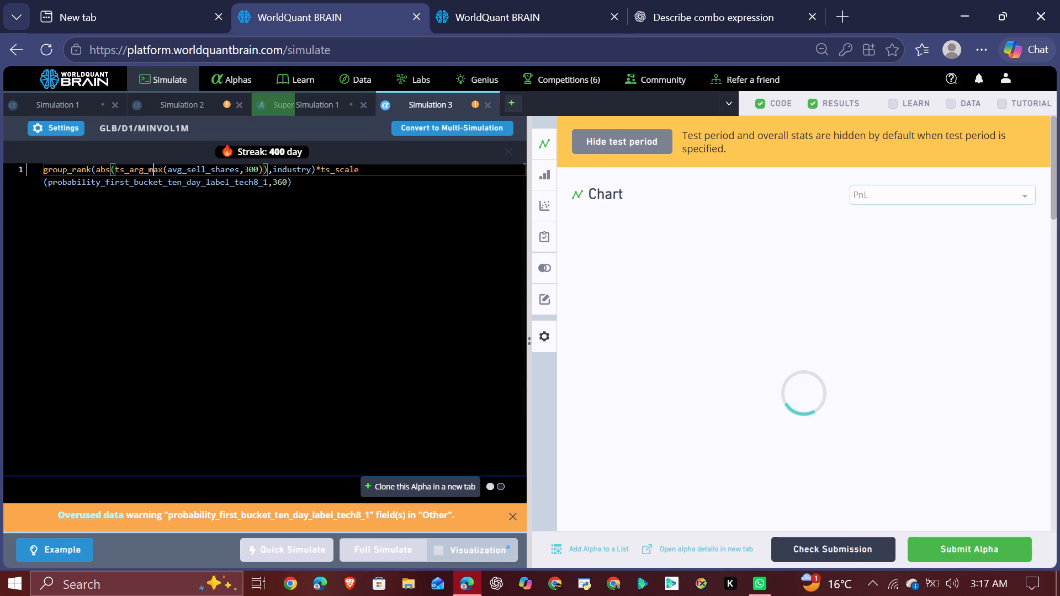
pyautogui.write('ts')
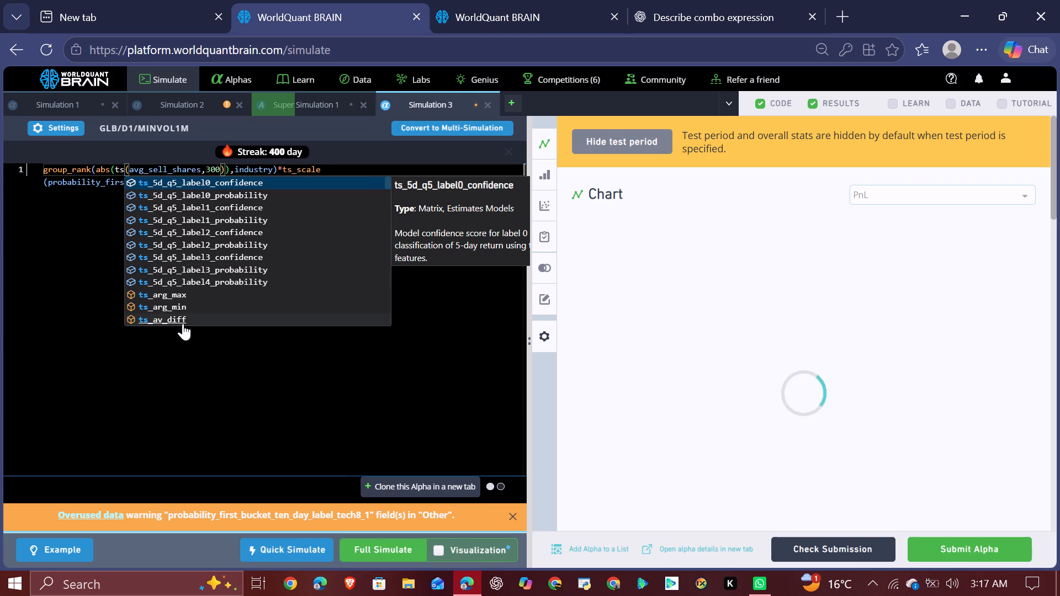
pyautogui.scroll(-8, 213, 300)
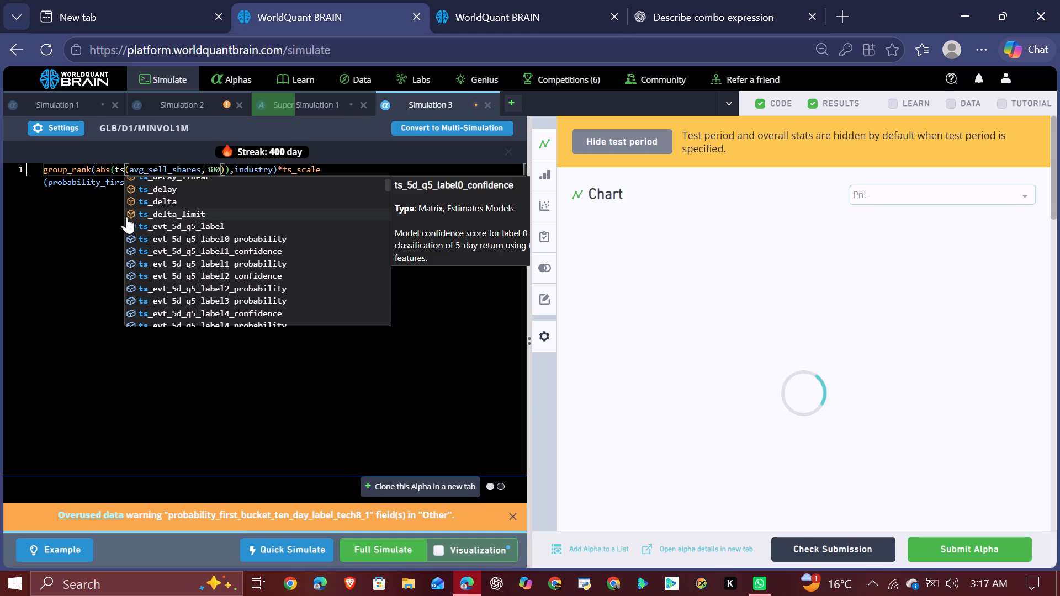
pyautogui.scroll(-4, 218, 267)
pyautogui.scroll(1, 218, 267)
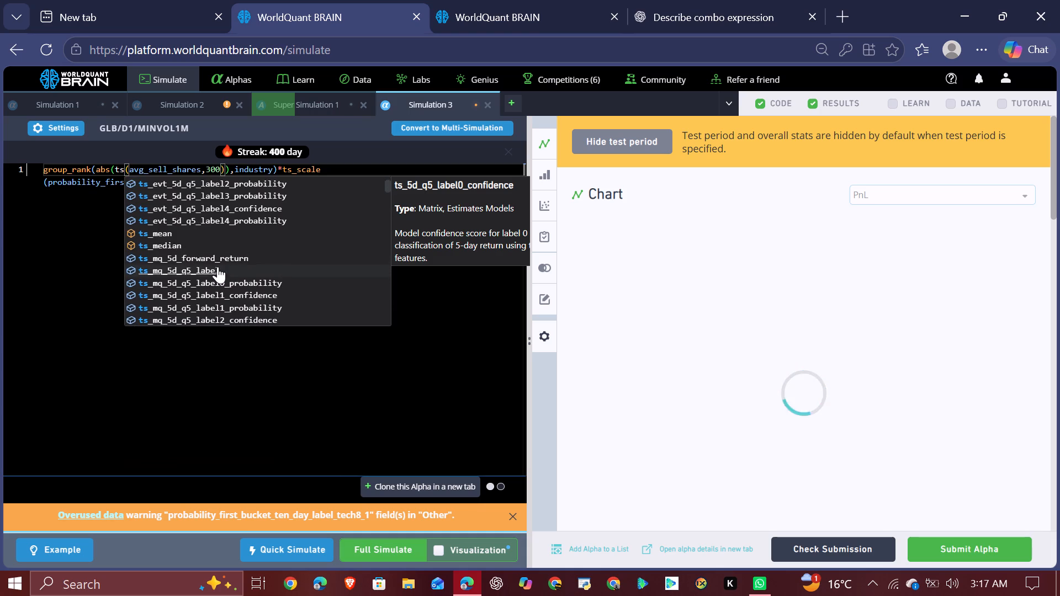
pyautogui.scroll(1, 218, 267)
pyautogui.click(161, 234)
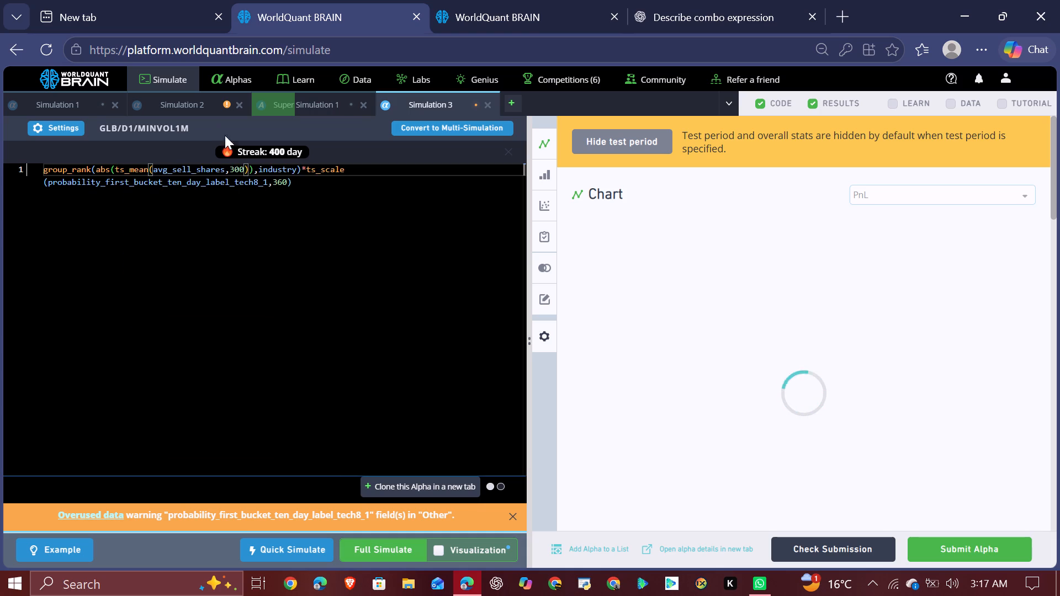
# Remove the 300-day lookback argument and its comma from the ts_mean call in the Simulation 3 expression.
pyautogui.click(244, 169)
pyautogui.press('BackSpace')
pyautogui.press('BackSpace')
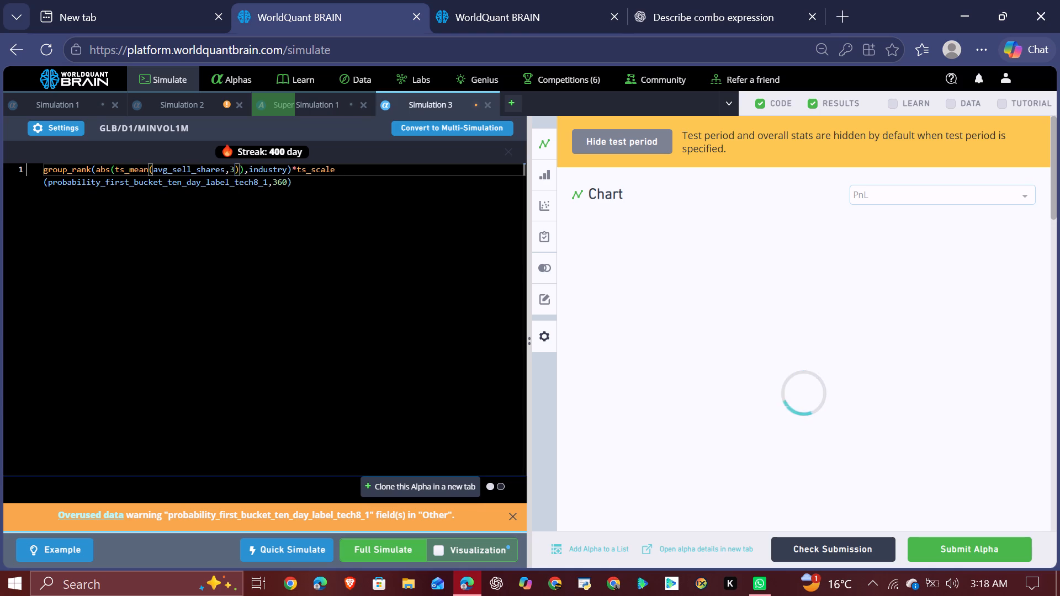
pyautogui.press('BackSpace')
pyautogui.press('BackSpace')
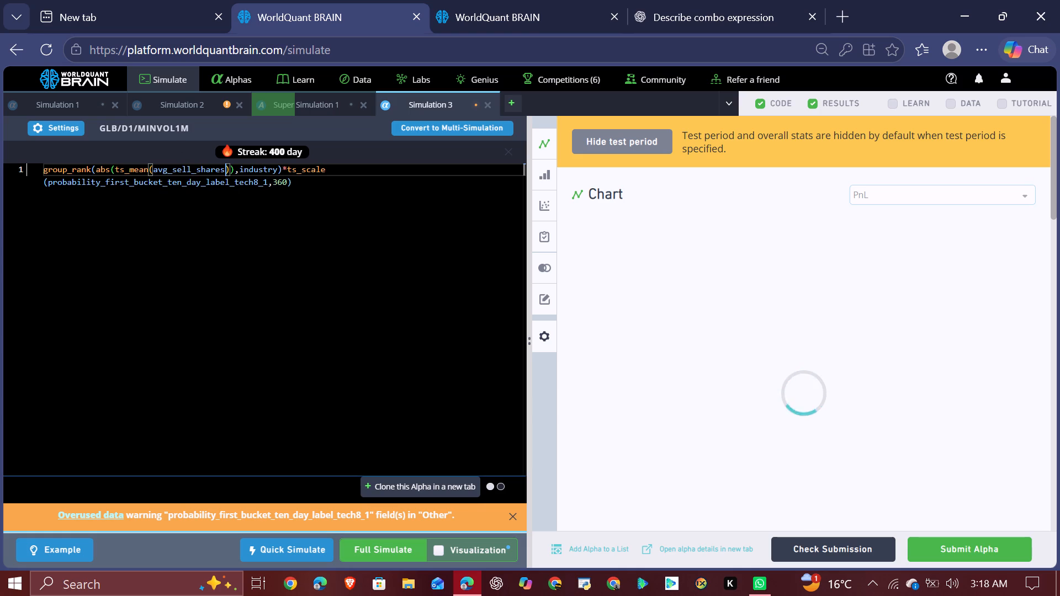
# Copy the avg_sell_shares field name from the Simulation 3 expression and search for it on the Data page in the other WorldQuant BRAIN tab.
pyautogui.click(505, 0)
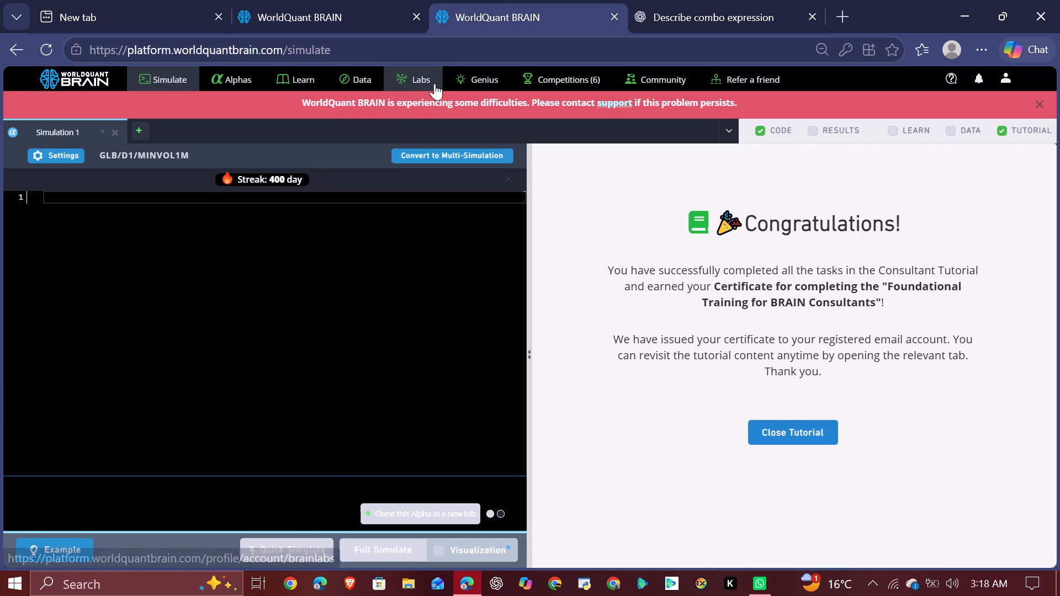
pyautogui.click(373, 68)
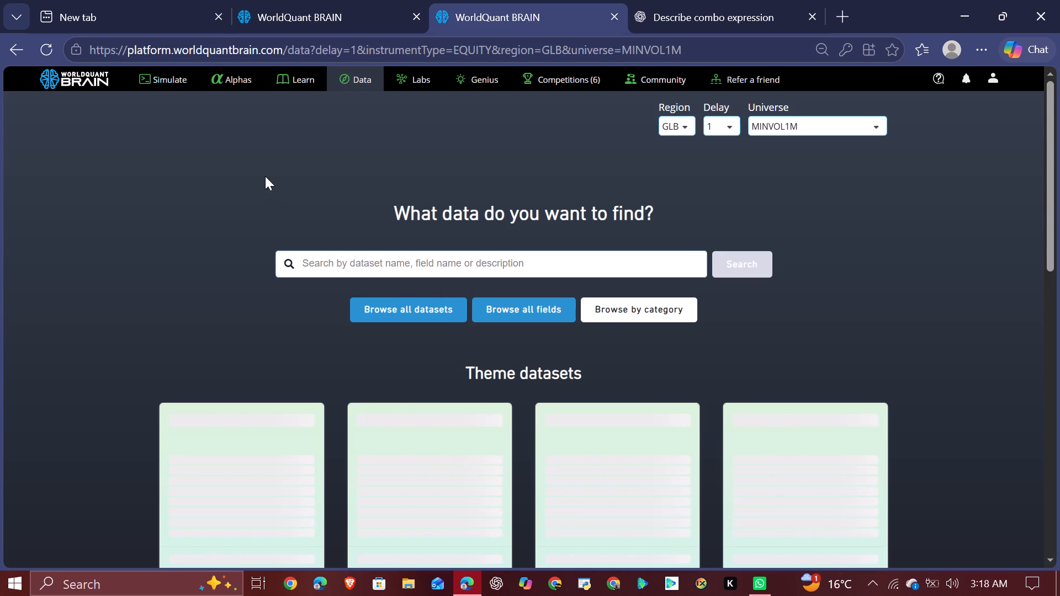
pyautogui.click(356, 19)
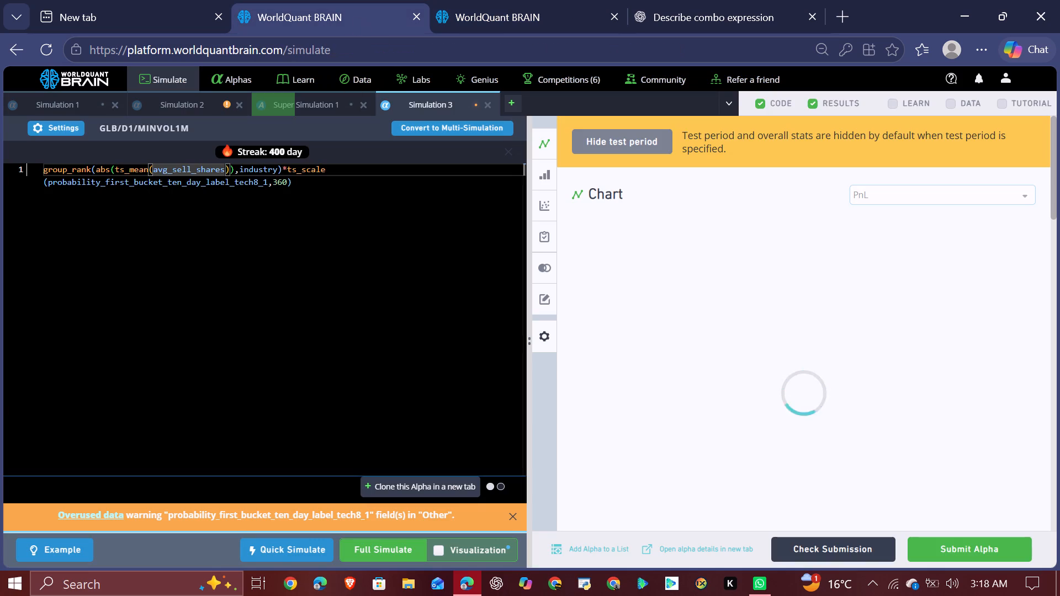
pyautogui.click(214, 173)
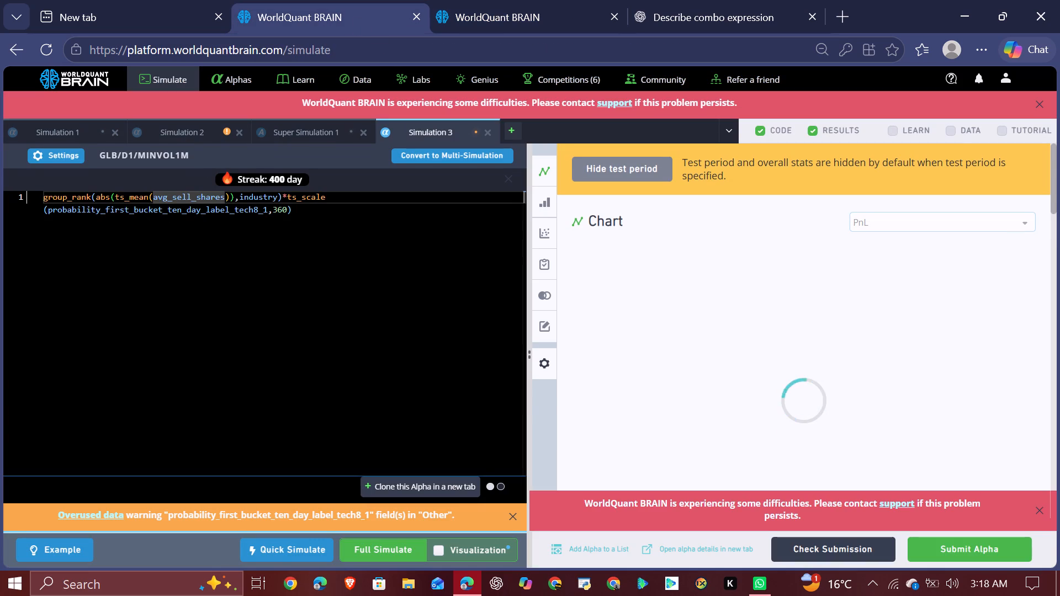
pyautogui.doubleClick(207, 203)
pyautogui.hotkey('ctrl', 'c')
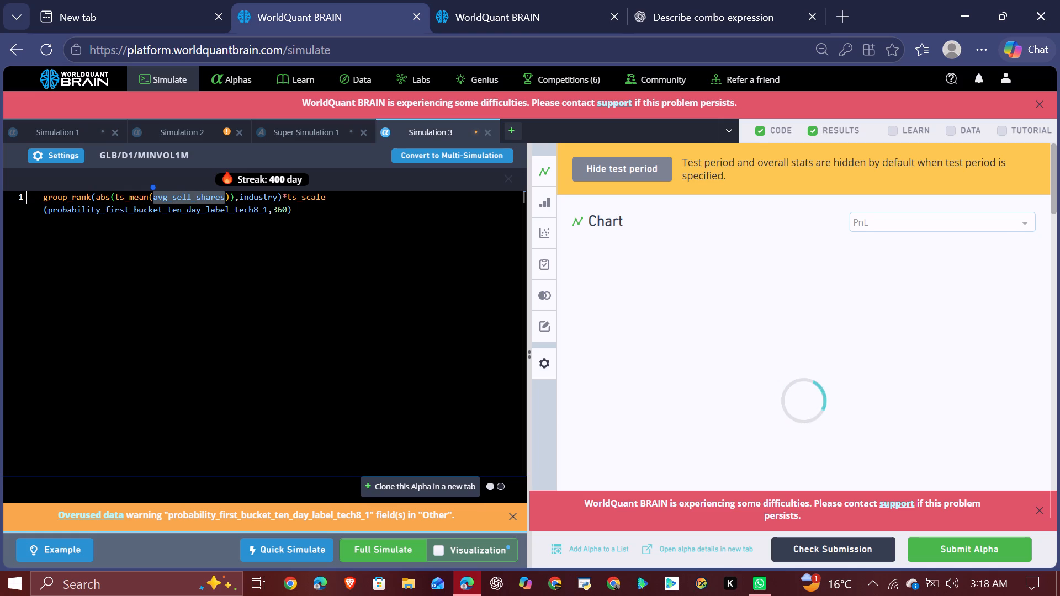
pyautogui.click(313, 346)
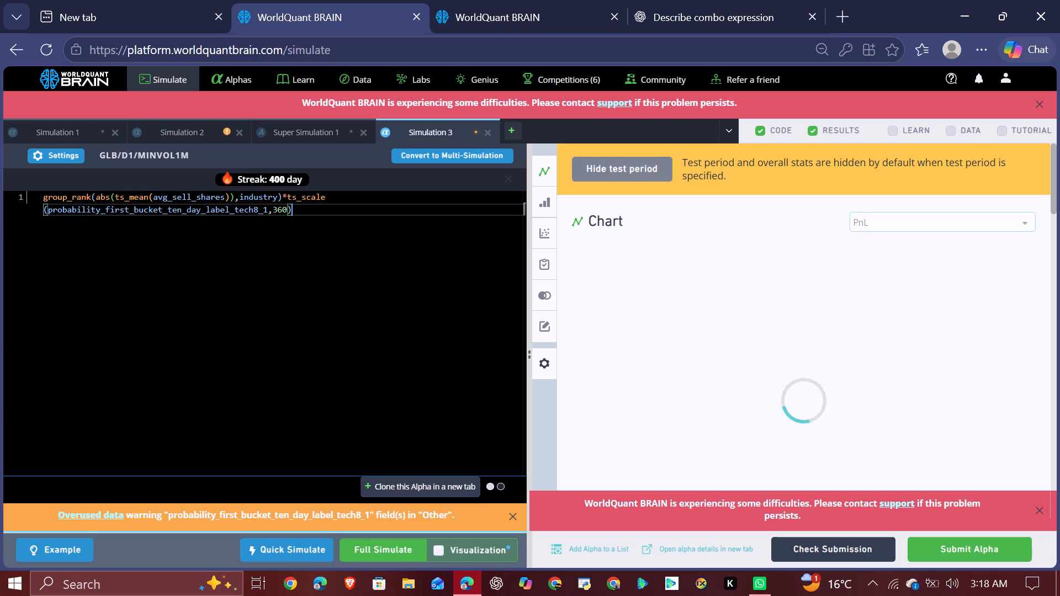
pyautogui.click(512, 8)
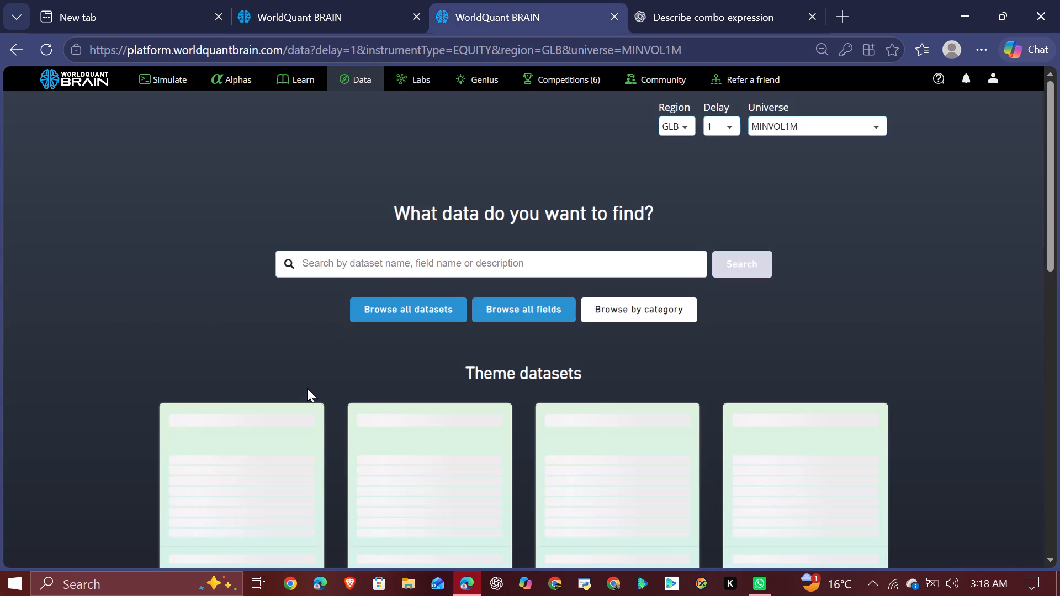
pyautogui.doubleClick(427, 269)
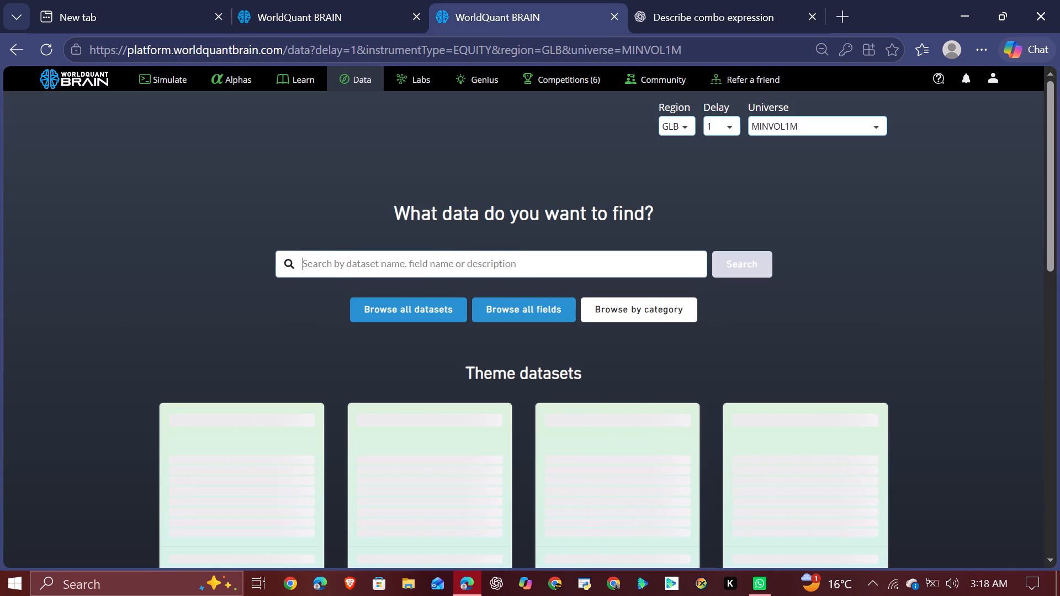
pyautogui.hotkey('ctrl', 'v')
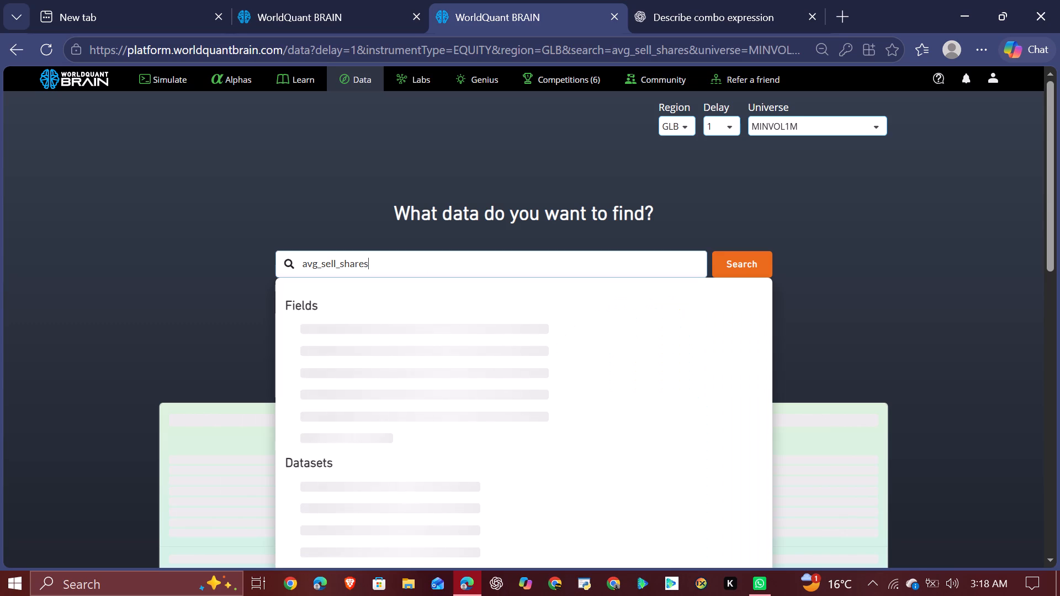
pyautogui.press('Return')
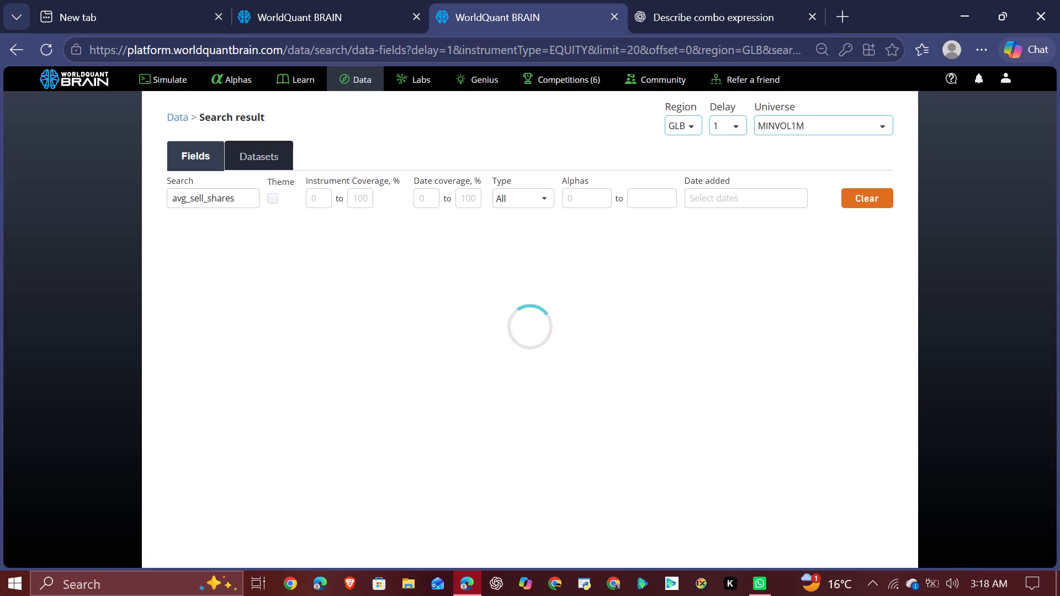
# Return to Super Simulation 1, start its full simulation again and dismiss the error banner.
pyautogui.click(354, 14)
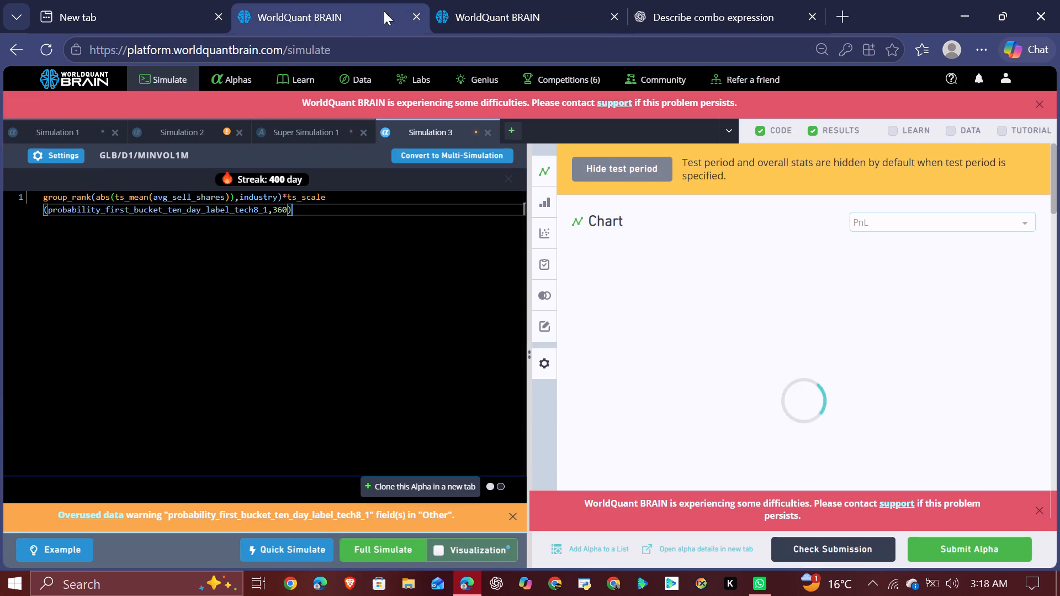
pyautogui.click(317, 132)
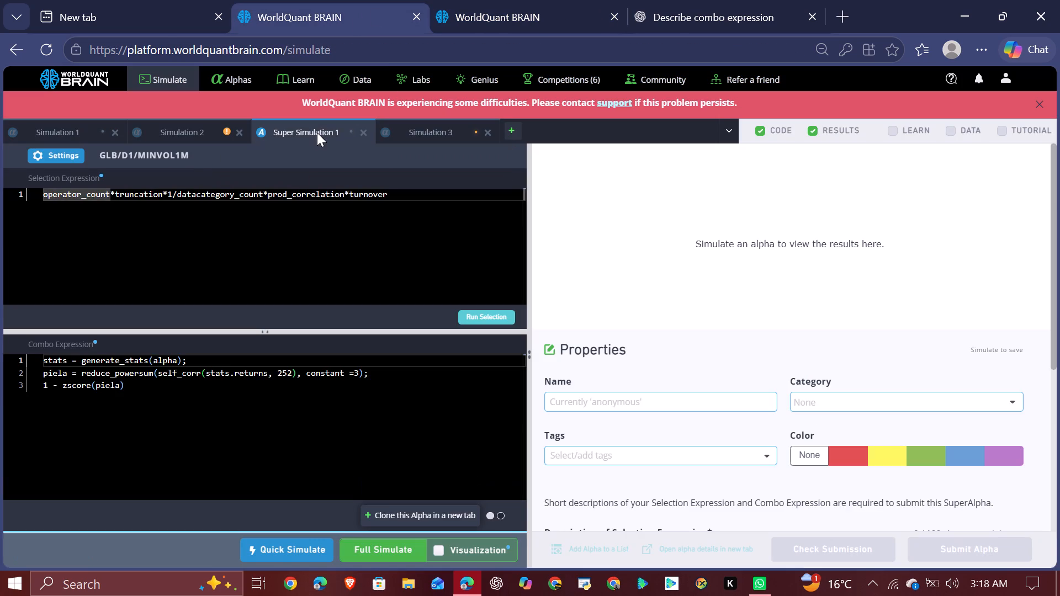
pyautogui.click(388, 545)
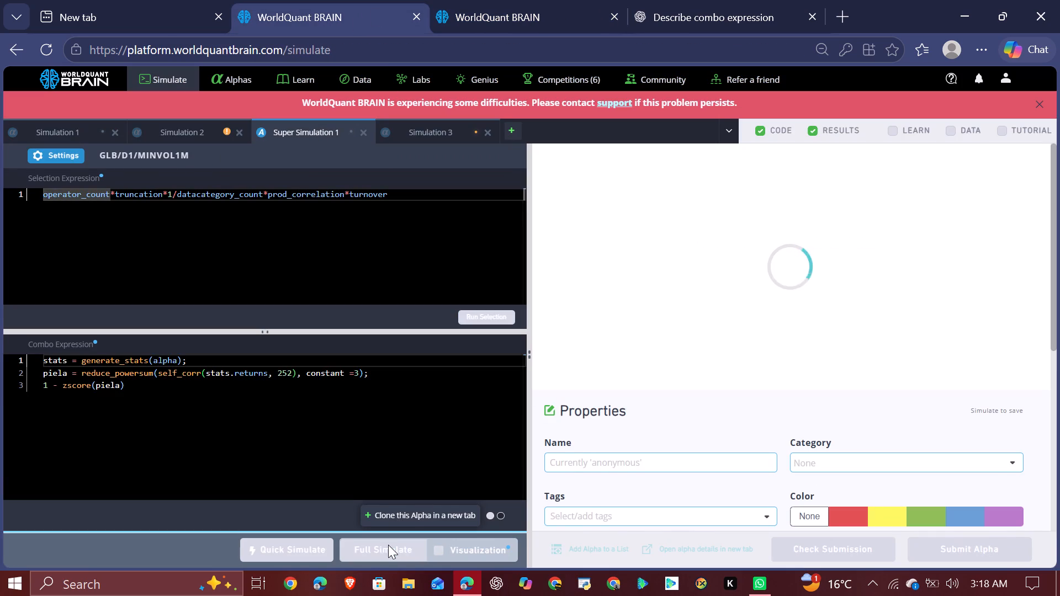
pyautogui.click(1041, 105)
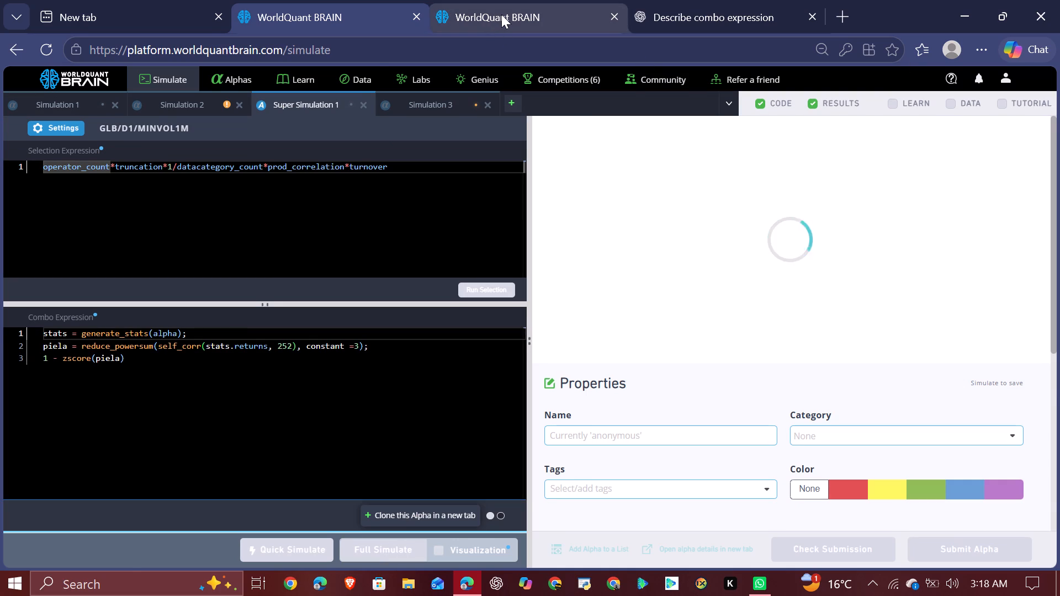
# Go back to the Data page's avg_sell_shares search to check the field results.
pyautogui.click(501, 14)
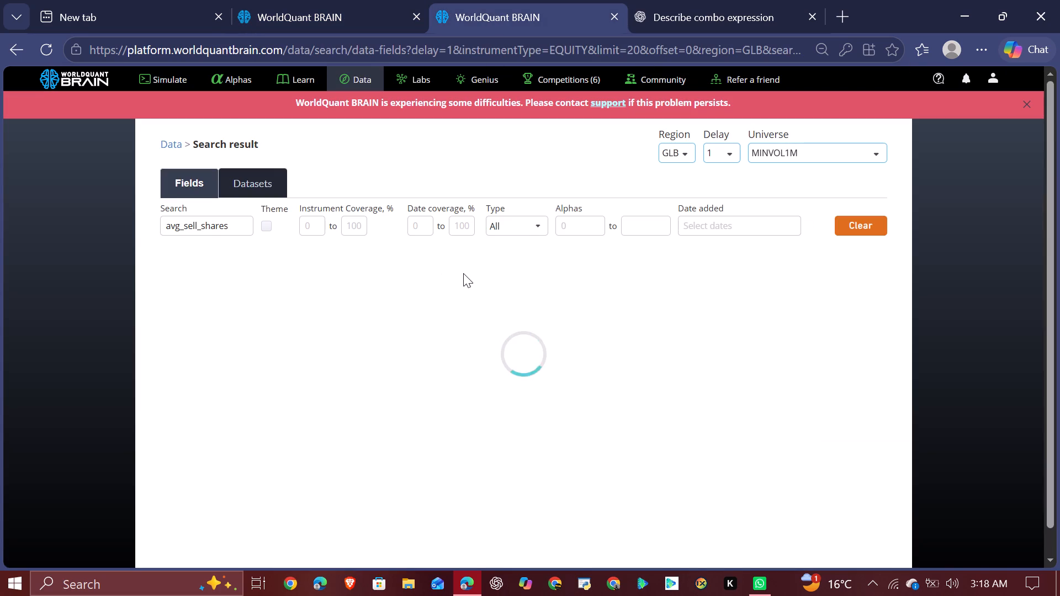
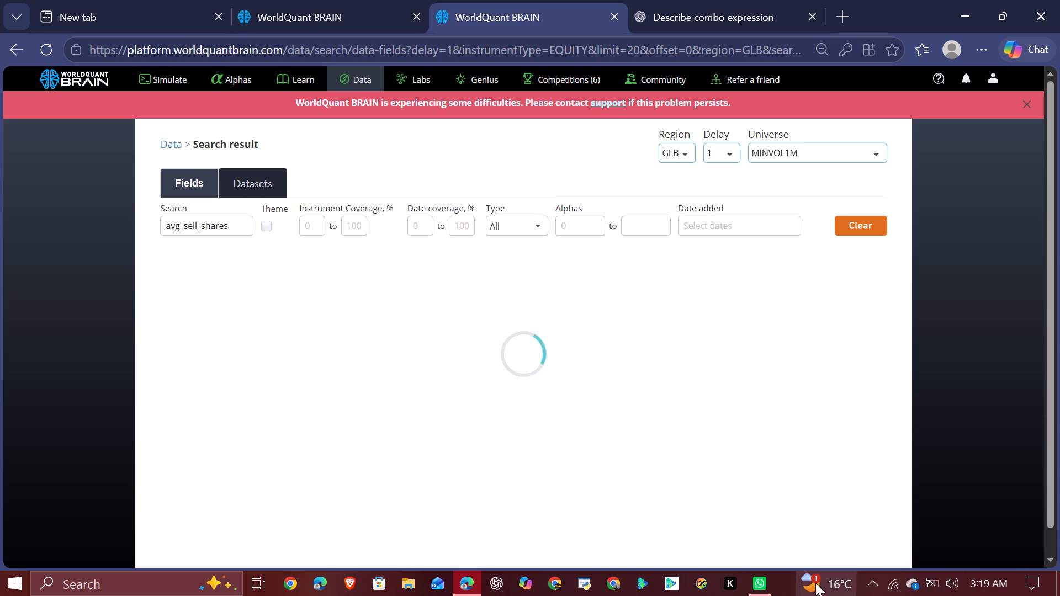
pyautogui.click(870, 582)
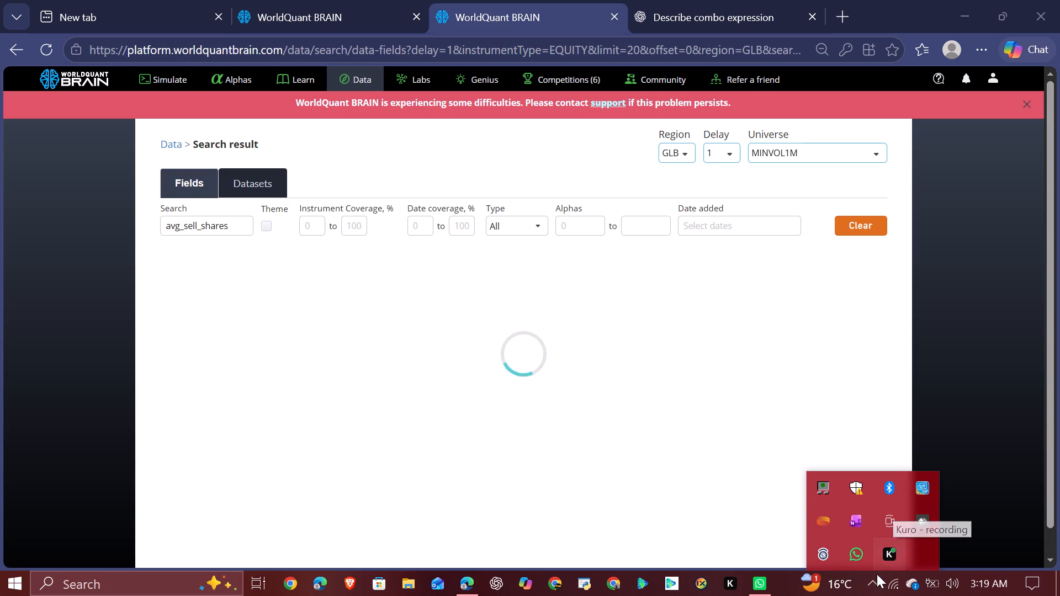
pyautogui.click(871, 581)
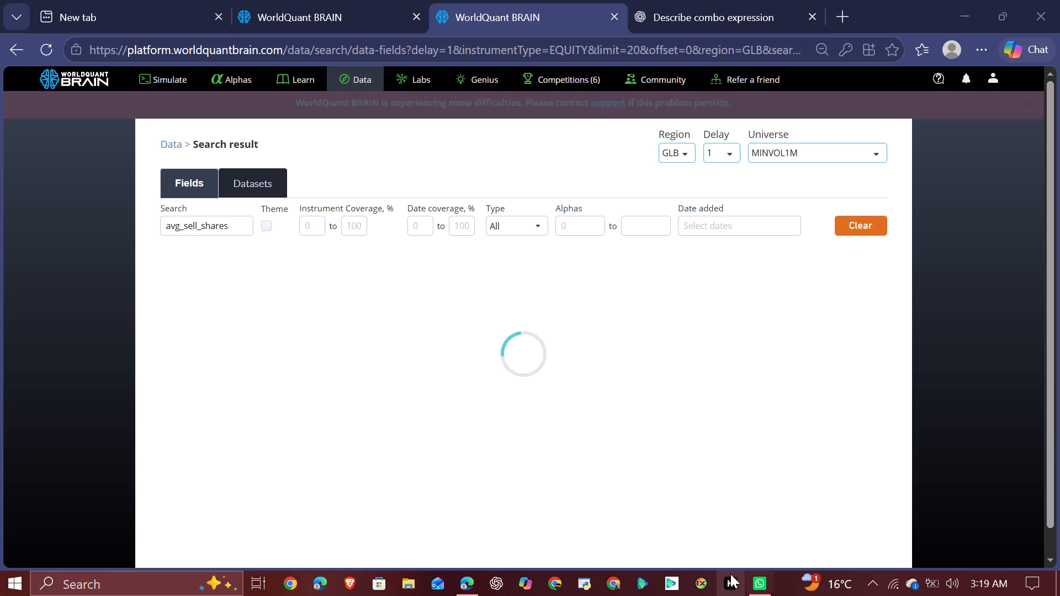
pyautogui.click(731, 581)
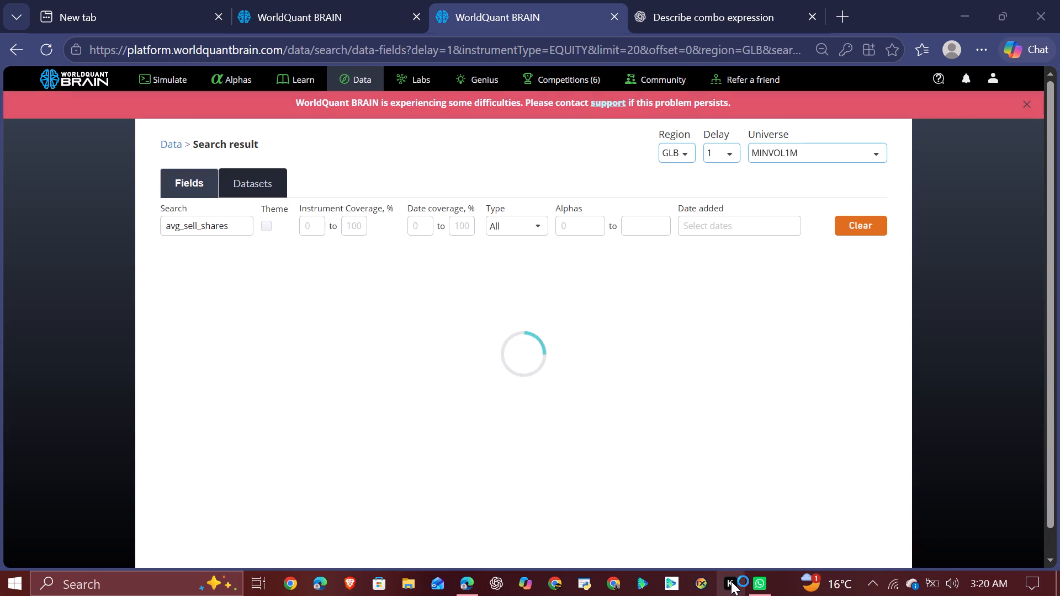
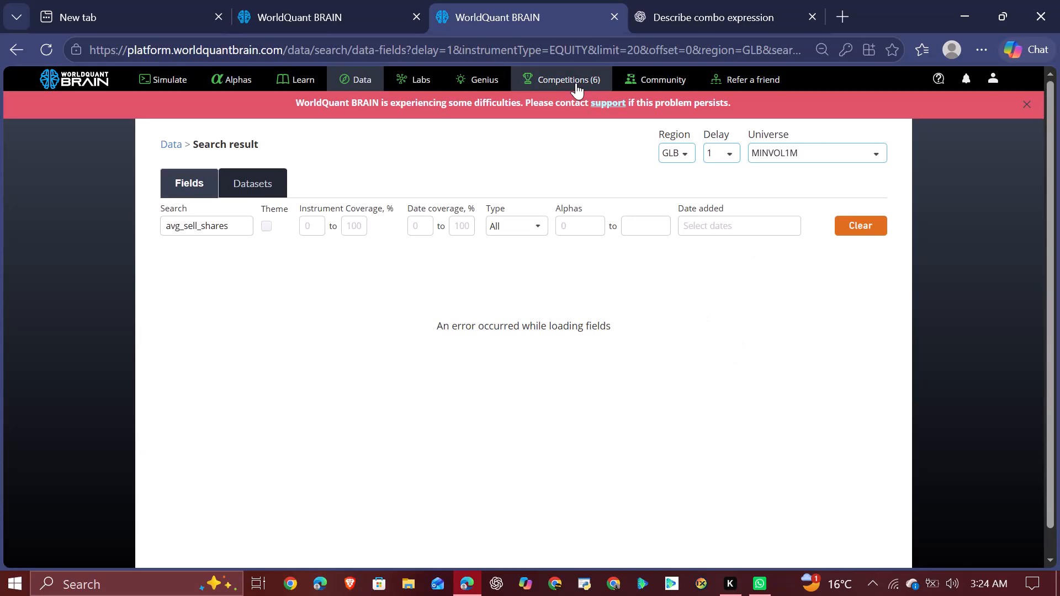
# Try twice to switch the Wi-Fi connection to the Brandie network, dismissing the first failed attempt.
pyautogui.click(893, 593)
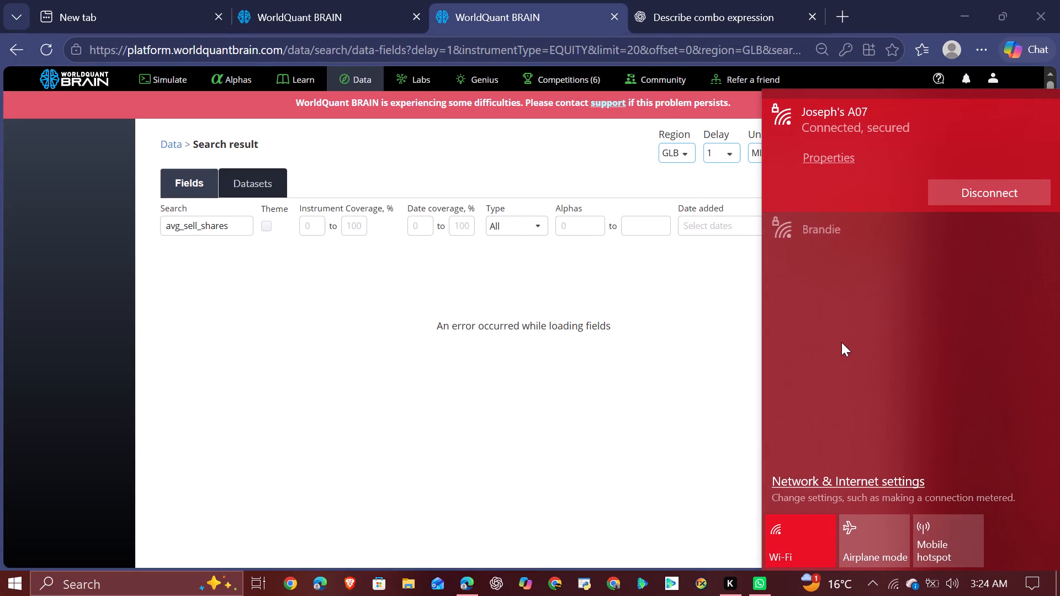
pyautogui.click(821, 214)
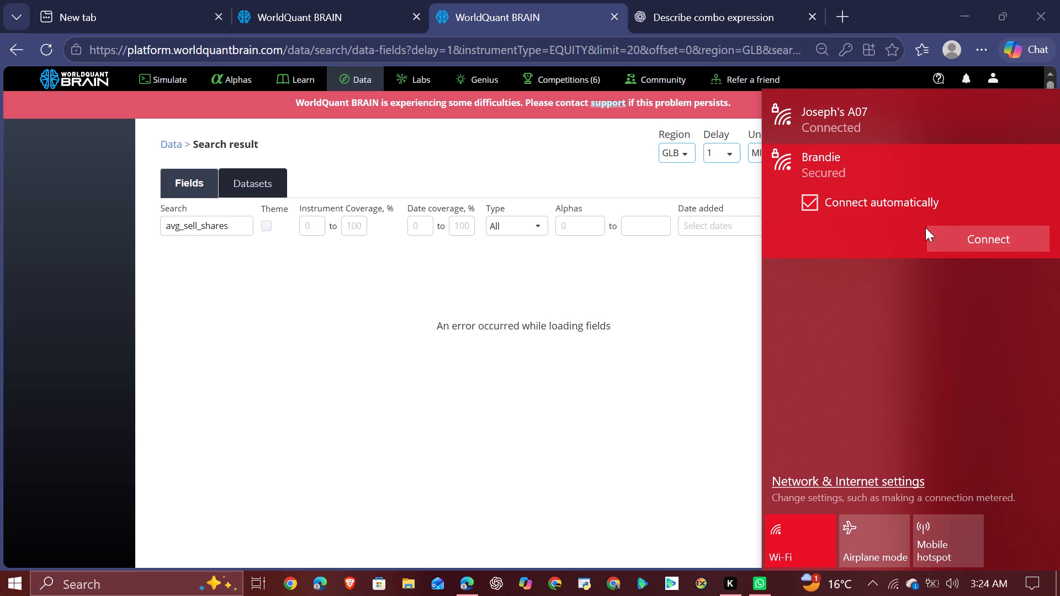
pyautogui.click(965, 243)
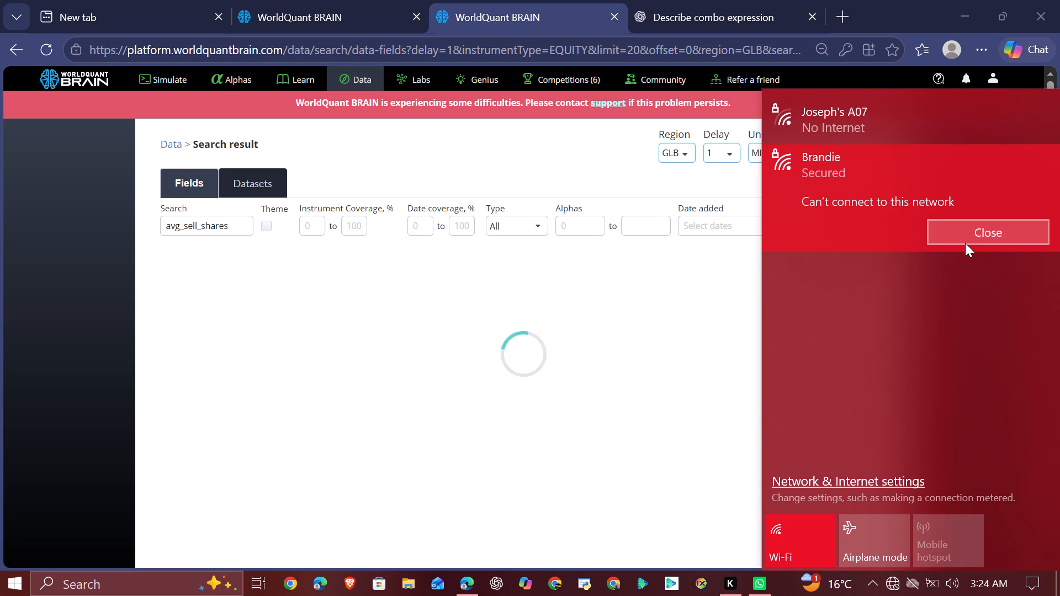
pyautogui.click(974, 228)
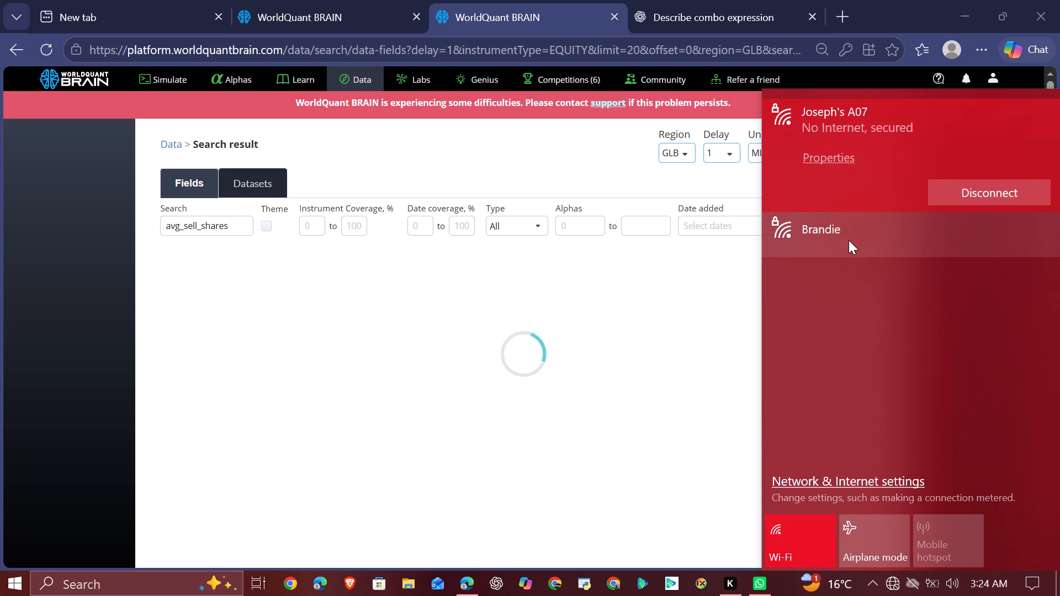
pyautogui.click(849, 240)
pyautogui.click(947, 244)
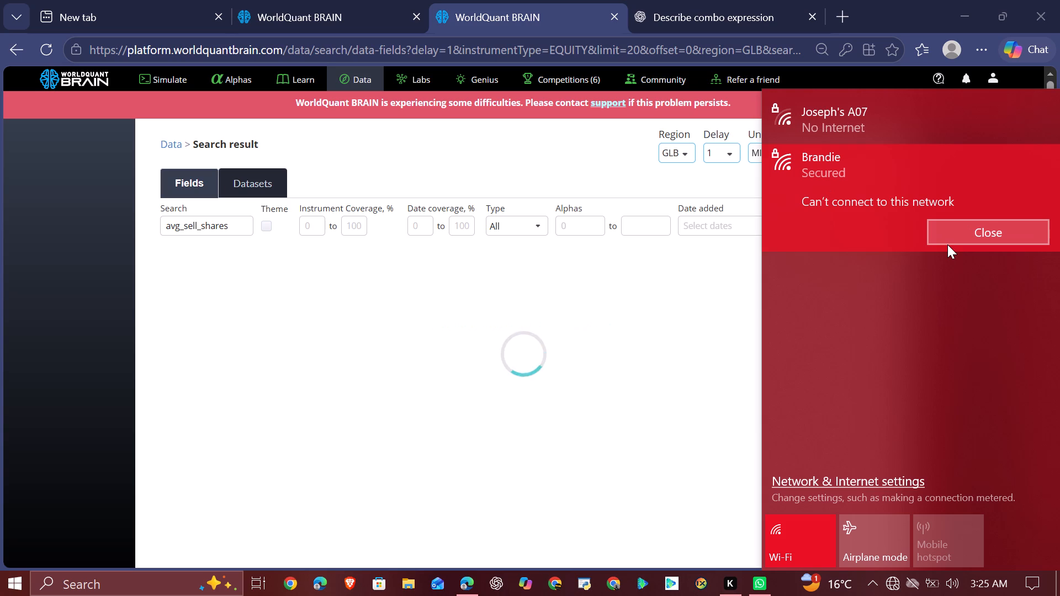
# Disconnect the computer from the A07 phone hotspot.
pyautogui.click(950, 120)
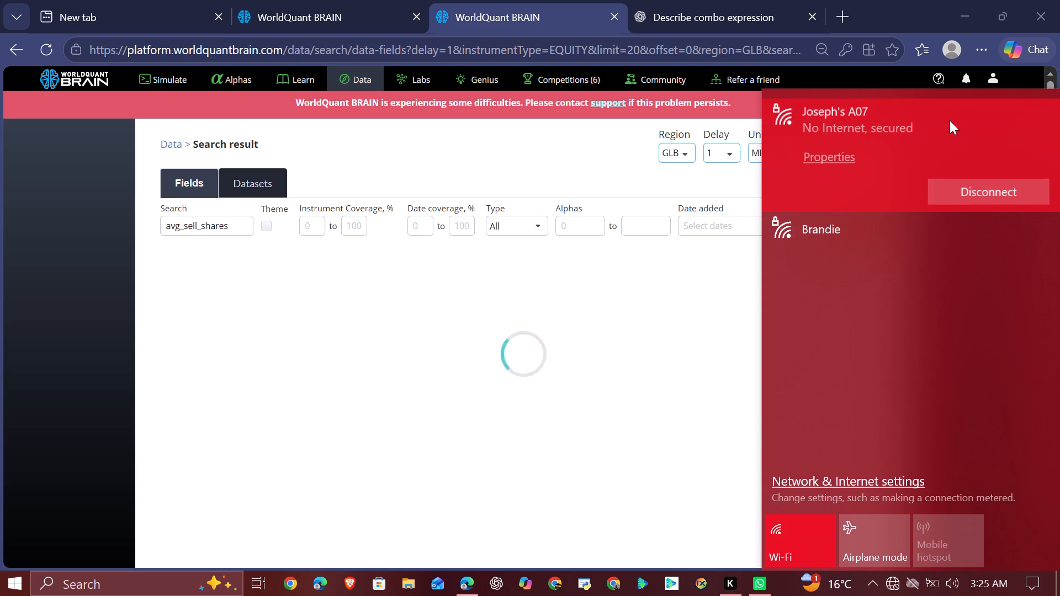
pyautogui.click(987, 196)
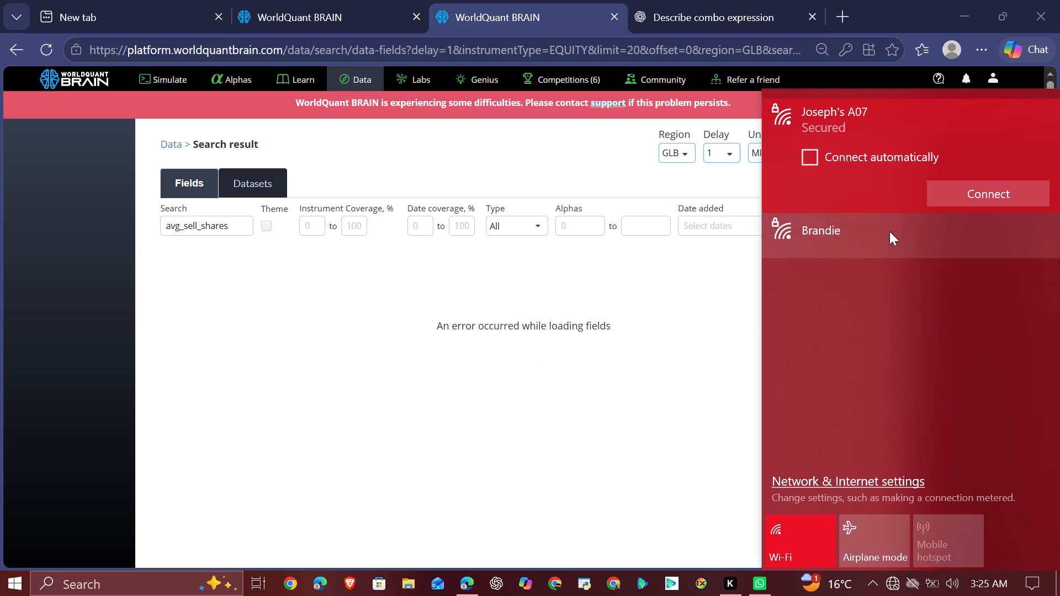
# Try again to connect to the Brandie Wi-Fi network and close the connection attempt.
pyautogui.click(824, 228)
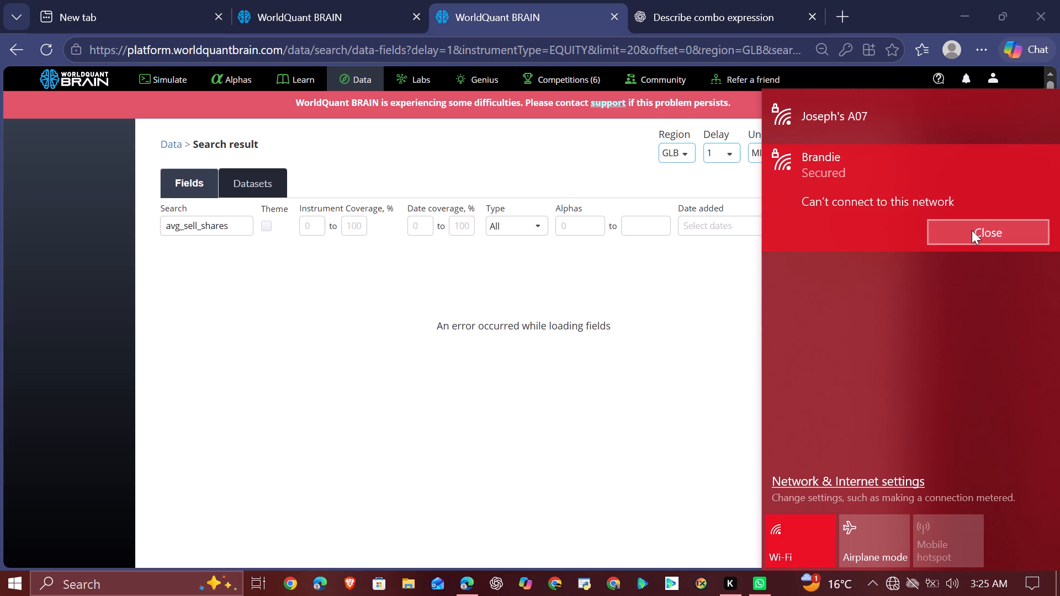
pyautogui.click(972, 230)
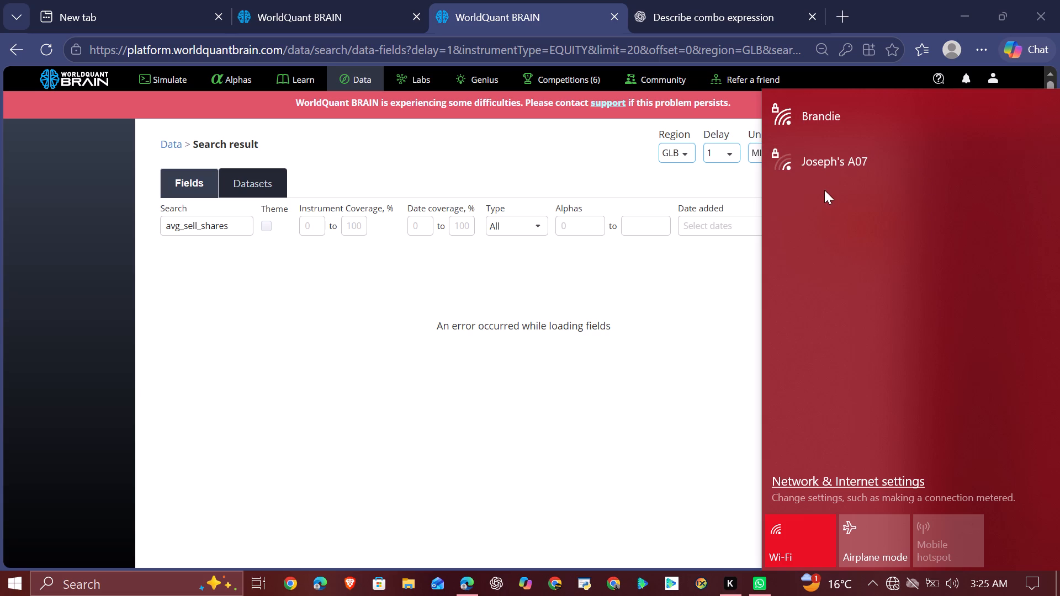
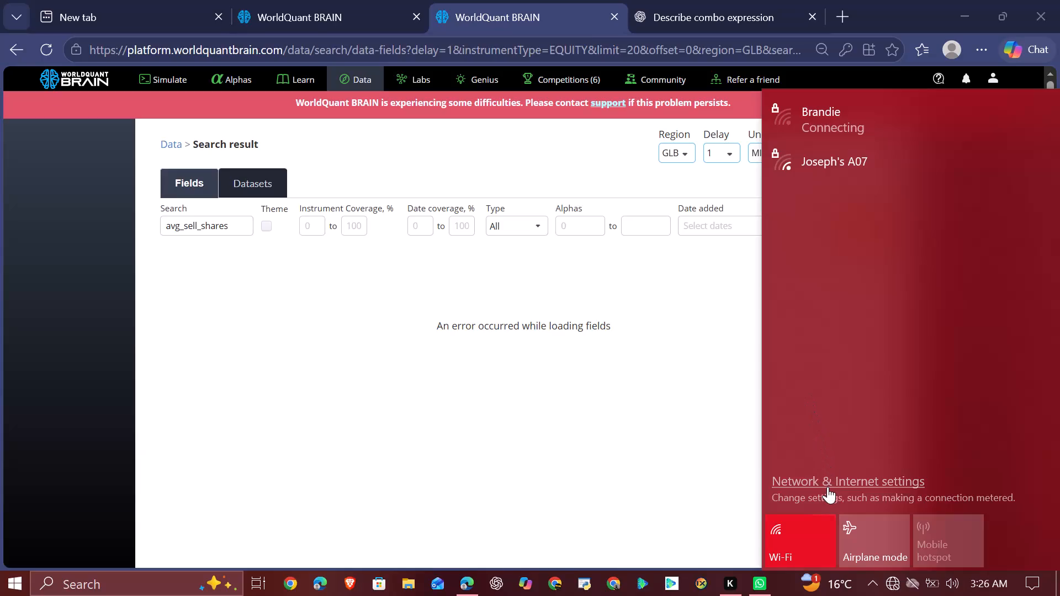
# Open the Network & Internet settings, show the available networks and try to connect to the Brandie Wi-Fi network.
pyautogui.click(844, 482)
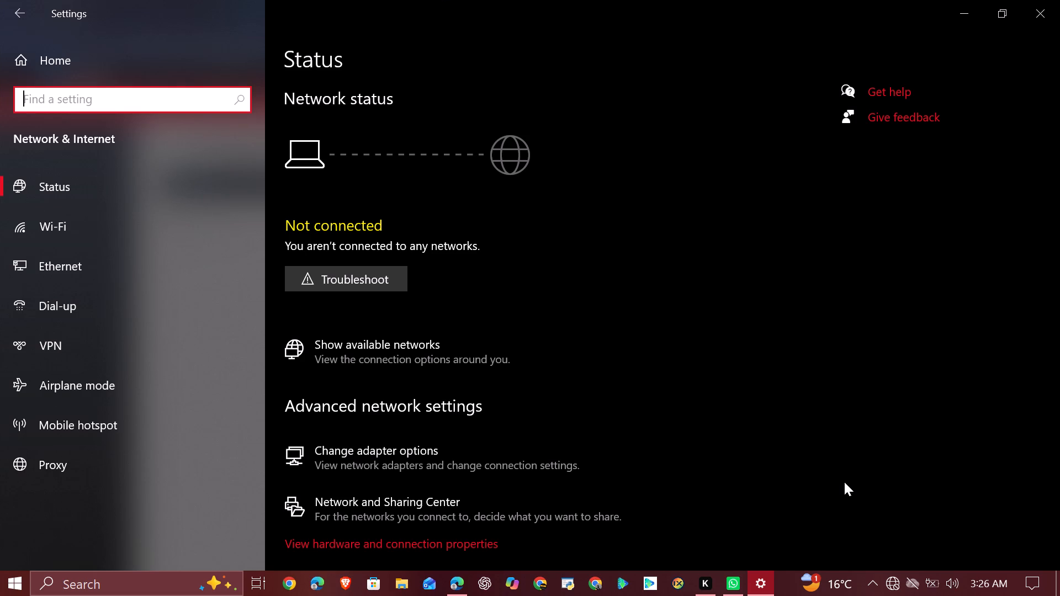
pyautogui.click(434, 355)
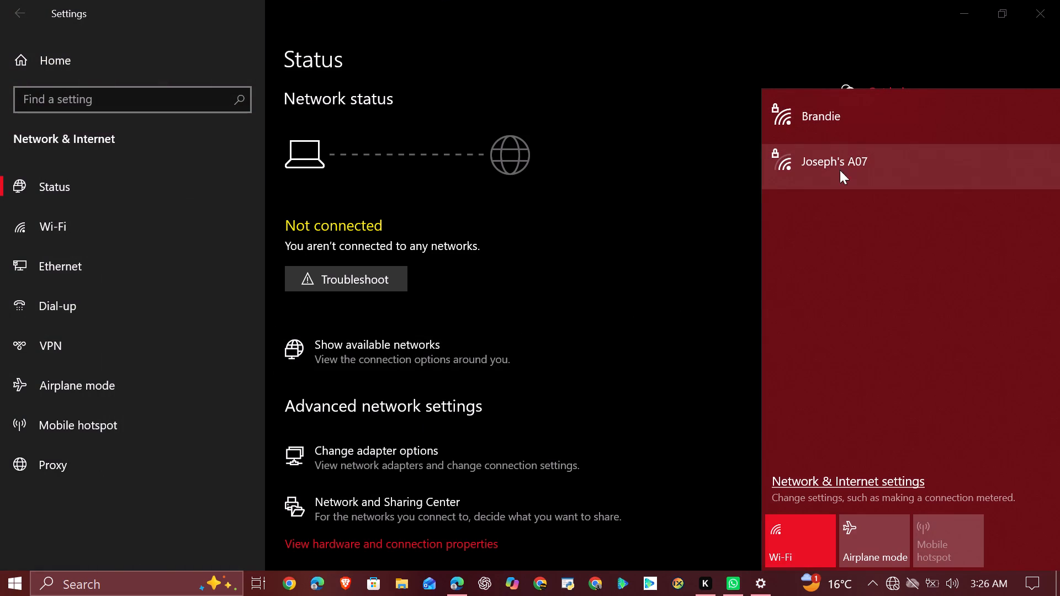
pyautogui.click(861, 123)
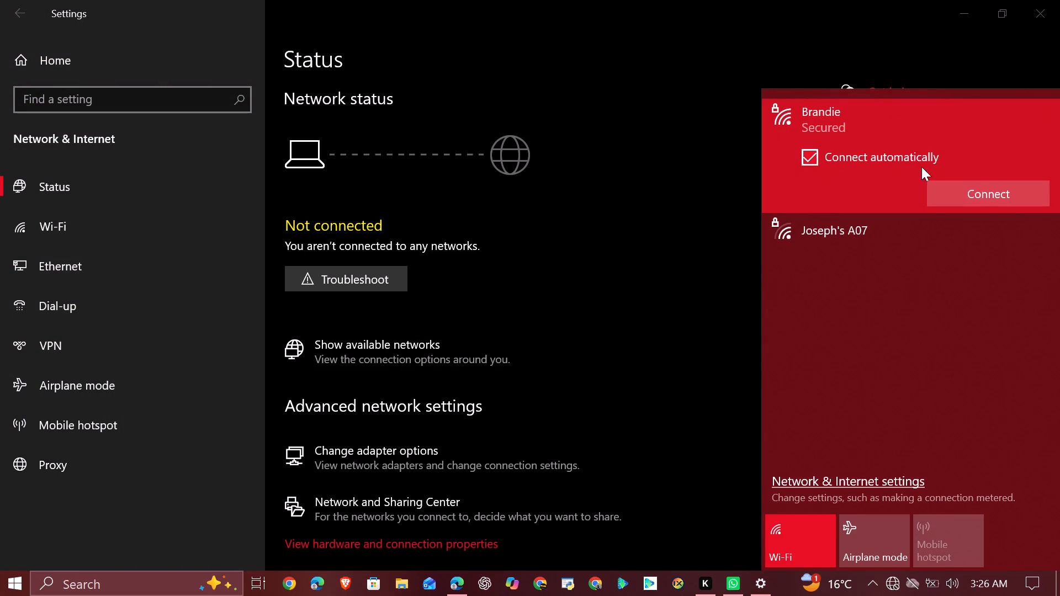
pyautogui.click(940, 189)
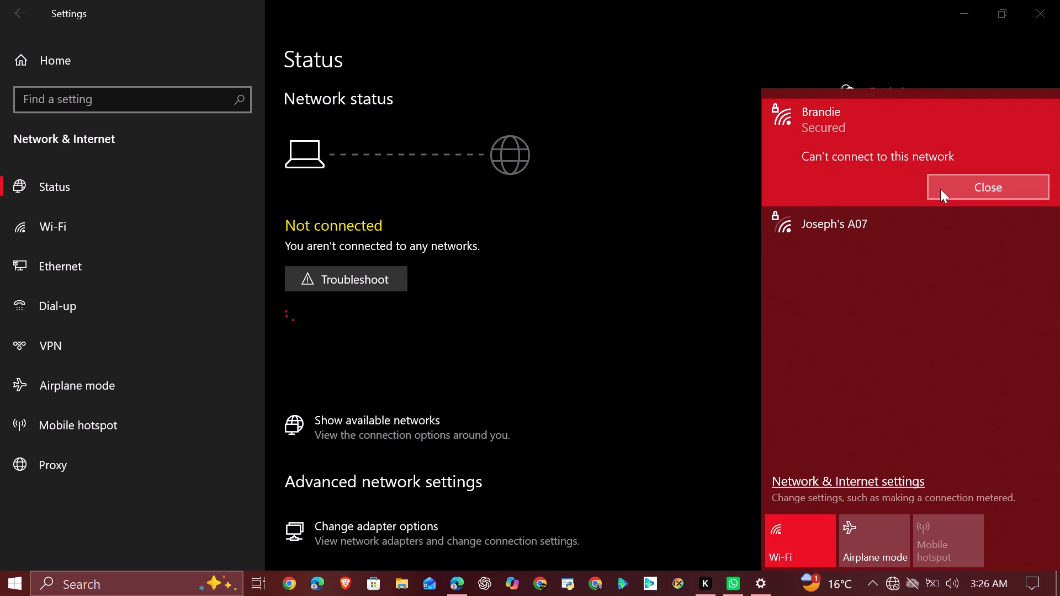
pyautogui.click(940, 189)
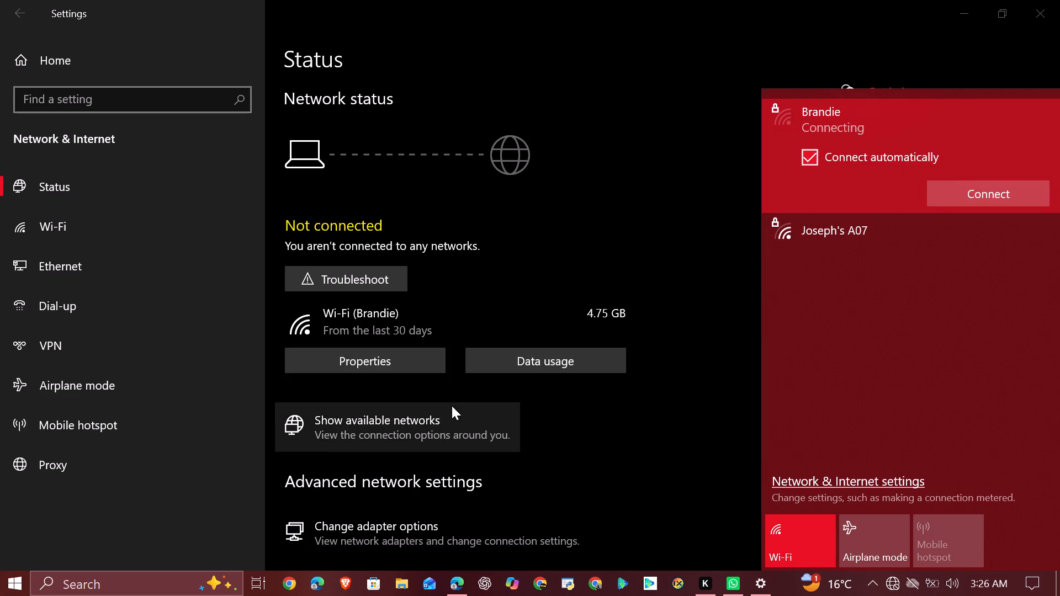
# Examine the Brandie network's properties and the Wi-Fi settings page, including the random hardware address and Hotspot 2.0 options.
pyautogui.click(365, 359)
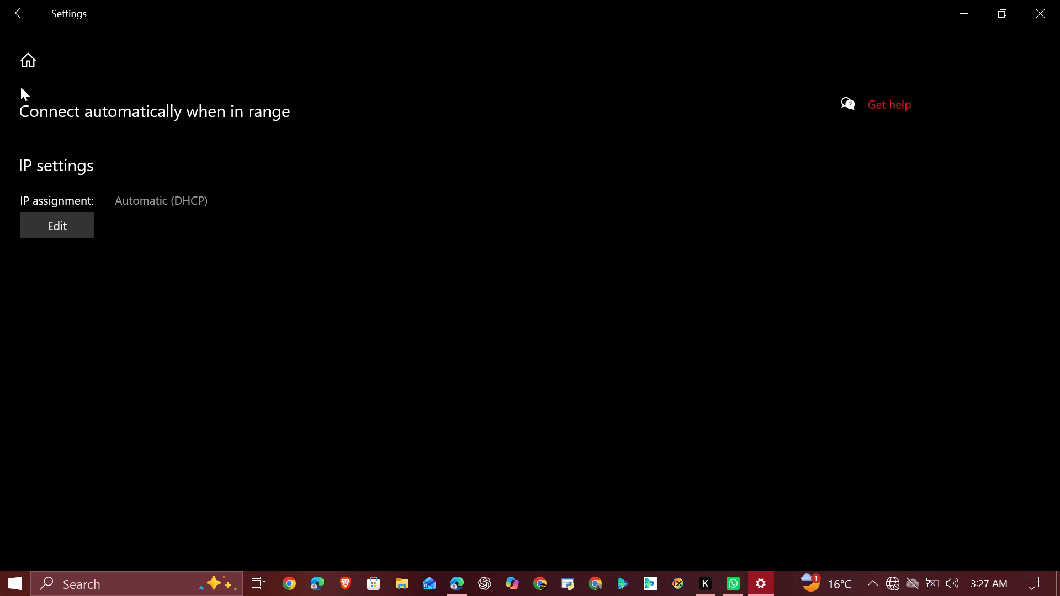
pyautogui.click(24, 20)
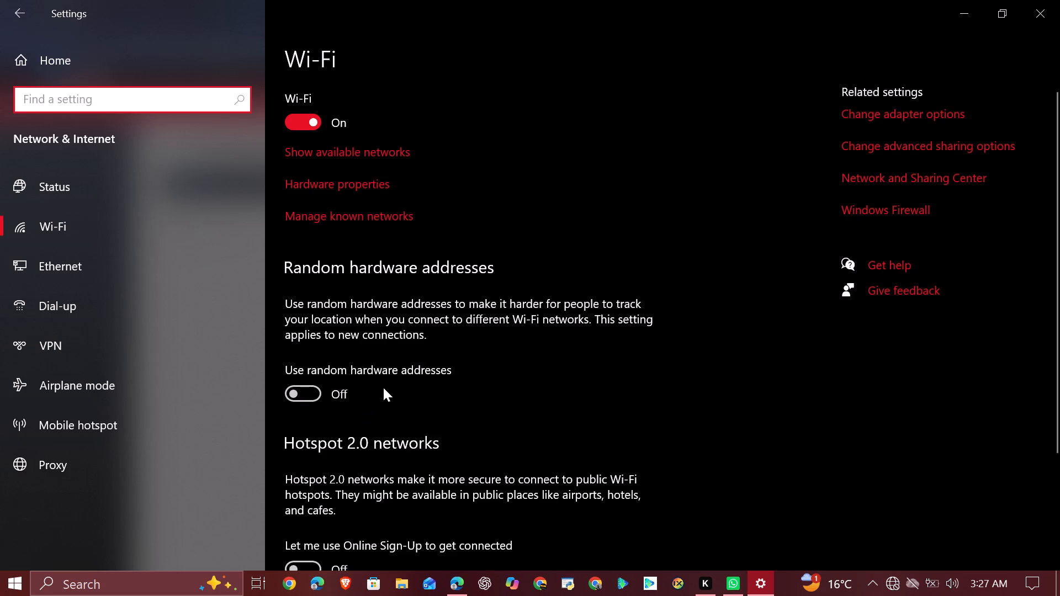
pyautogui.click(120, 248)
pyautogui.click(129, 225)
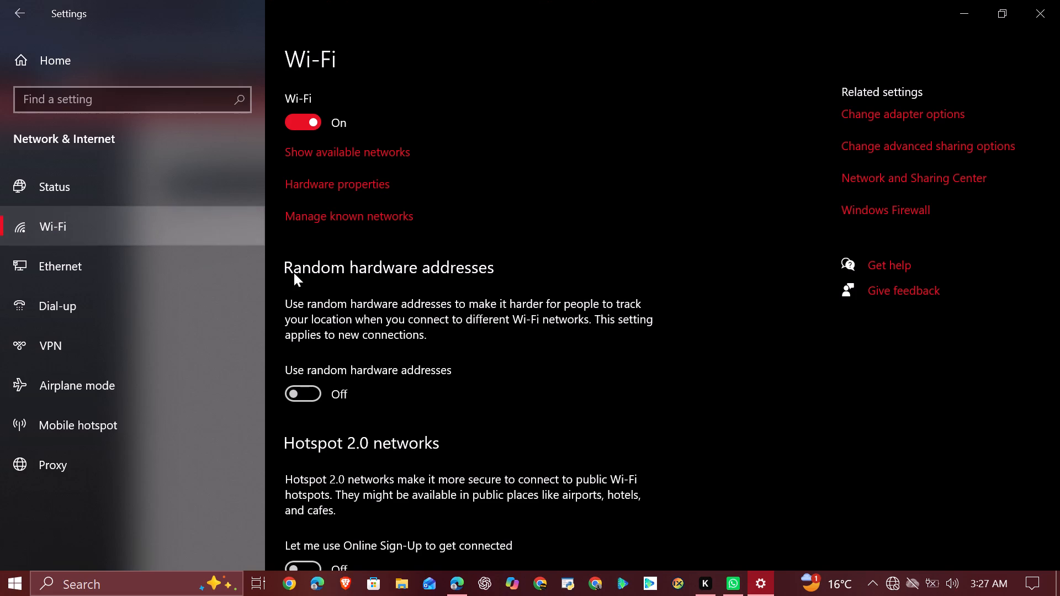
pyautogui.scroll(-4, 377, 416)
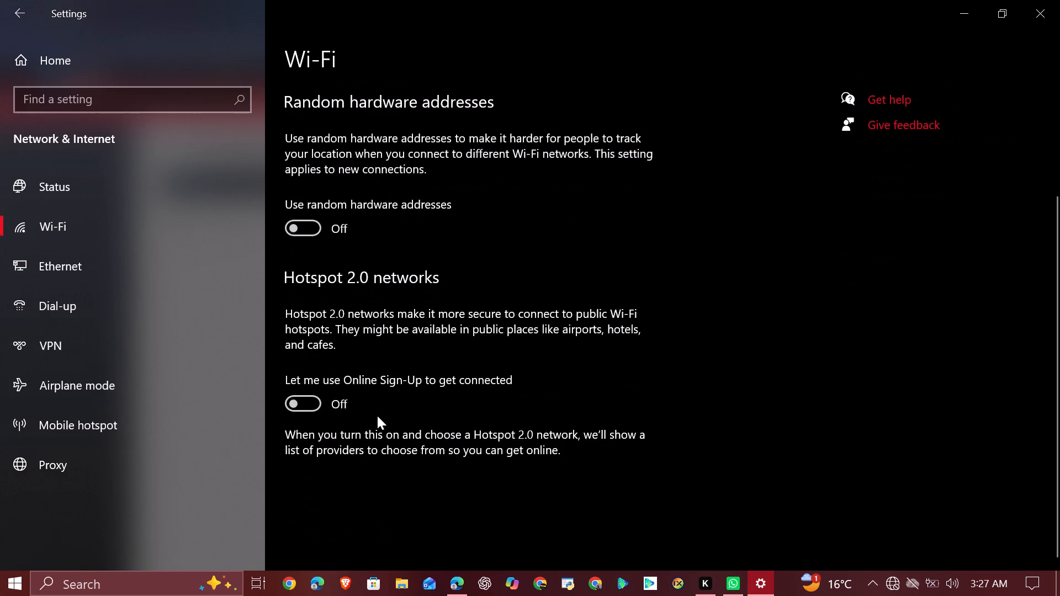
pyautogui.scroll(-1, 377, 416)
pyautogui.scroll(11, 426, 316)
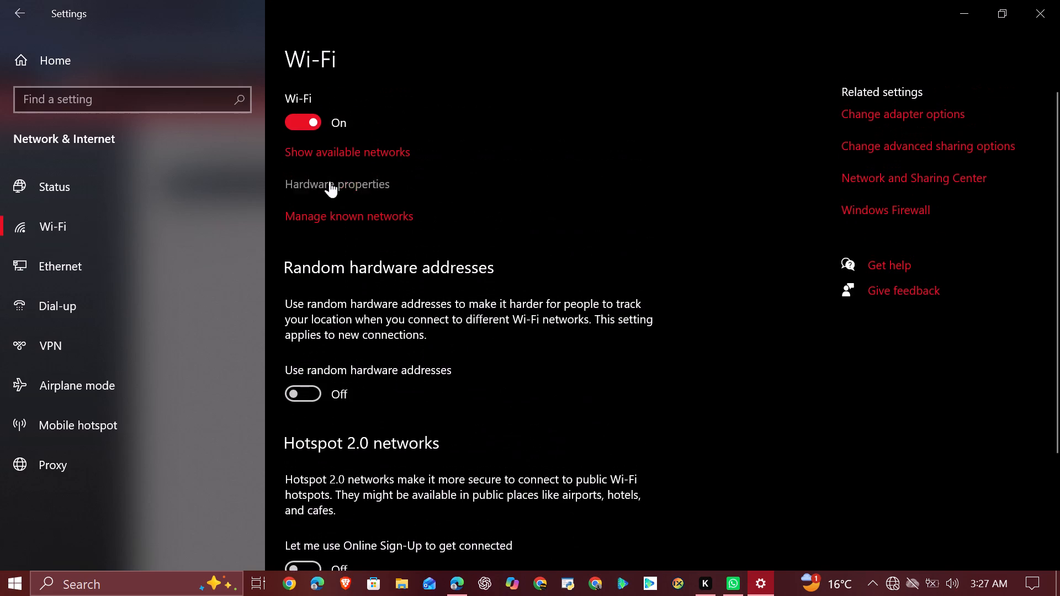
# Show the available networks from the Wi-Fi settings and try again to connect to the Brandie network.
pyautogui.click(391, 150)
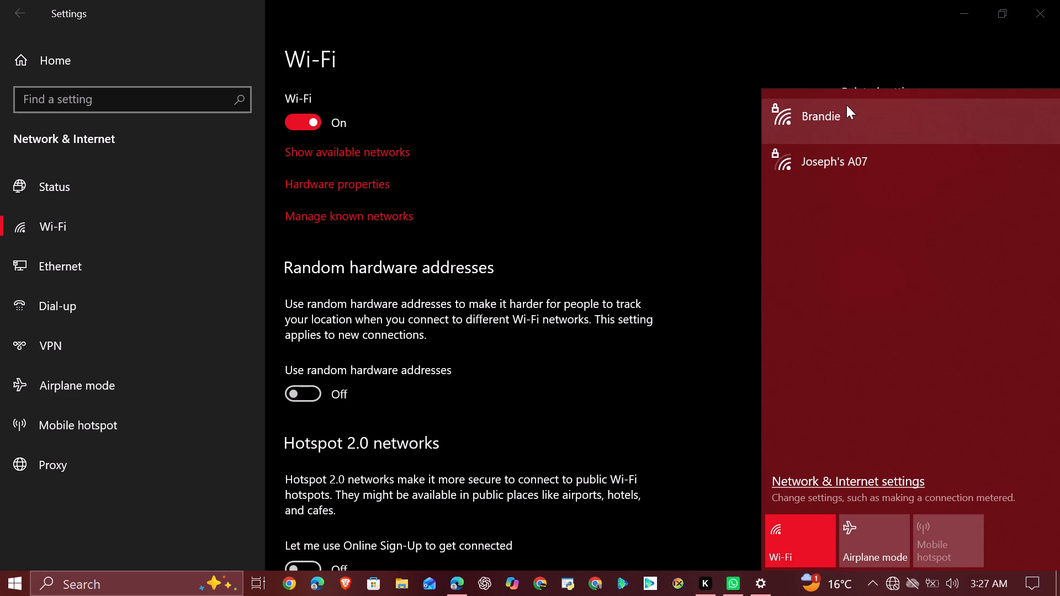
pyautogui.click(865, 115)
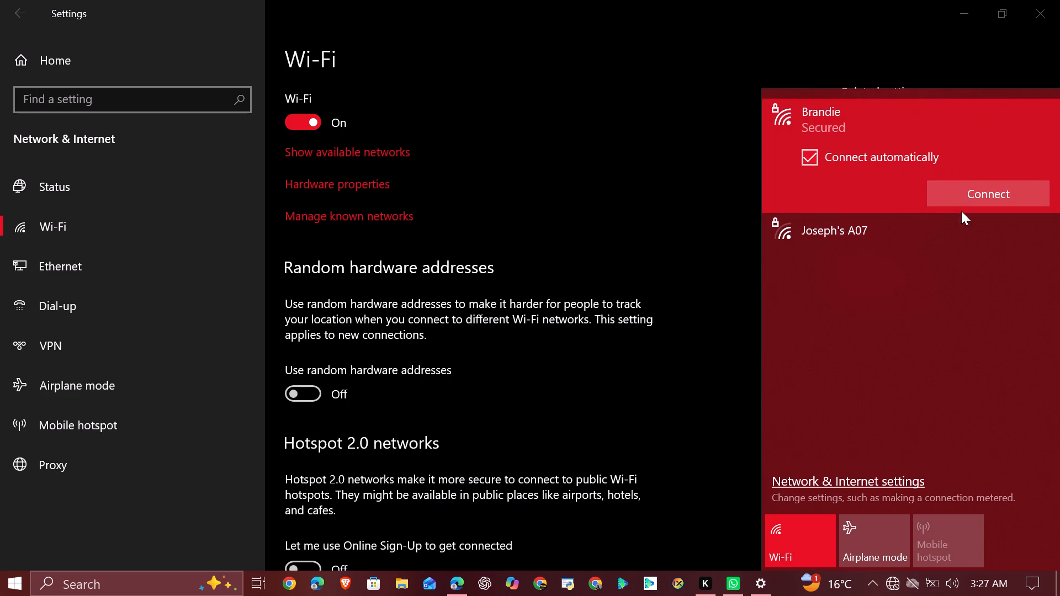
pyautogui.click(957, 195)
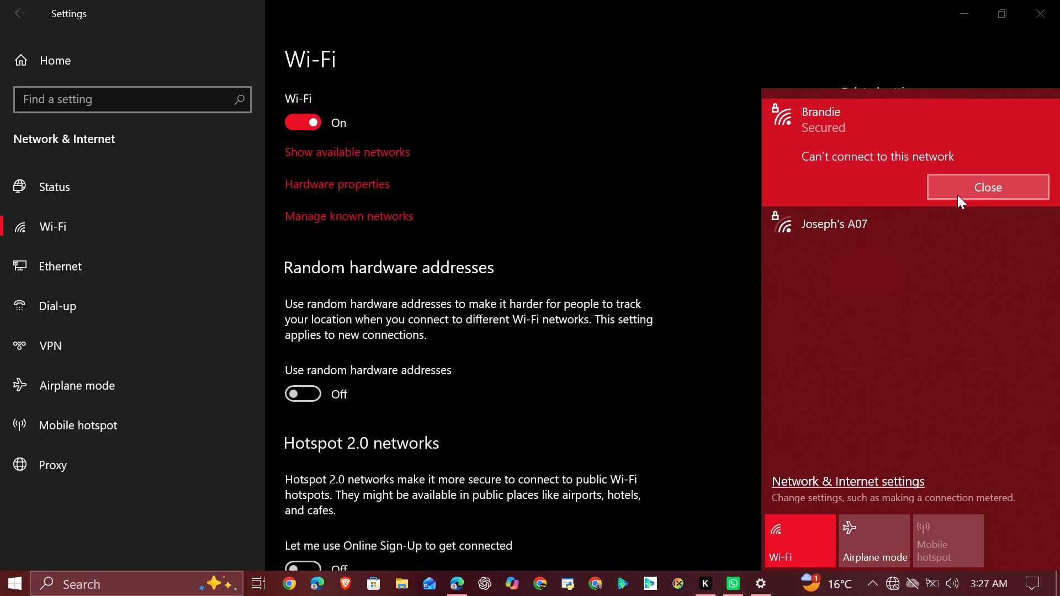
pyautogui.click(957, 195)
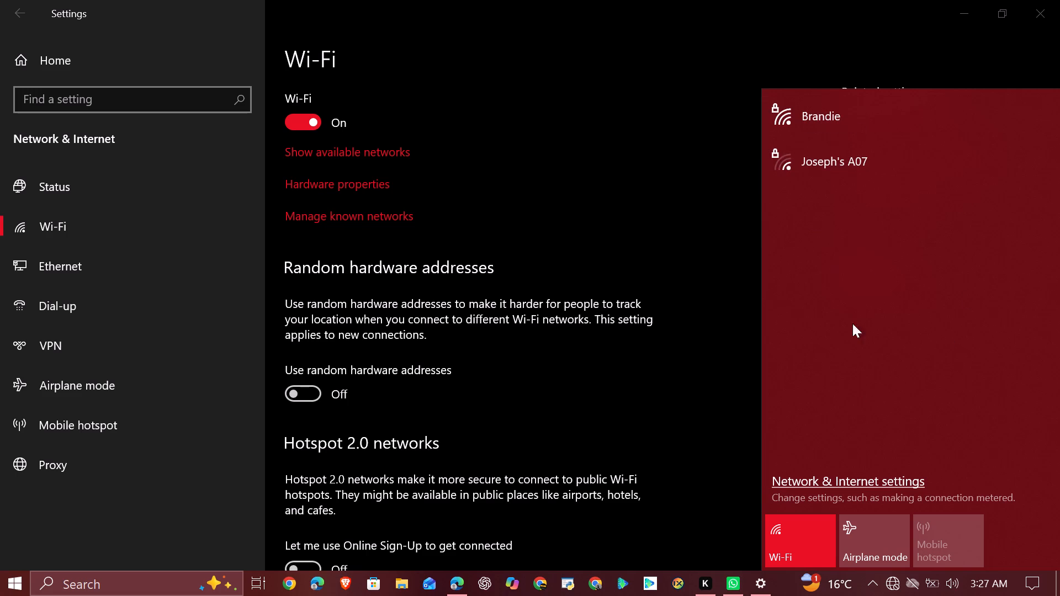
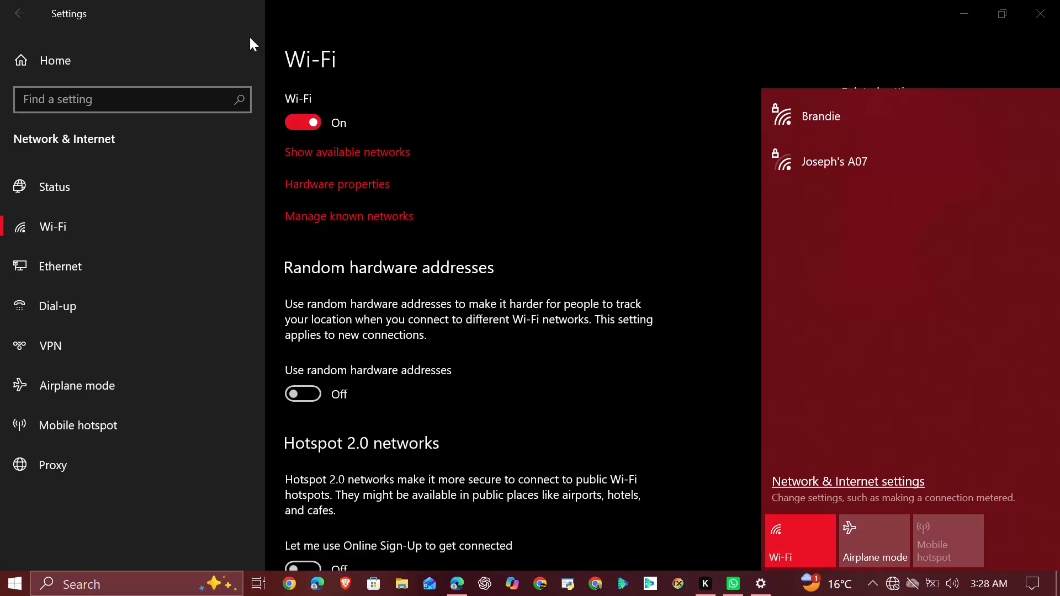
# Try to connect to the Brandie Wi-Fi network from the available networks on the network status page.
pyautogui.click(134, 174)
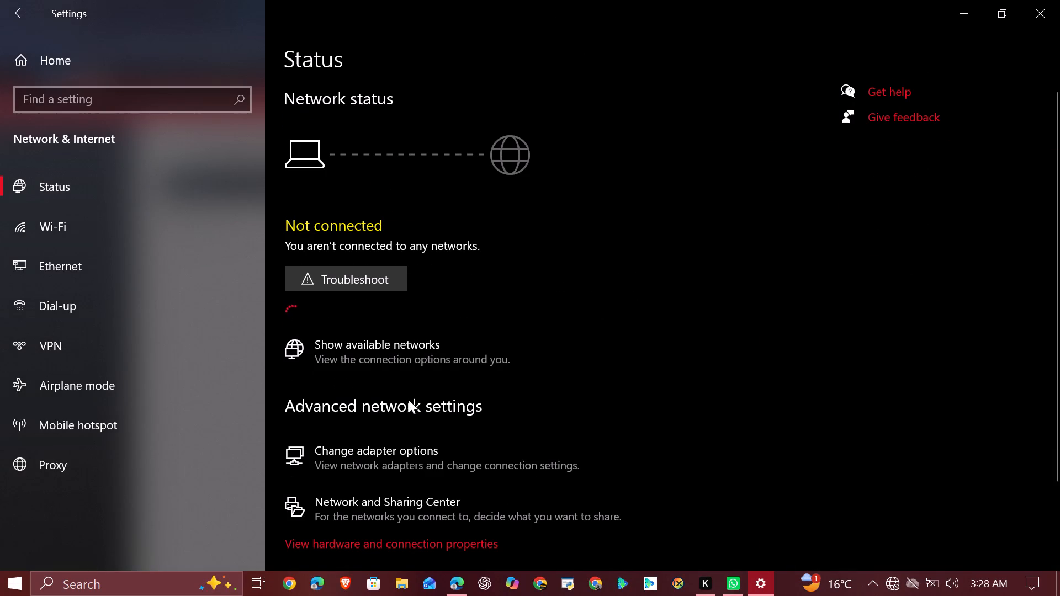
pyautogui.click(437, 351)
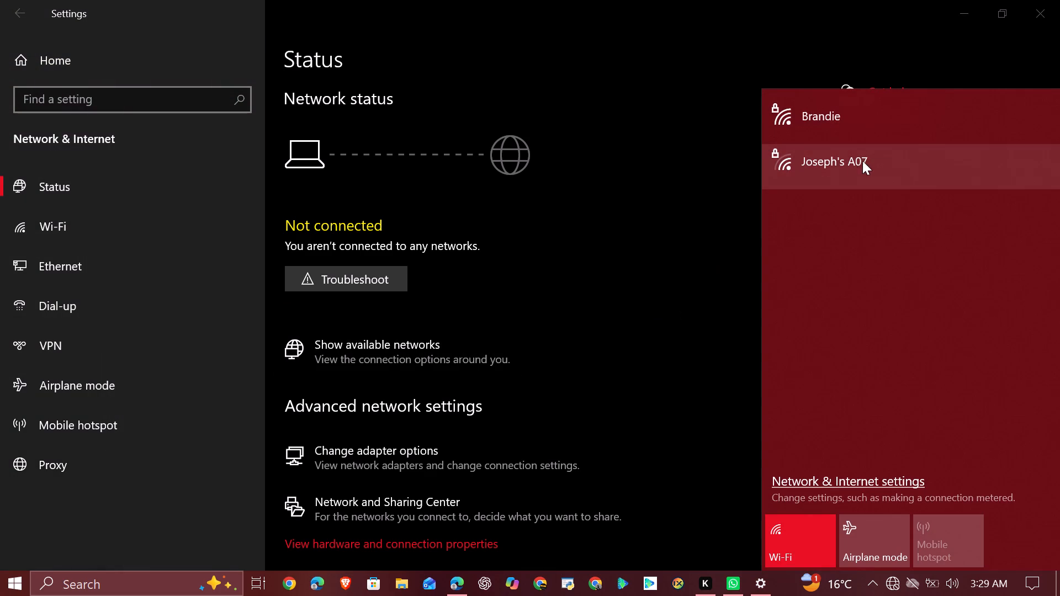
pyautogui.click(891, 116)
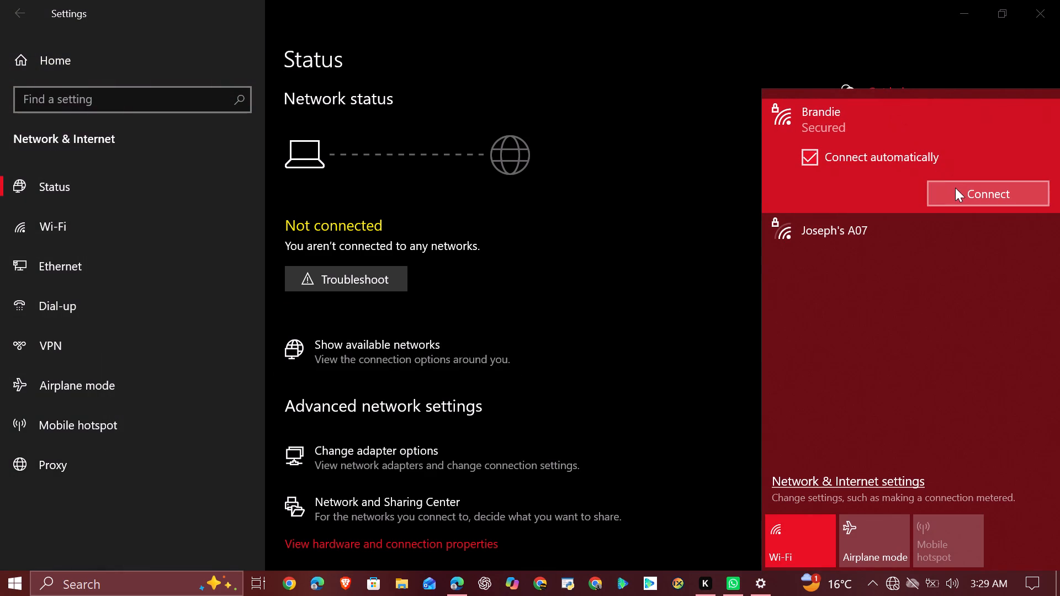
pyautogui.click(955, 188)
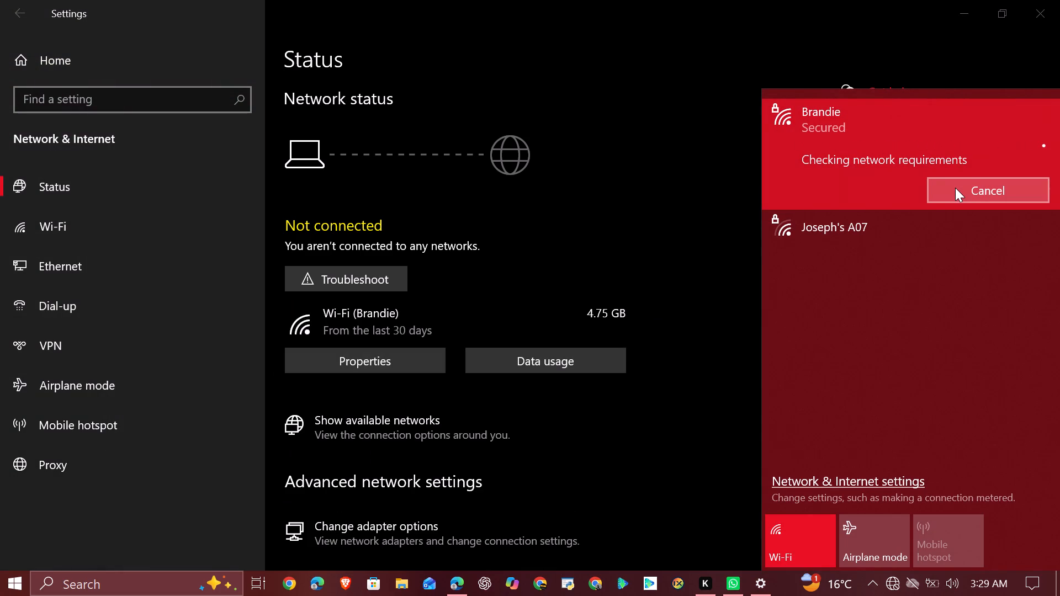
# Open the Brandie network's properties and review its auto-connect, random address, metered connection and IP settings.
pyautogui.click(411, 365)
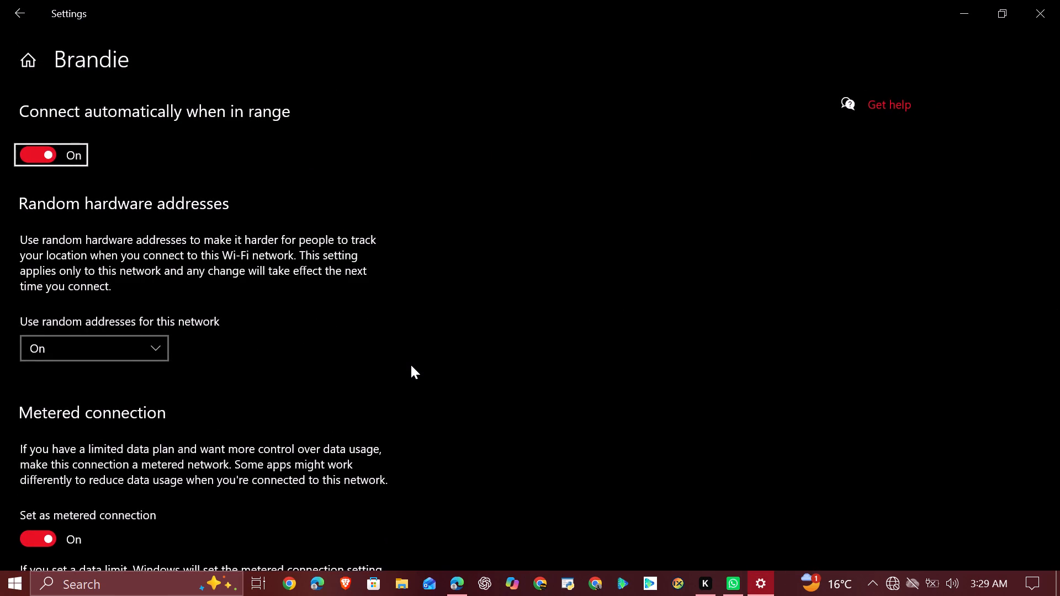
pyautogui.keyDown('ctrl'); pyautogui.scroll(1, 314, 304); pyautogui.keyUp('ctrl')
pyautogui.keyDown('ctrl'); pyautogui.scroll(-1, 314, 304); pyautogui.keyUp('ctrl')
pyautogui.keyDown('ctrl'); pyautogui.scroll(3, 314, 304); pyautogui.keyUp('ctrl')
pyautogui.scroll(-3, 189, 313)
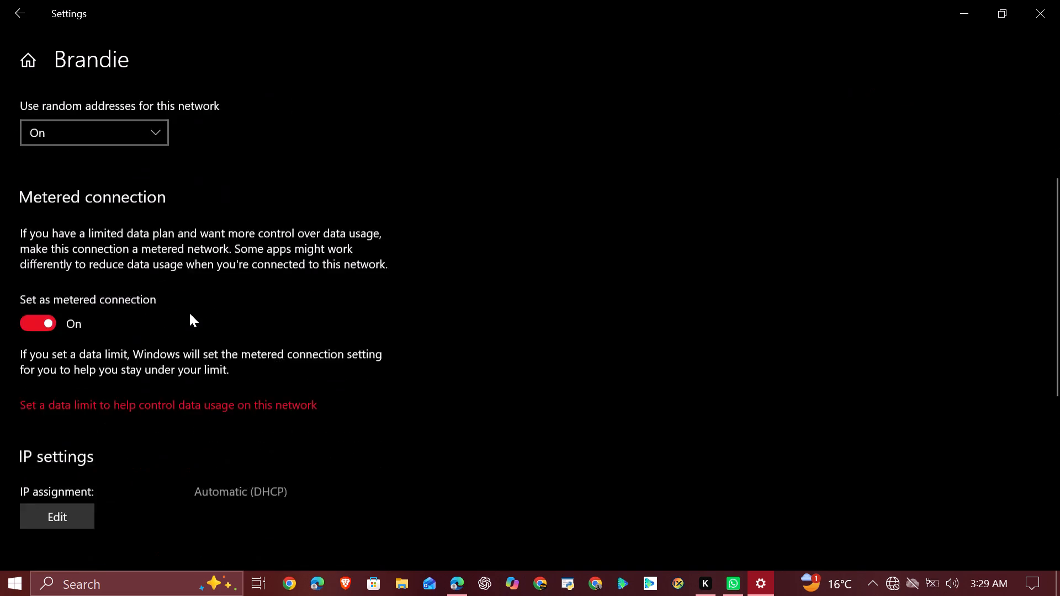
pyautogui.scroll(-3, 189, 313)
pyautogui.click(189, 313)
pyautogui.scroll(-10, 253, 256)
pyautogui.scroll(4, 253, 256)
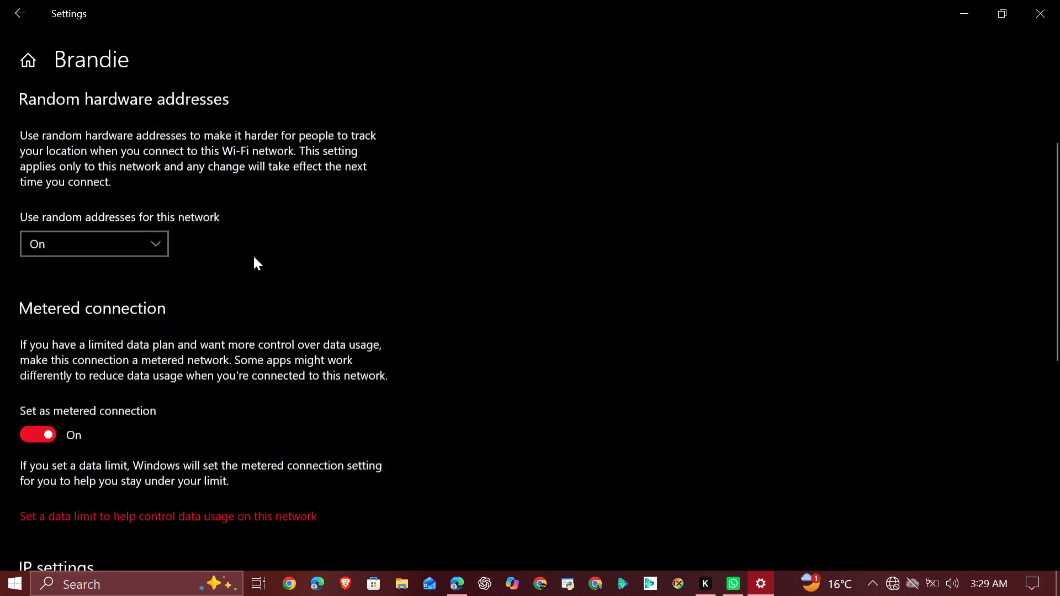
pyautogui.scroll(6, 253, 256)
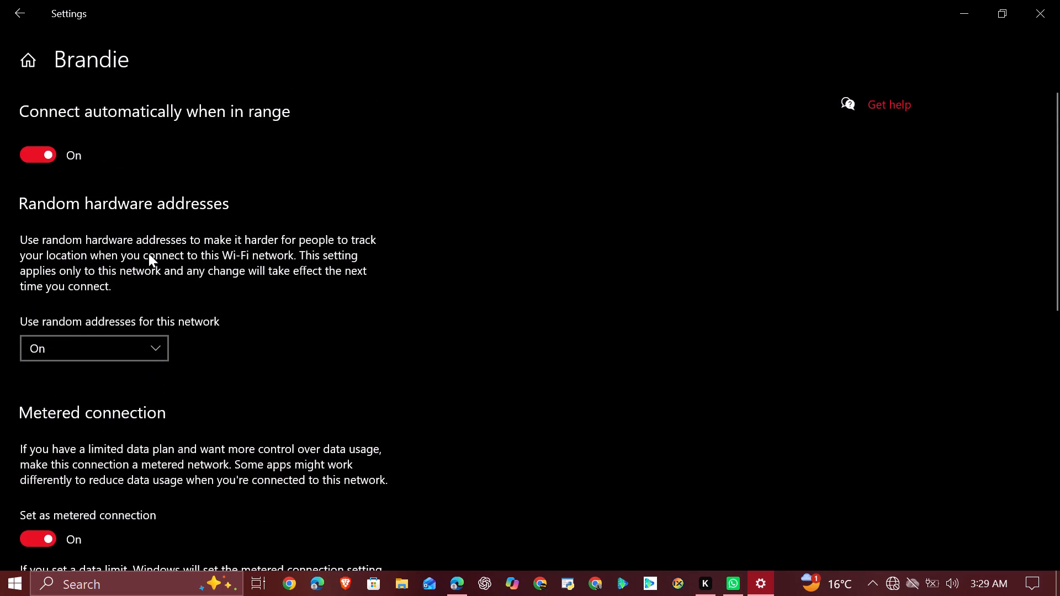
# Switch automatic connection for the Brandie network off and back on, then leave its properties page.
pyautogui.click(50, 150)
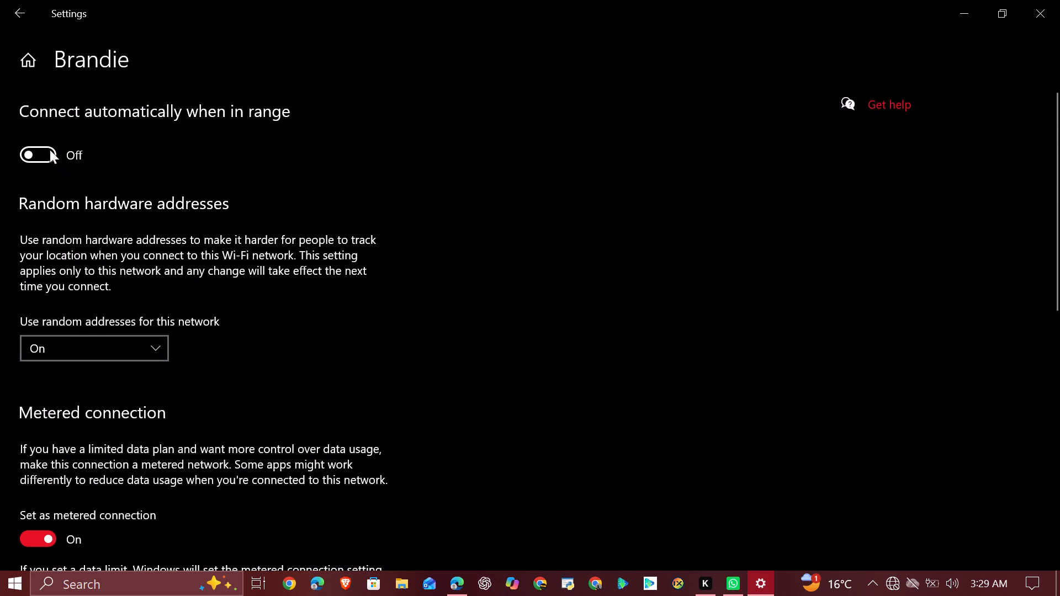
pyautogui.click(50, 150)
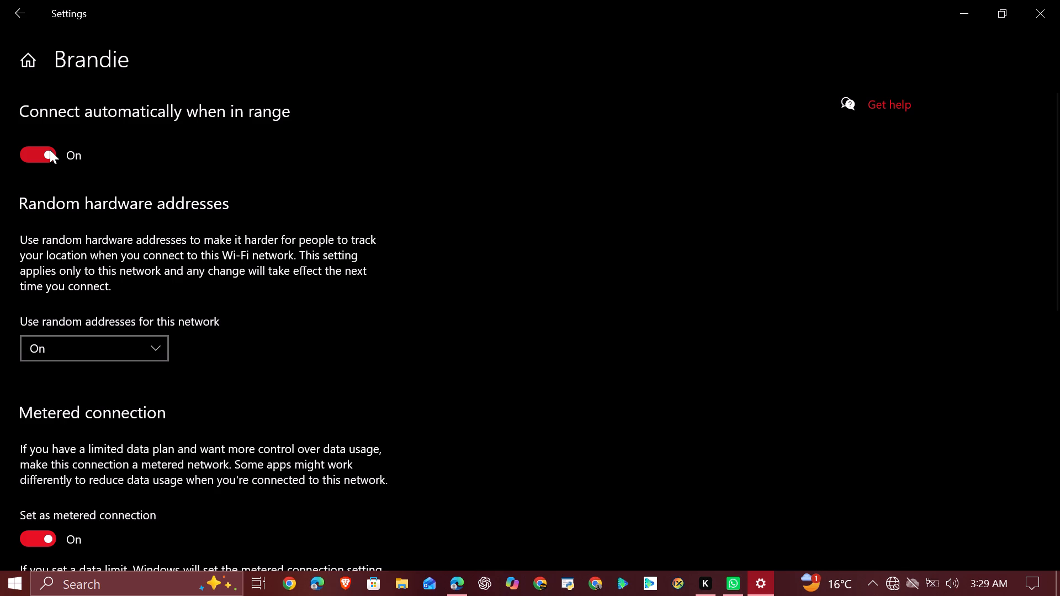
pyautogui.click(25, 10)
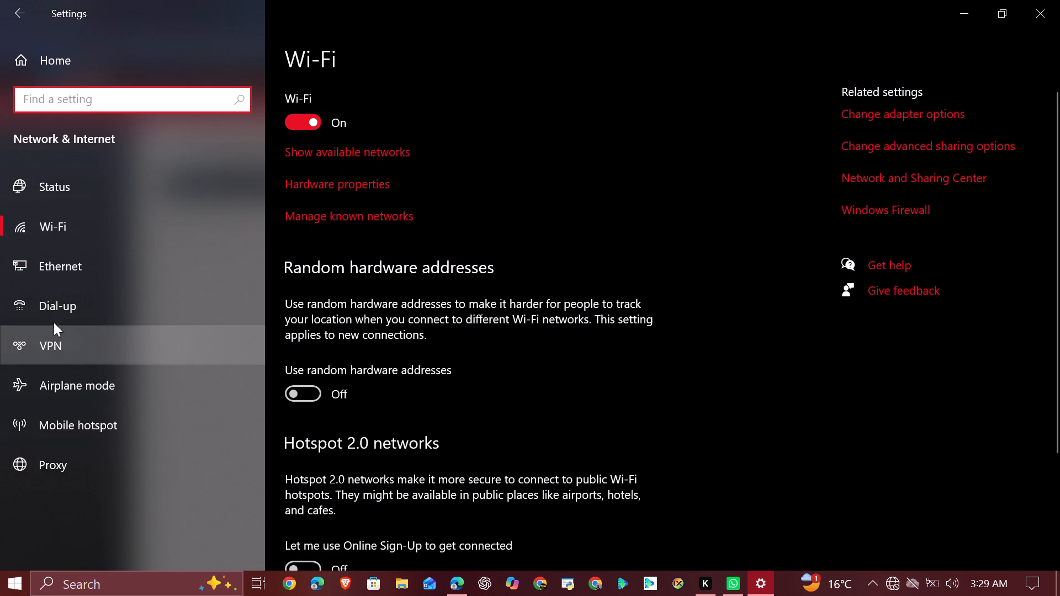
# Connect to the Brandie network from the available networks on the status page, retrying if the attempt fails, and close Settings.
pyautogui.click(150, 188)
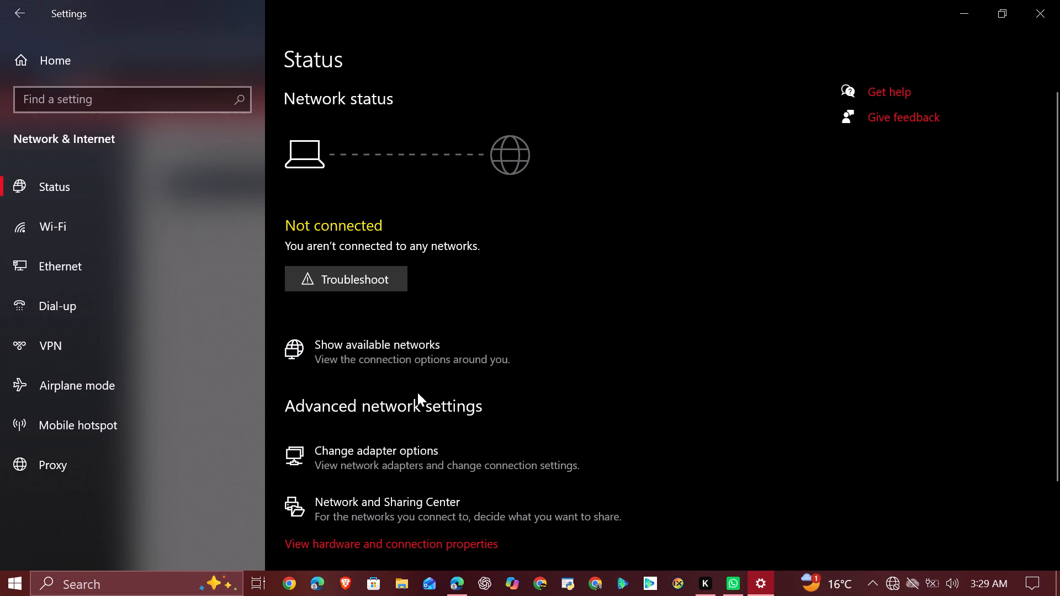
pyautogui.click(414, 352)
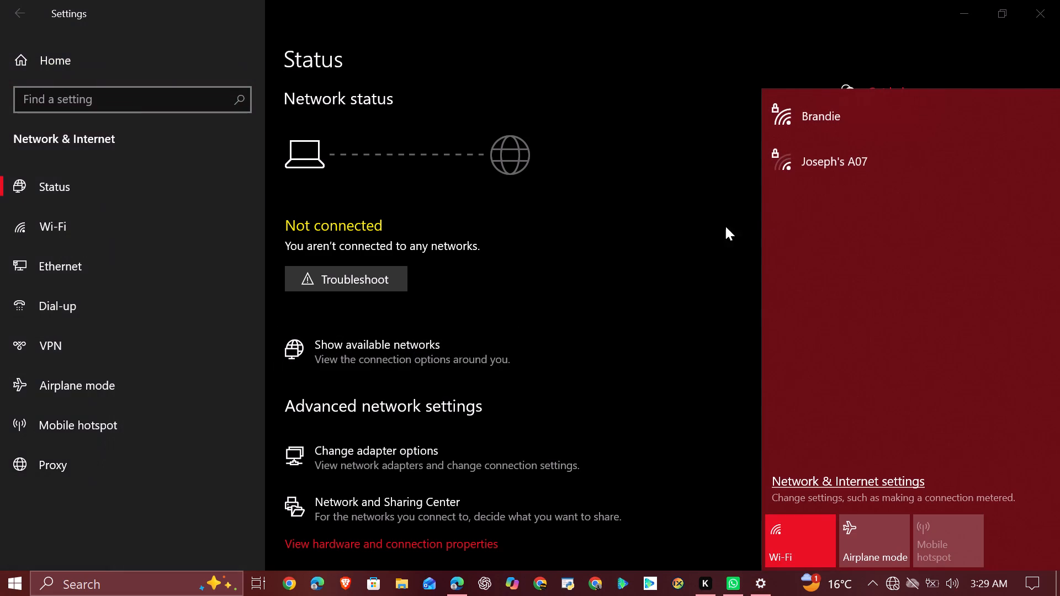
pyautogui.click(828, 121)
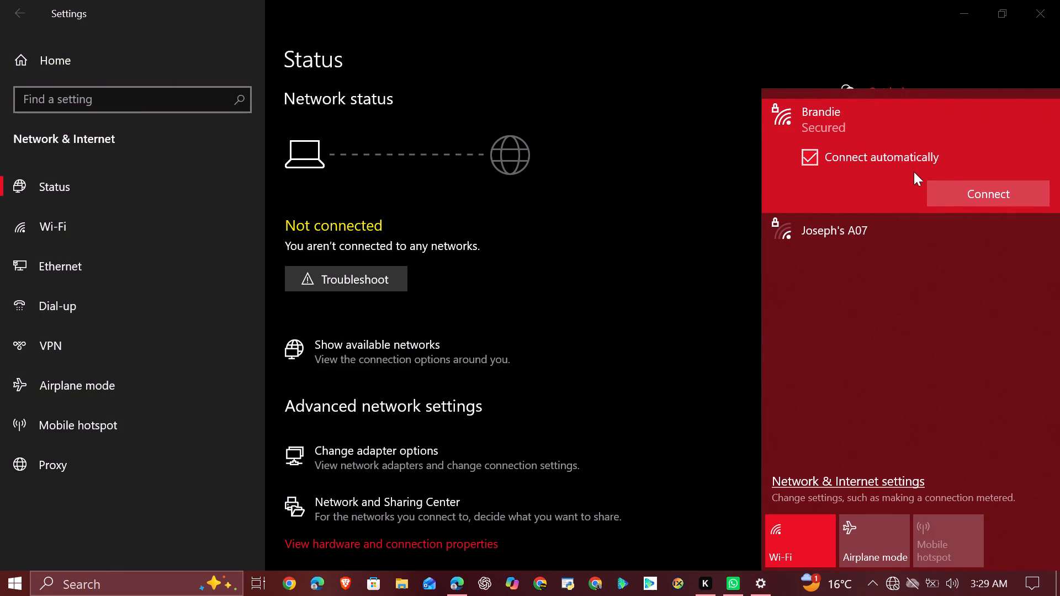
pyautogui.click(939, 189)
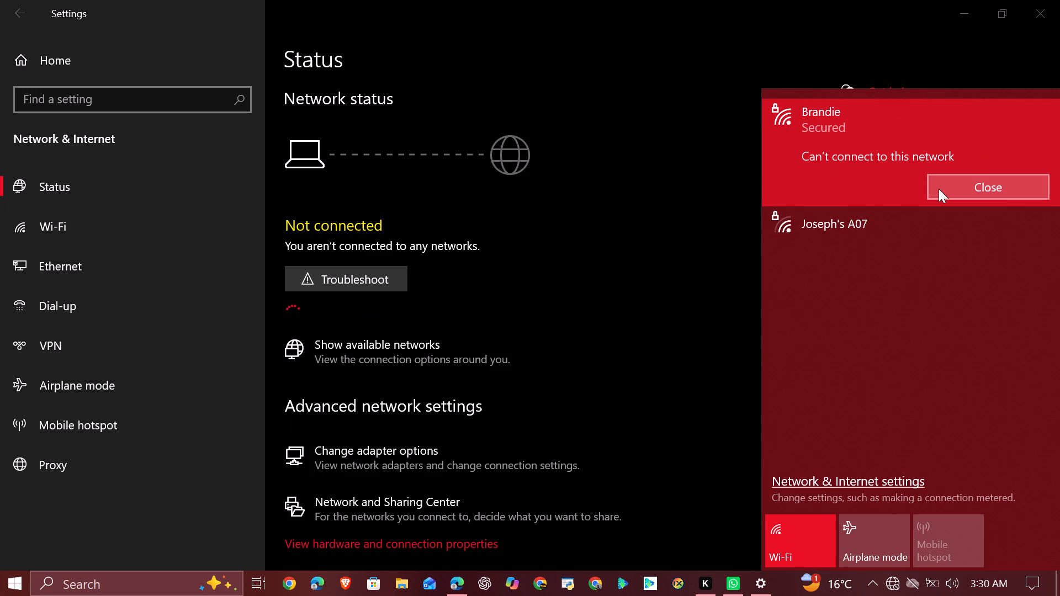
pyautogui.click(973, 188)
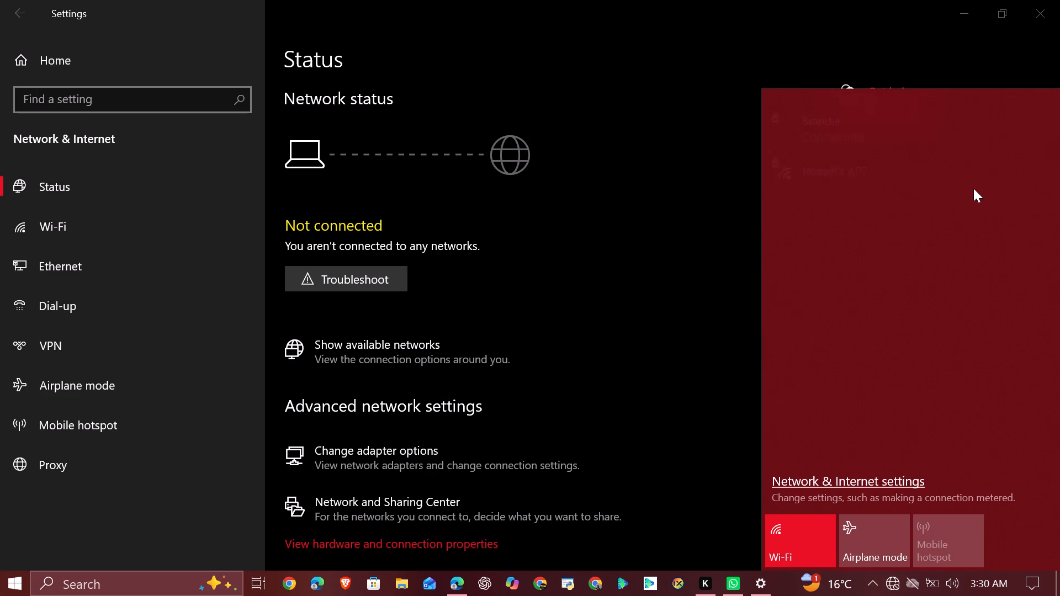
pyautogui.click(851, 116)
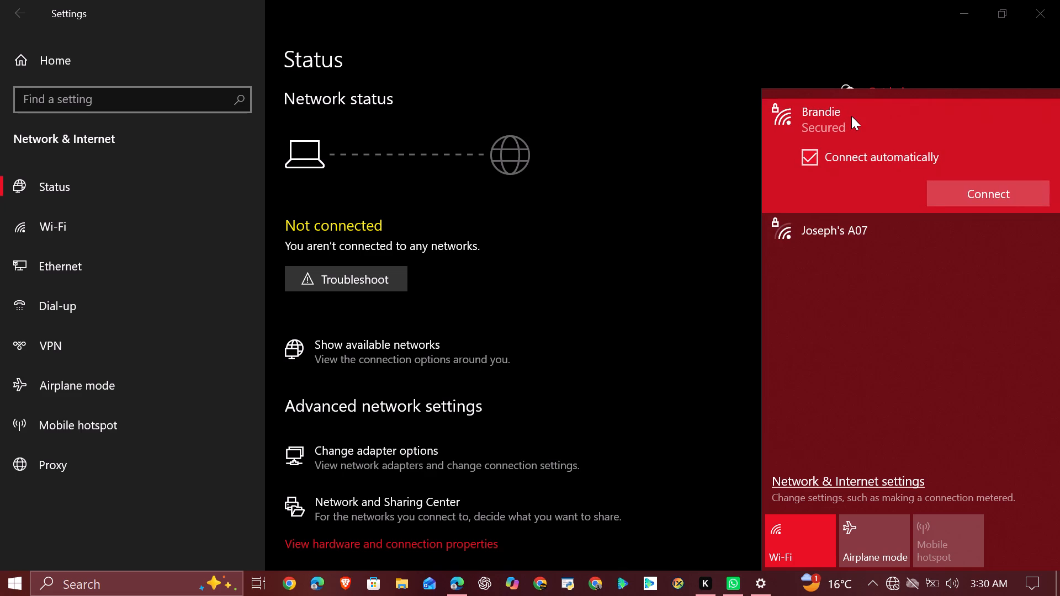
pyautogui.click(957, 192)
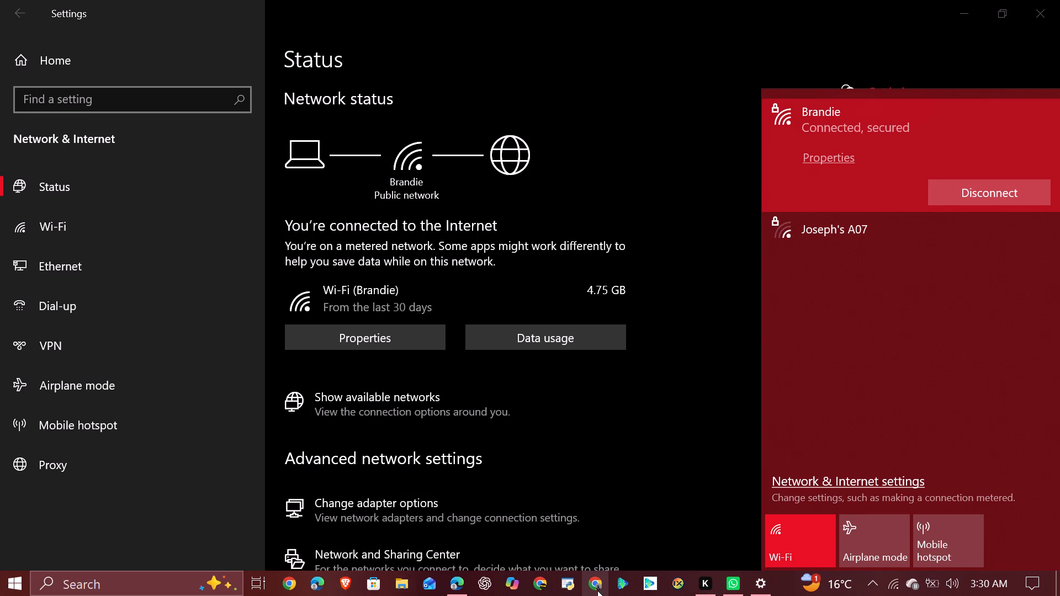
pyautogui.click(1046, 10)
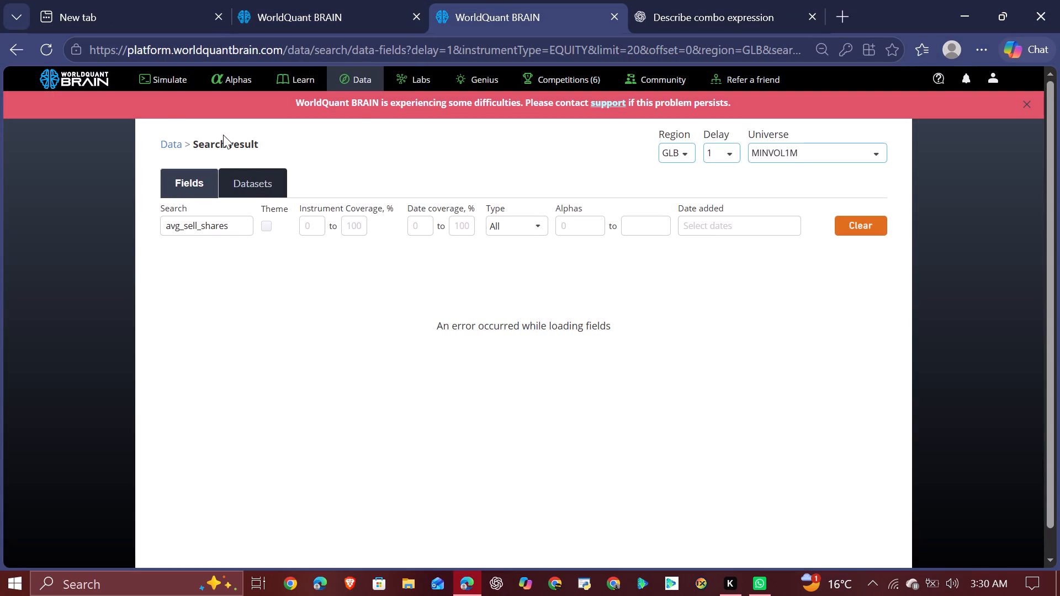
# Reload the Data page's avg_sell_shares search in Edge.
pyautogui.click(41, 55)
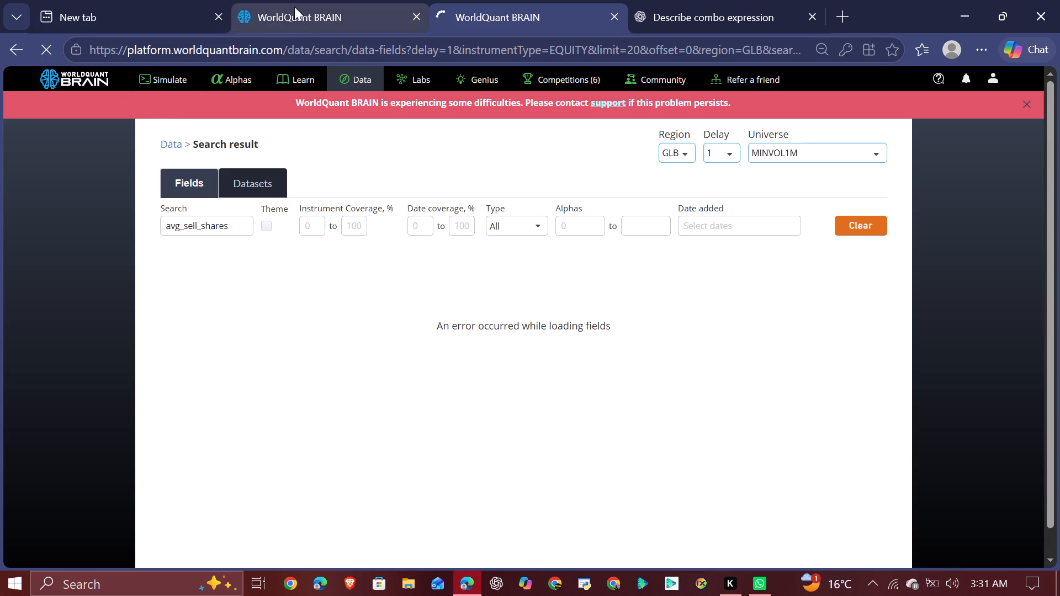
# Return to Super Simulation 1, dismiss the error banners and run a full simulation of the SuperAlpha.
pyautogui.click(298, 25)
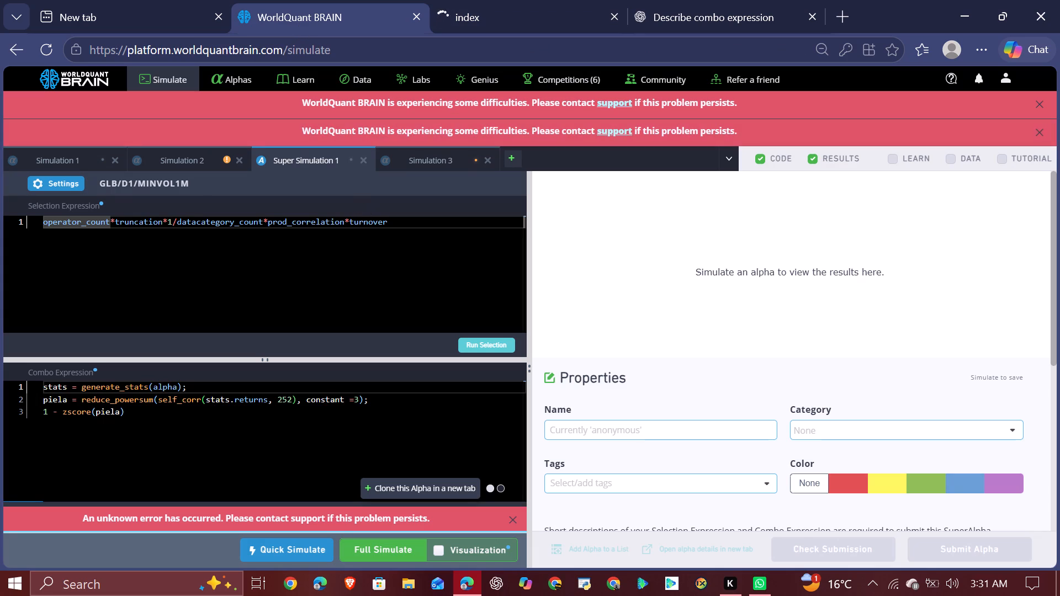
pyautogui.click(515, 515)
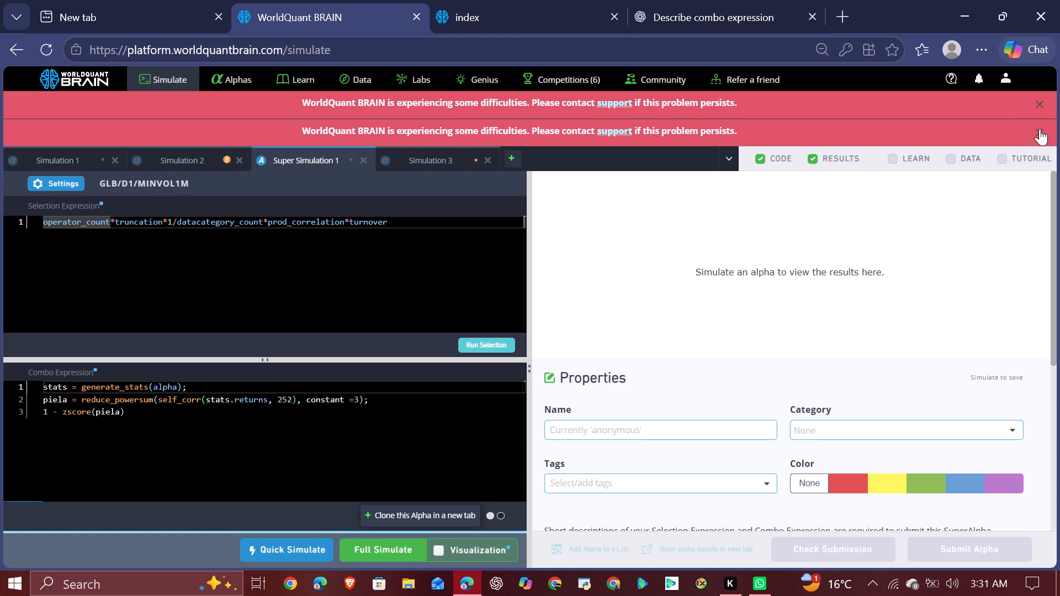
pyautogui.click(1037, 100)
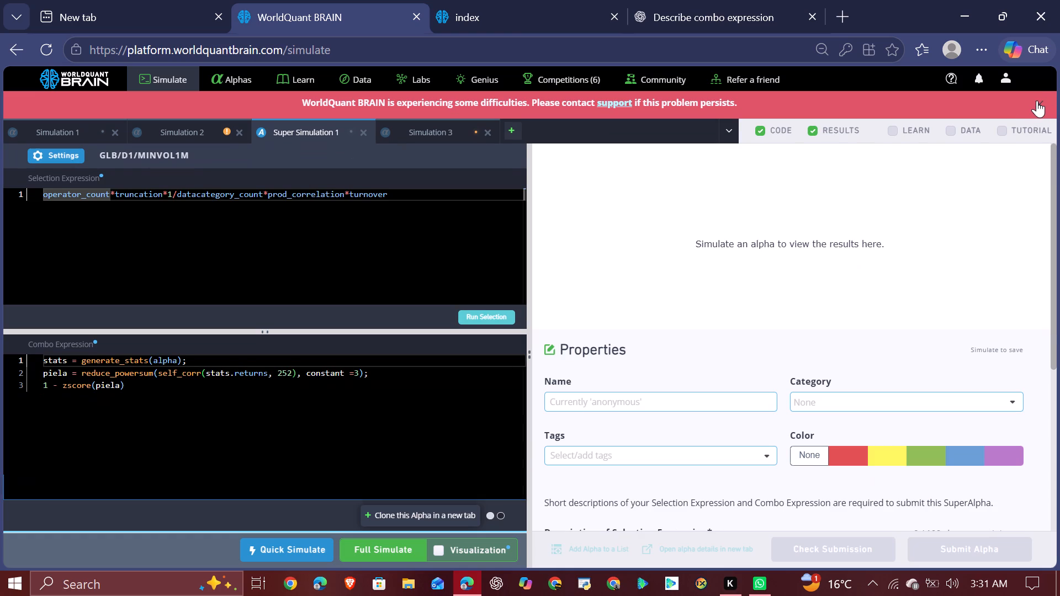
pyautogui.click(1042, 105)
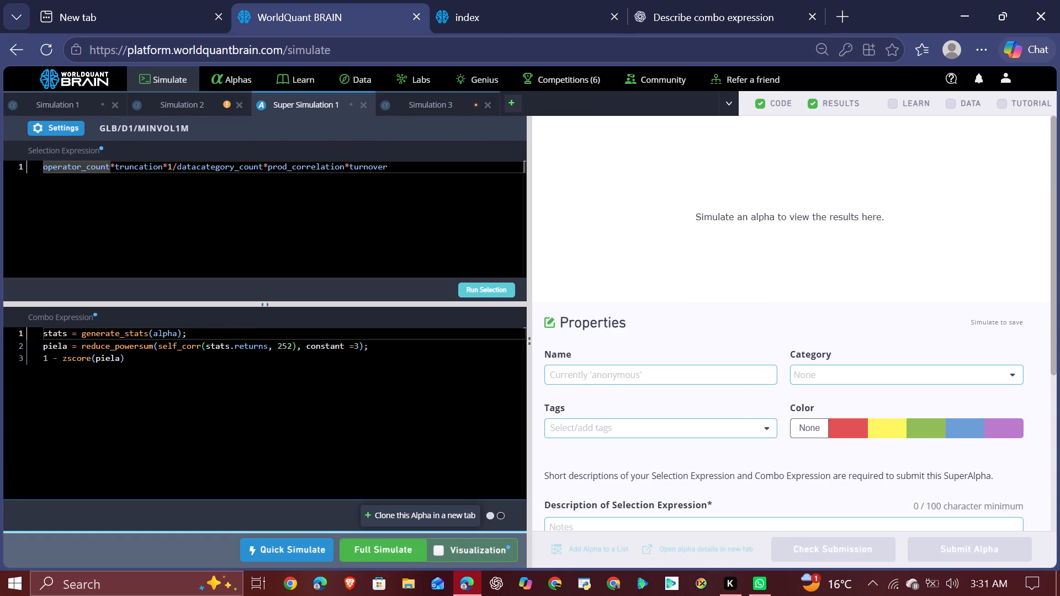
pyautogui.click(392, 543)
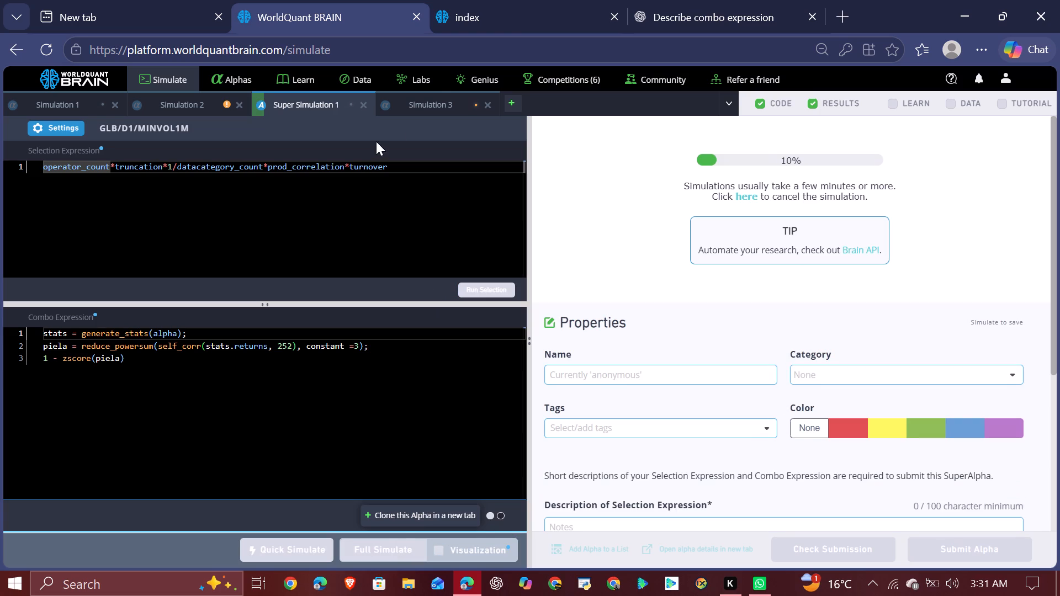
# Browse all matching fields in the Smart Insider Transaction Aggregates dataset and copy the field name directional_indicator.
pyautogui.click(495, 6)
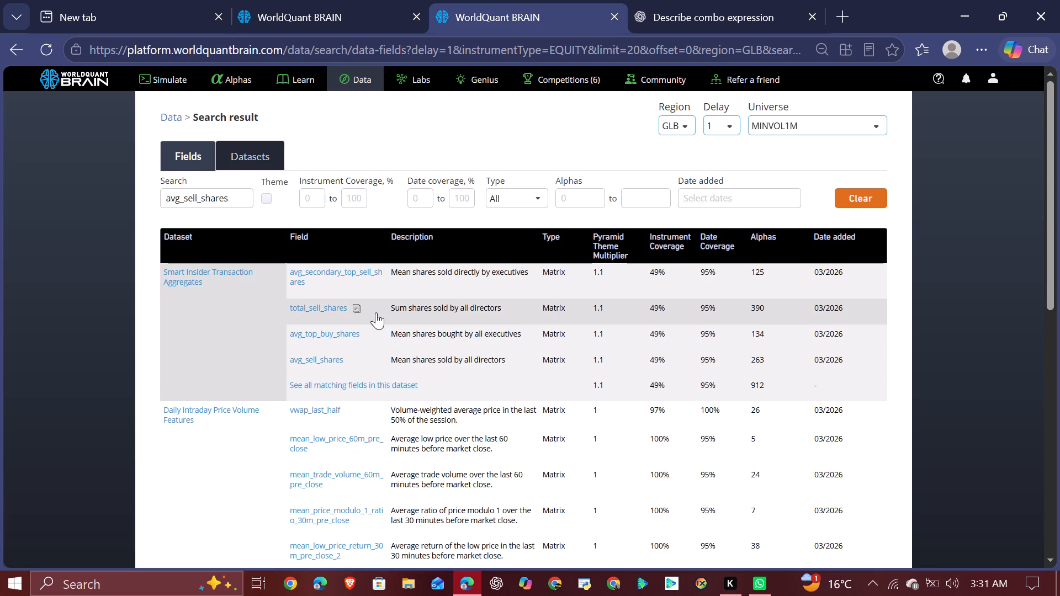
pyautogui.click(360, 308)
pyautogui.click(350, 380)
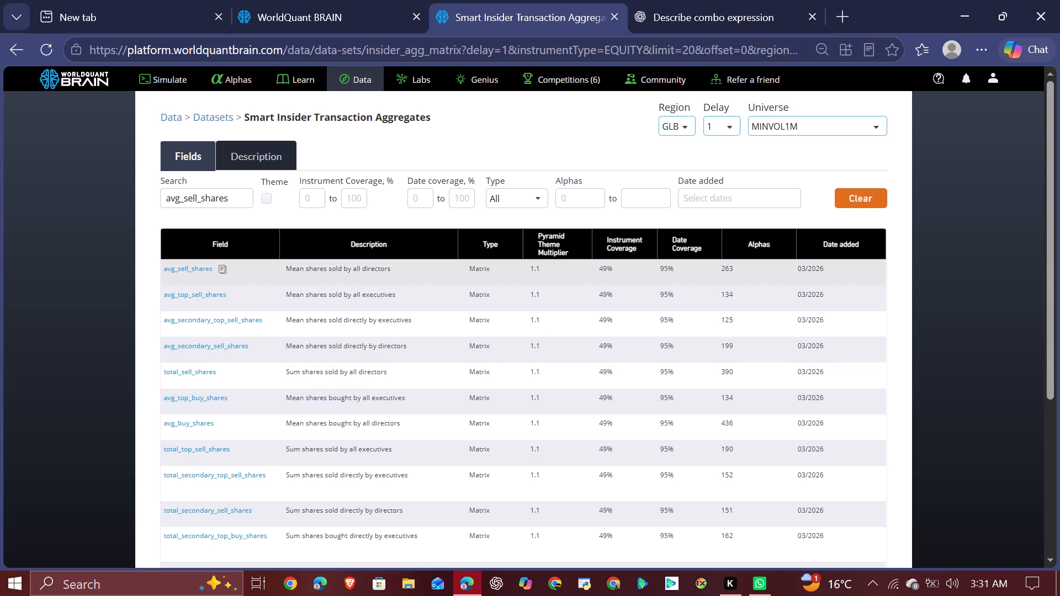
pyautogui.scroll(-1, 727, 339)
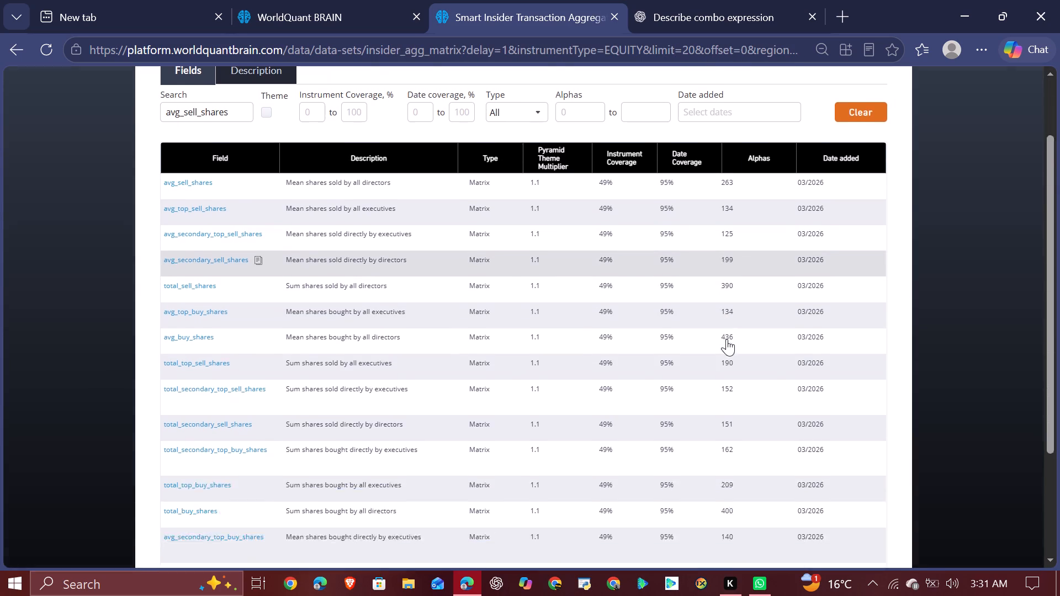
pyautogui.scroll(-3, 727, 339)
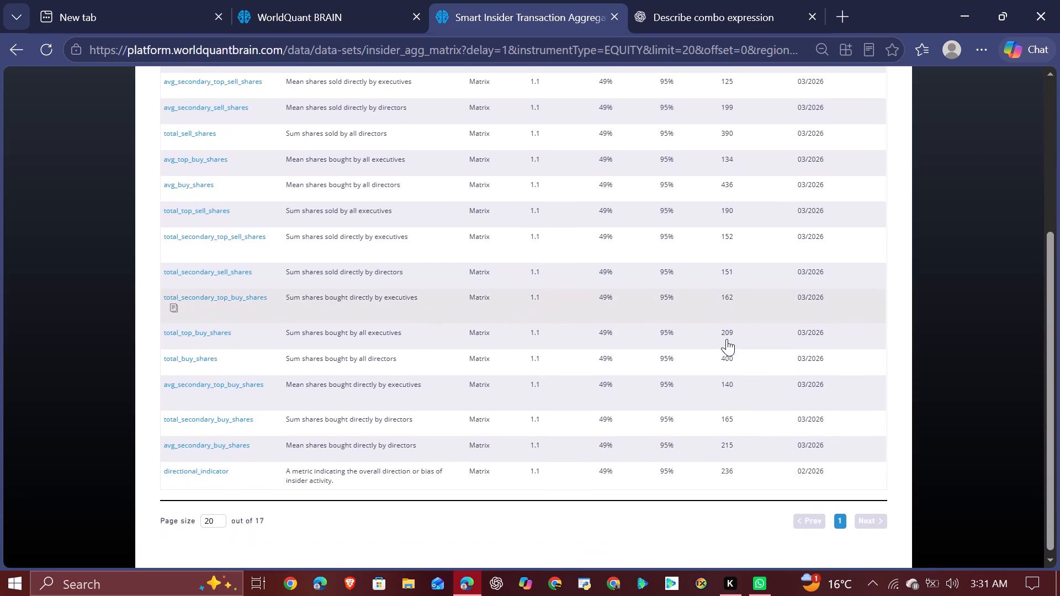
pyautogui.scroll(-1, 727, 339)
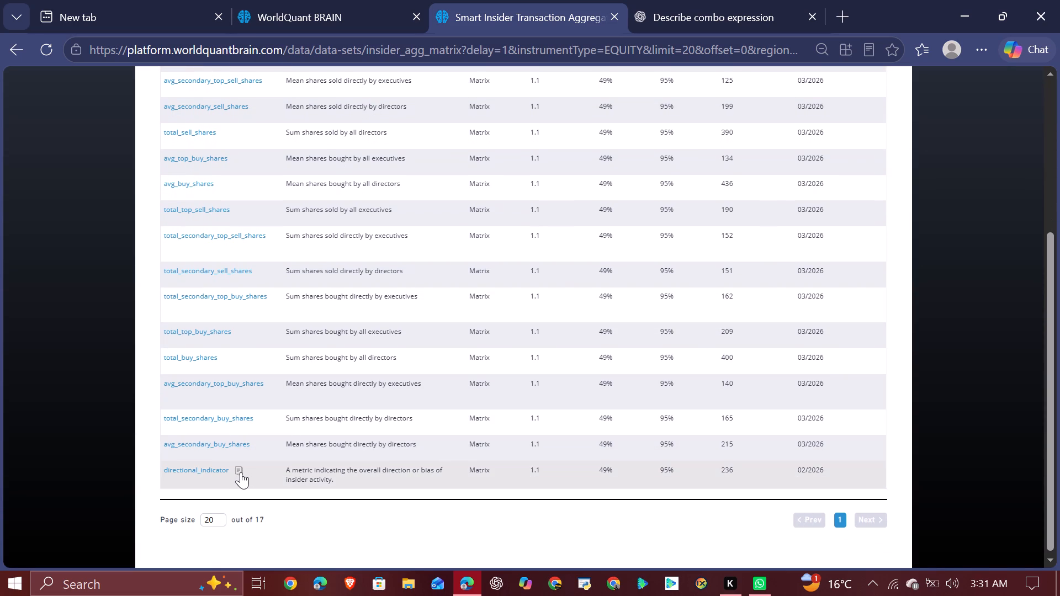
pyautogui.click(241, 472)
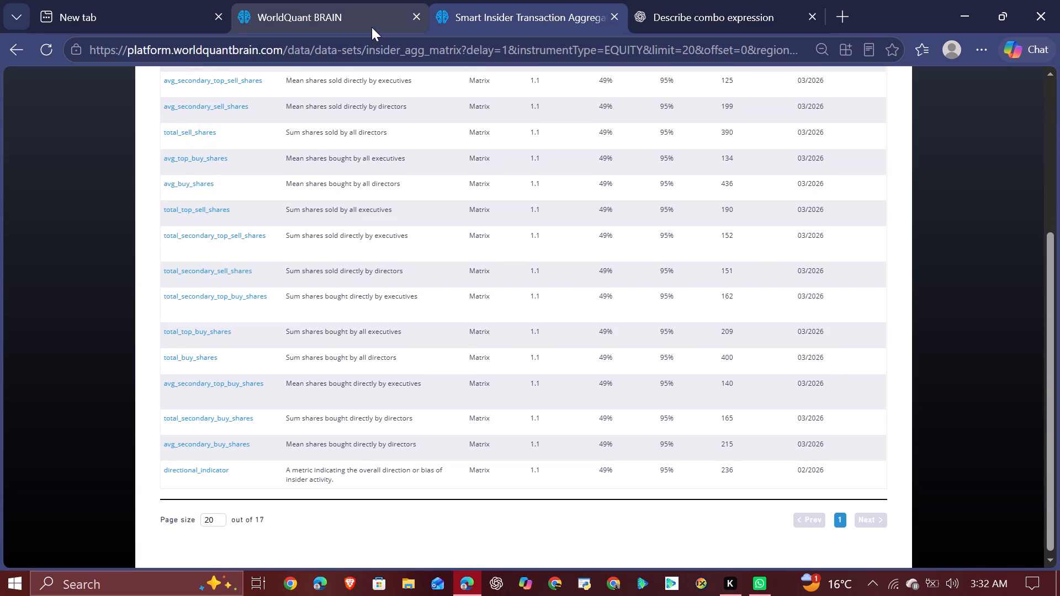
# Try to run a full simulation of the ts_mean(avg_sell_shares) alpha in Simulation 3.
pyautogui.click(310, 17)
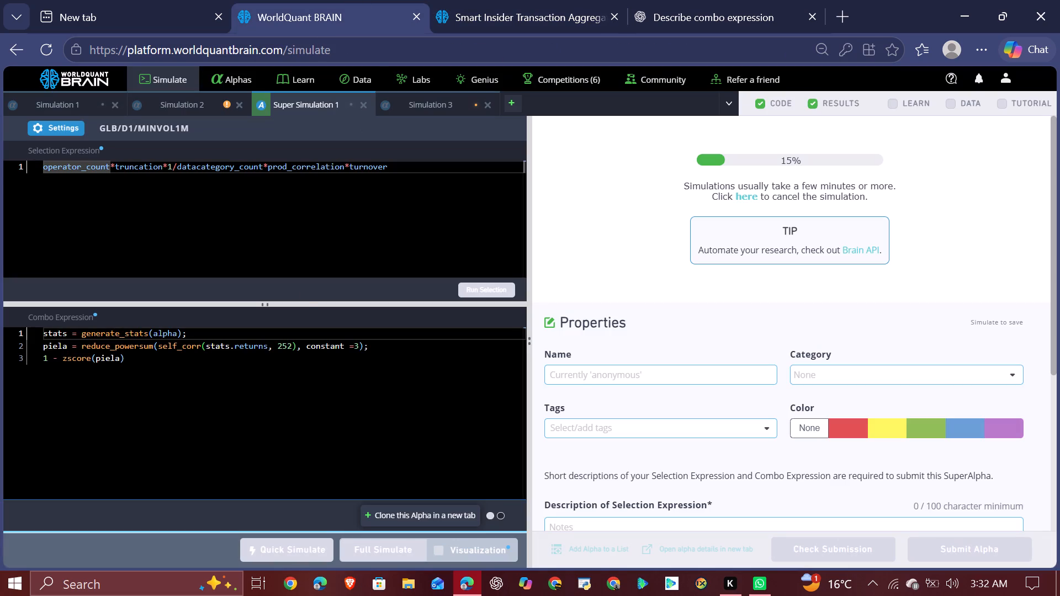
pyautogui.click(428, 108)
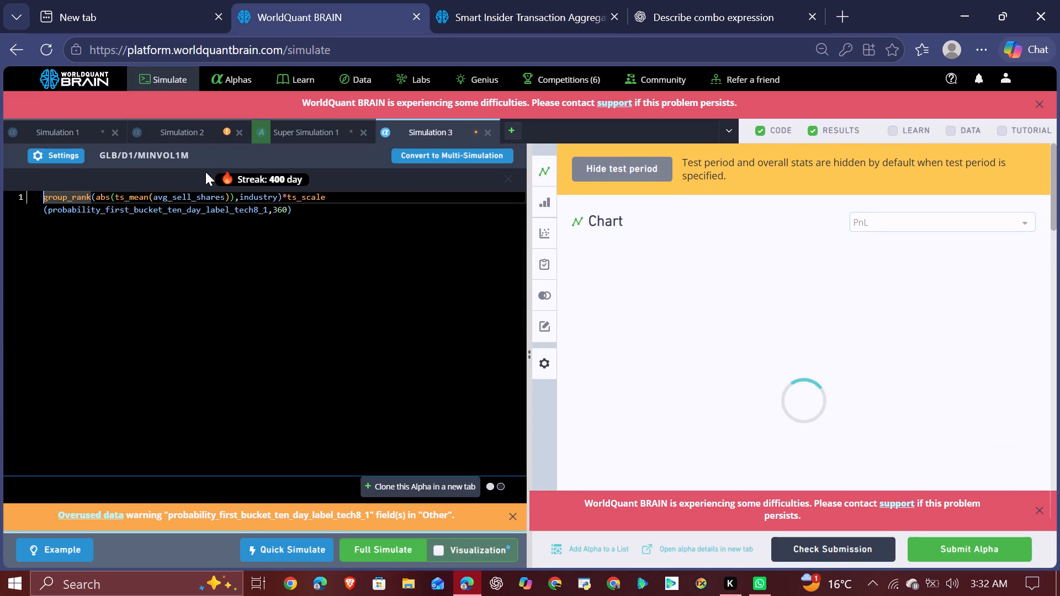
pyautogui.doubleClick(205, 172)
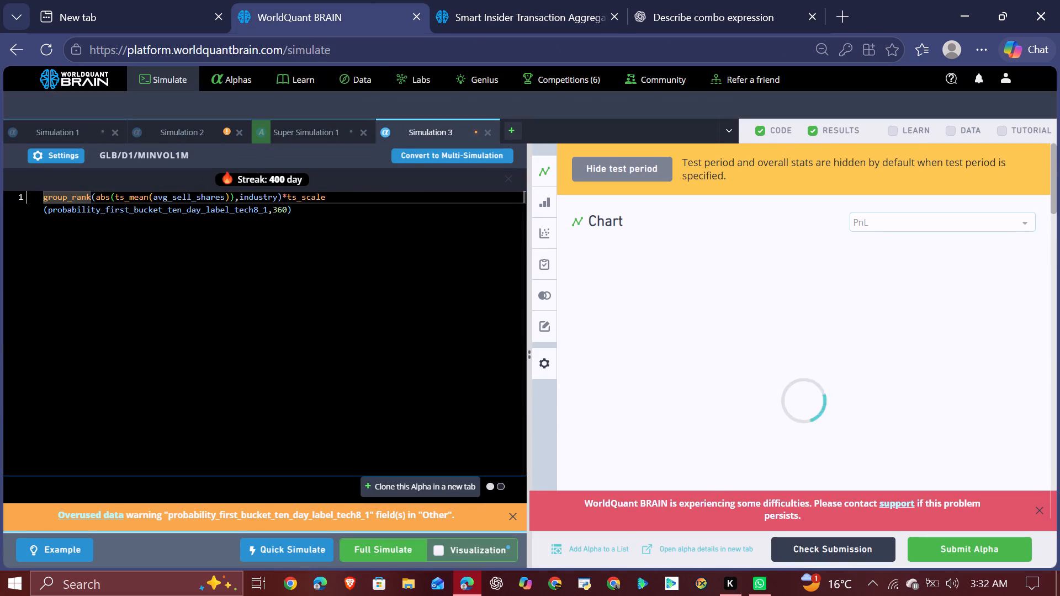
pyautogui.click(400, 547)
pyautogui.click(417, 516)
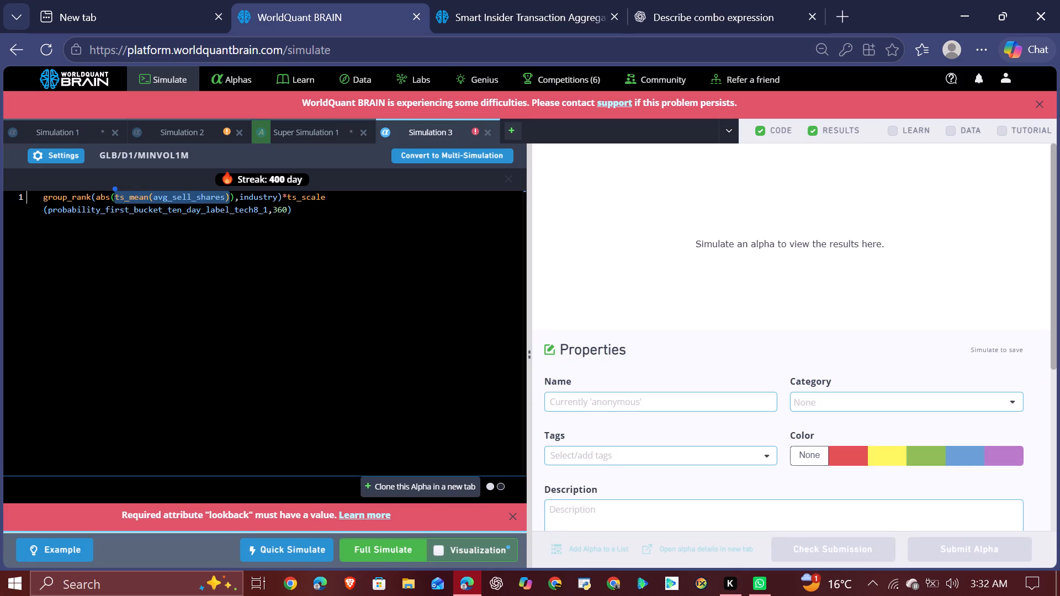
# Replace ts_mean with ts_step around avg_sell_shares in Simulation 3 and run a full simulation.
pyautogui.doubleClick(138, 193)
pyautogui.write('tss')
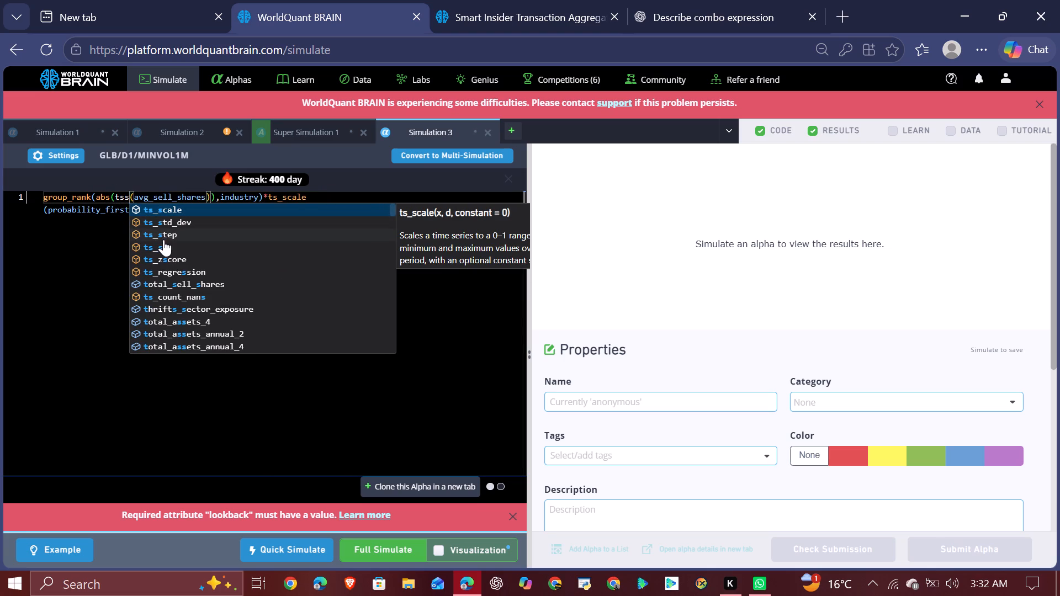
pyautogui.click(167, 240)
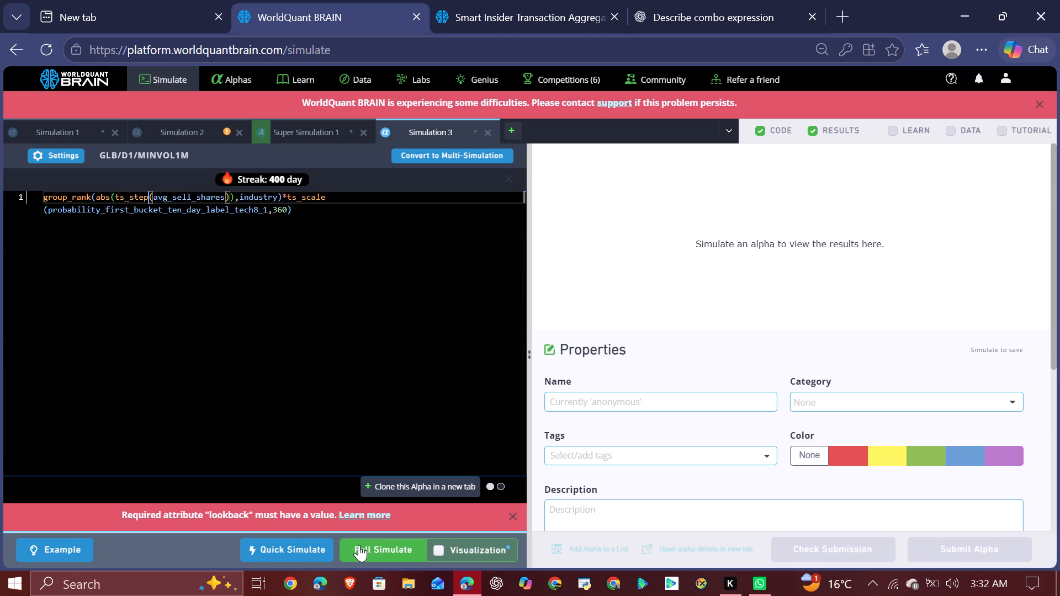
pyautogui.click(359, 545)
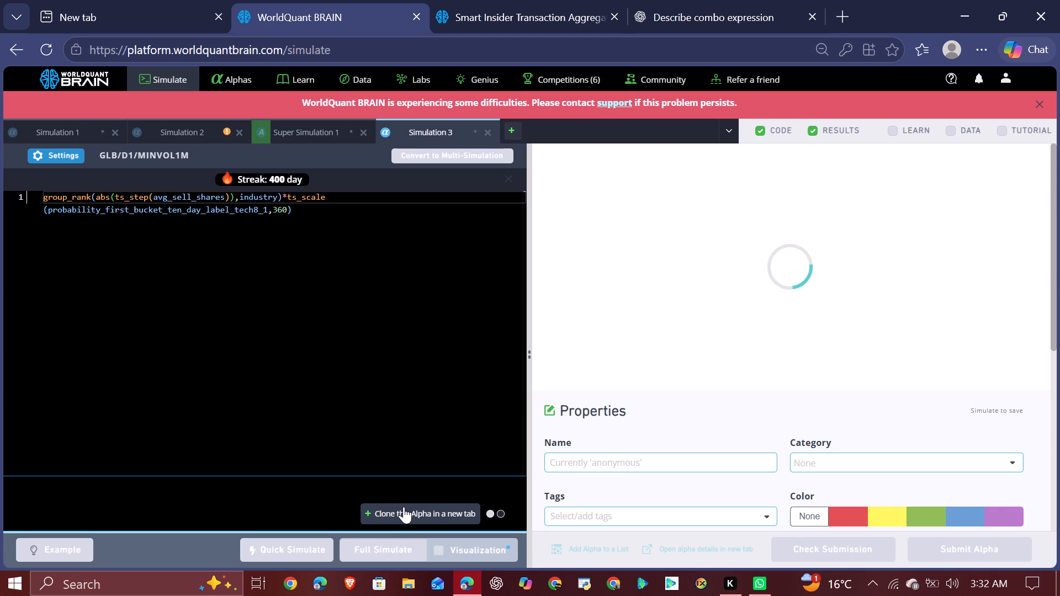
# Clone the Simulation 3 alpha and replace avg_sell_shares with directional_indicator and a 300 lookback in the copy.
pyautogui.click(404, 512)
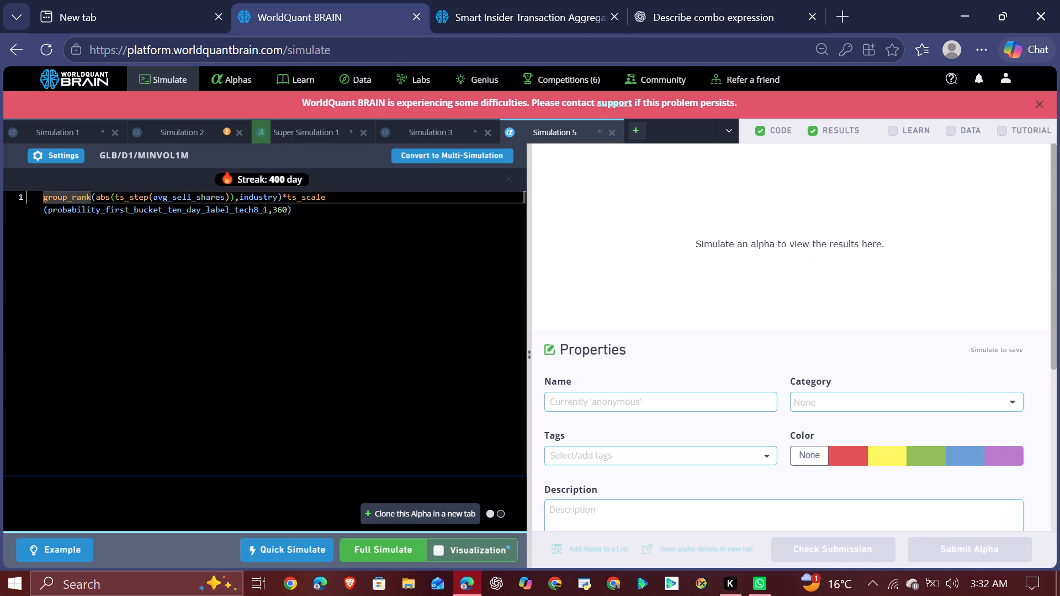
pyautogui.doubleClick(196, 201)
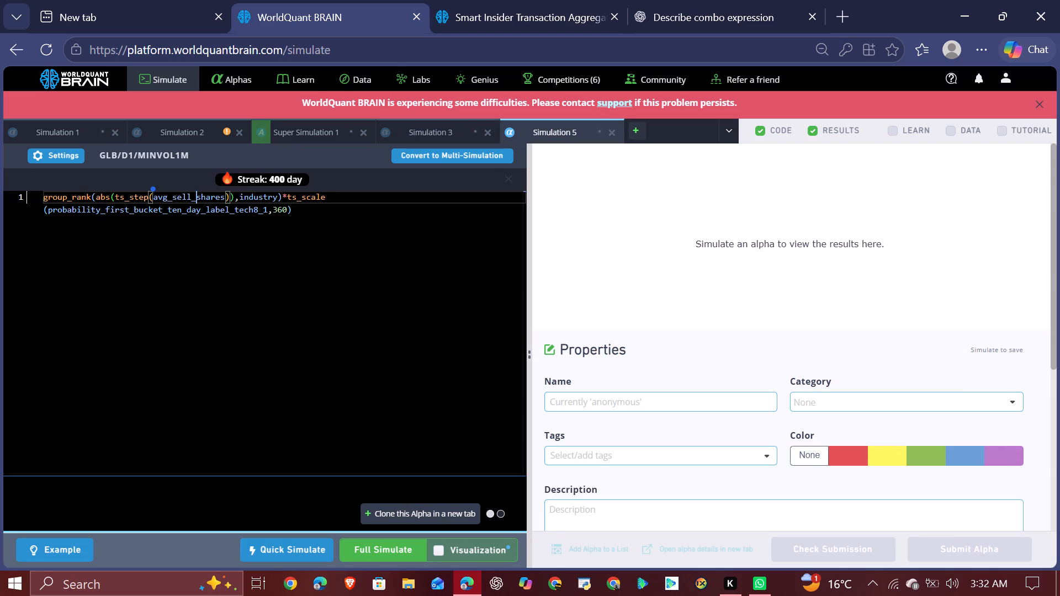
pyautogui.hotkey('ctrl', 'v')
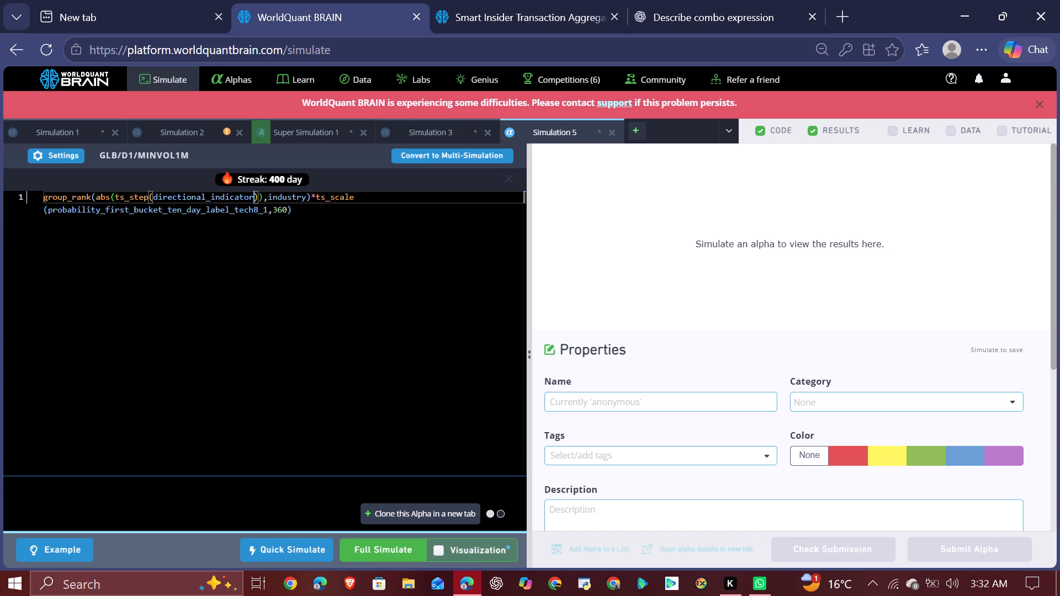
pyautogui.press(',')
pyautogui.write('300')
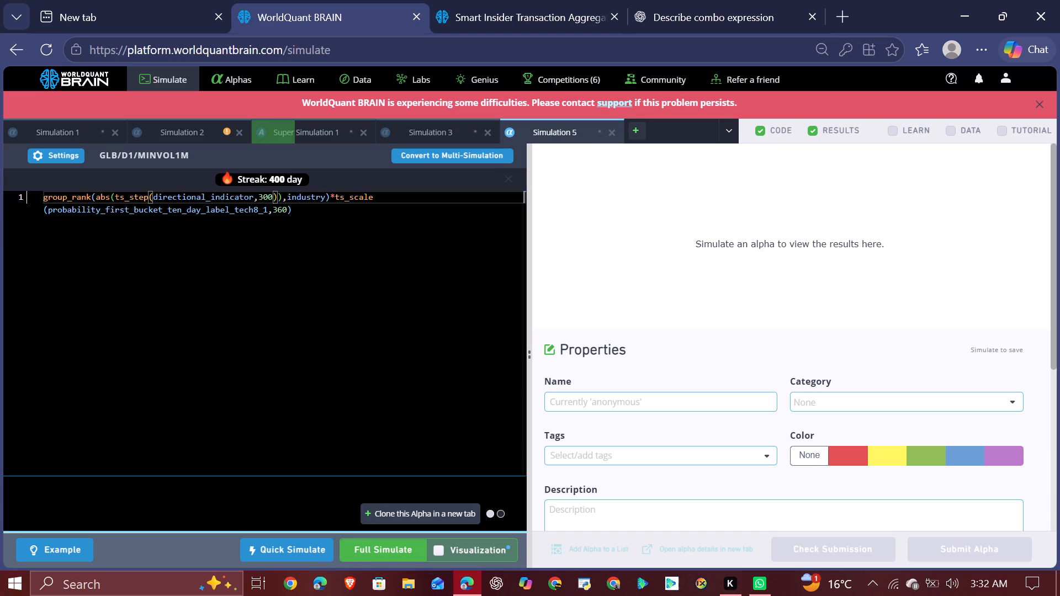
# Replace ts_step with ts_mean around directional_indicator in the cloned alpha and run a full simulation.
pyautogui.doubleClick(141, 196)
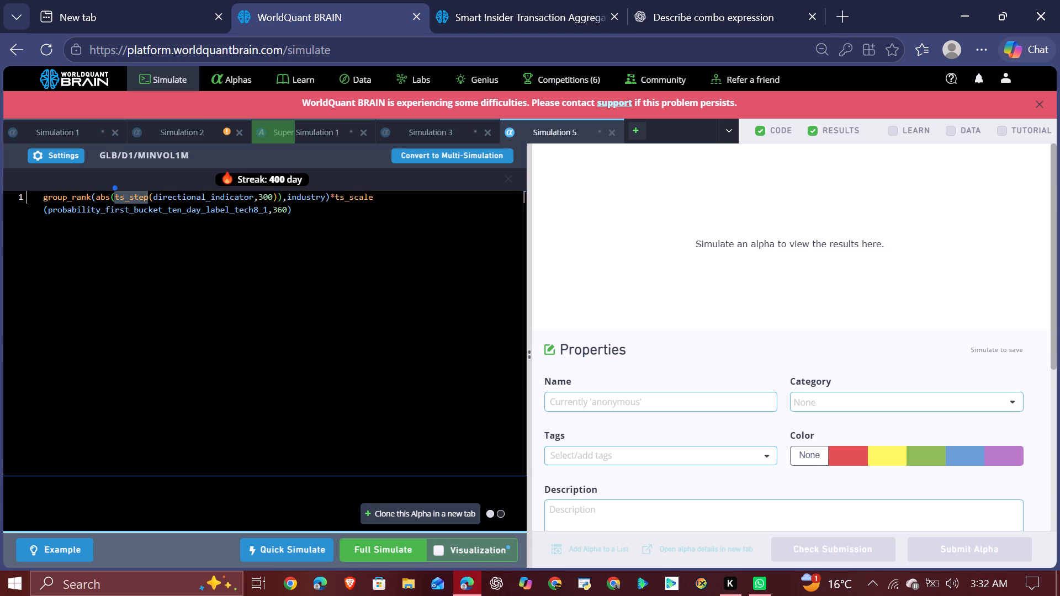
pyautogui.write('ts')
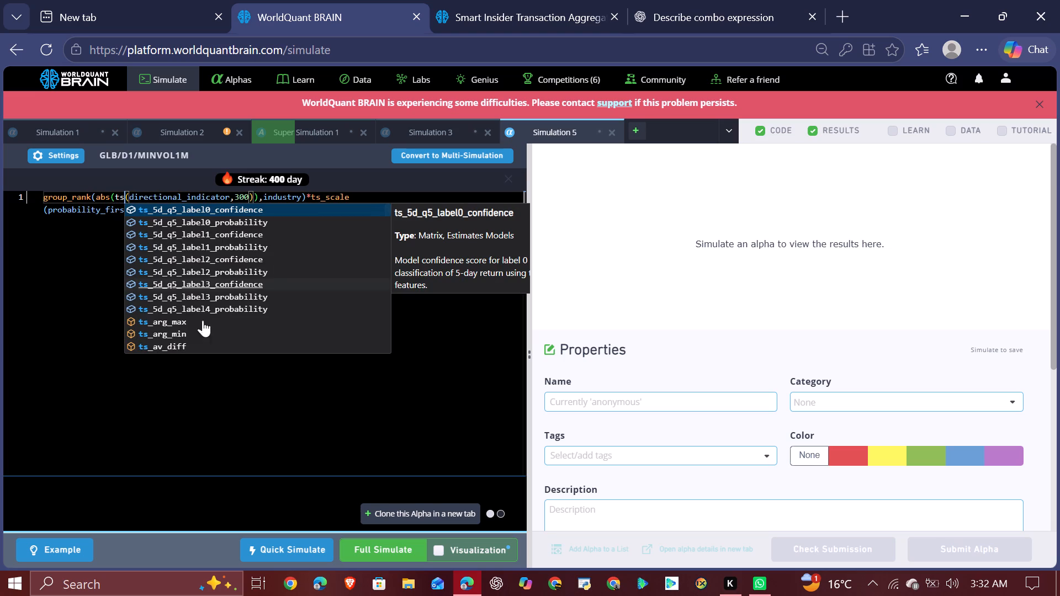
pyautogui.scroll(-2, 192, 340)
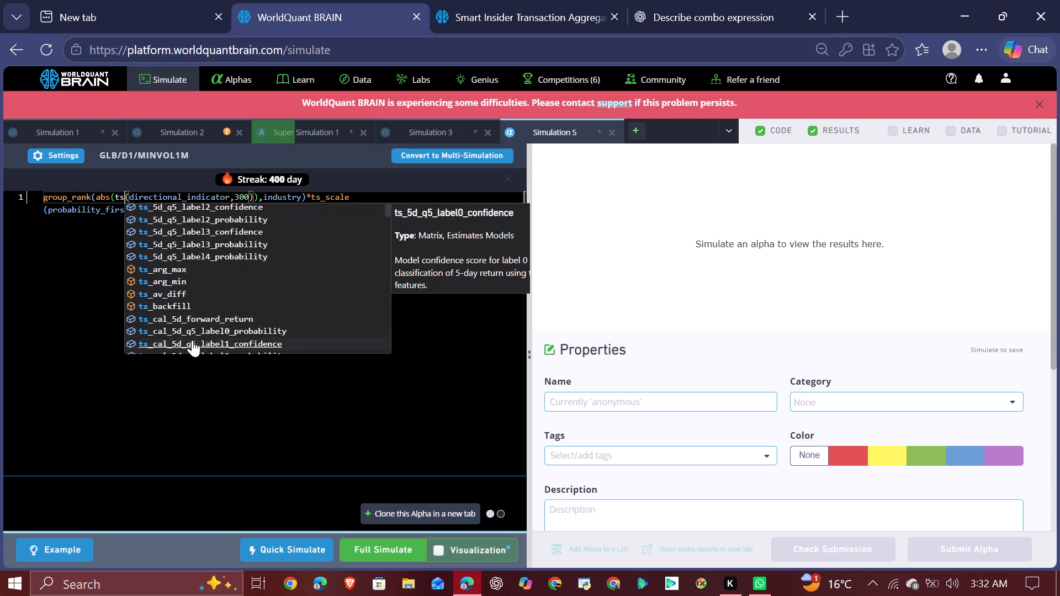
pyautogui.scroll(-4, 192, 340)
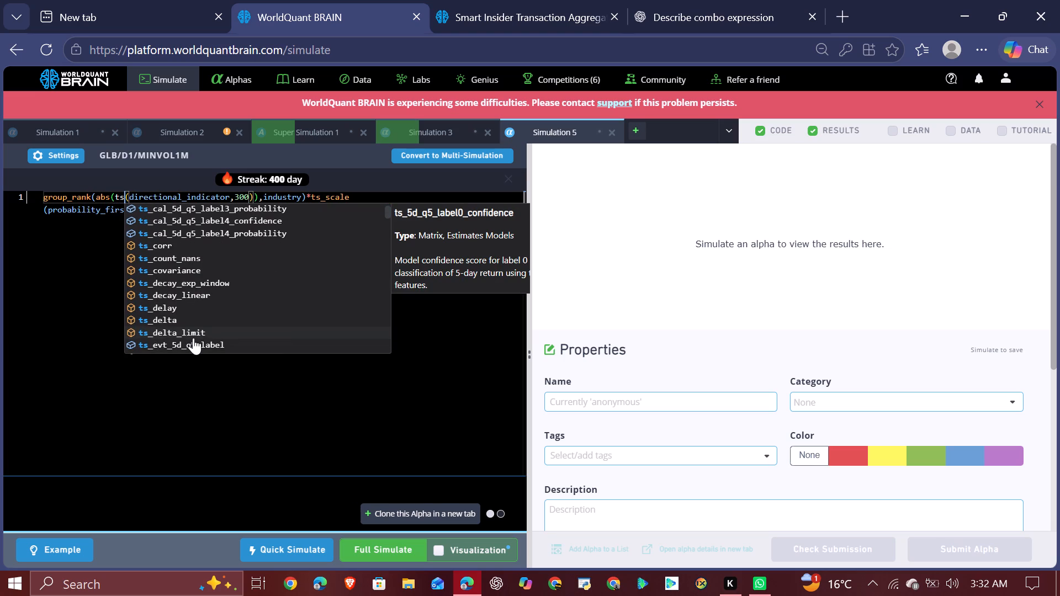
pyautogui.scroll(-5, 203, 322)
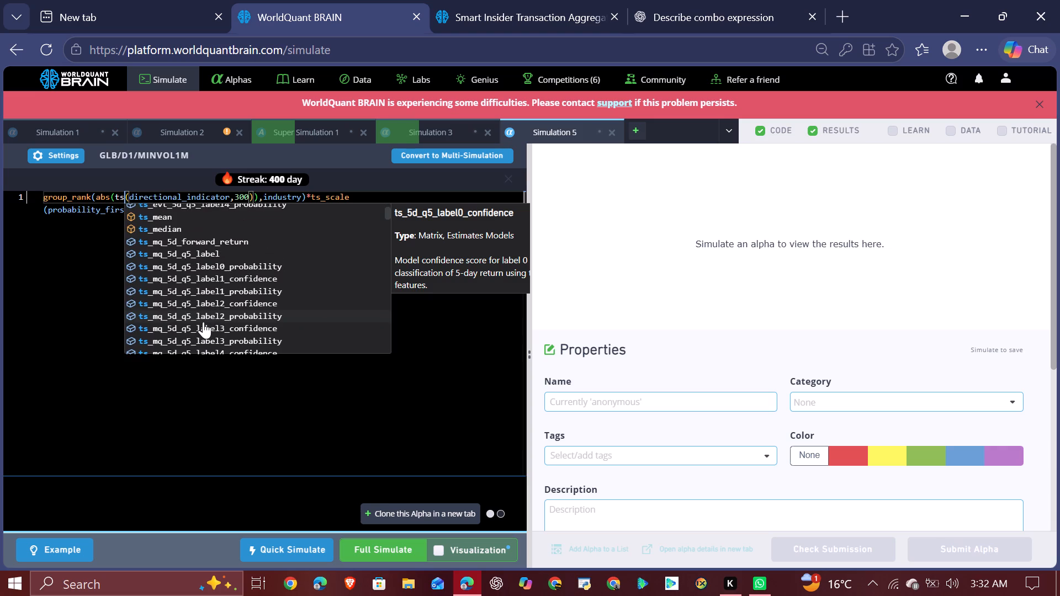
pyautogui.click(176, 222)
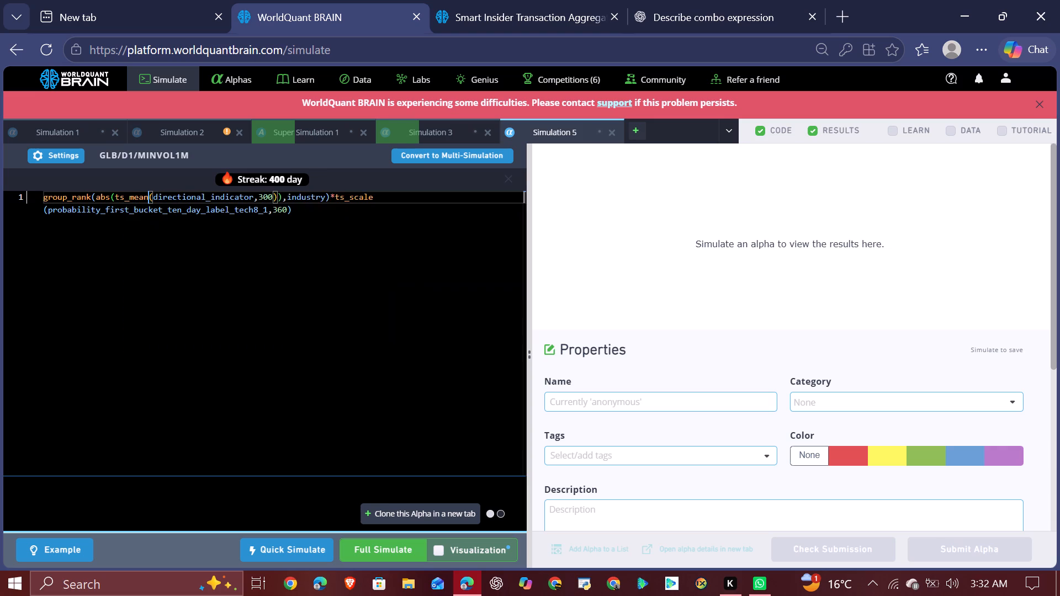
pyautogui.click(364, 541)
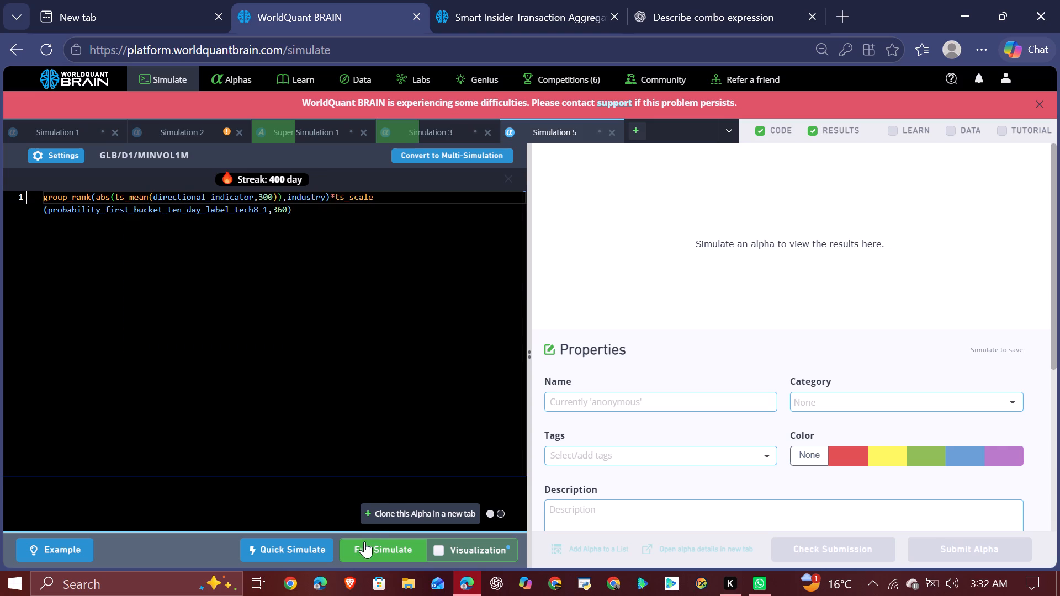
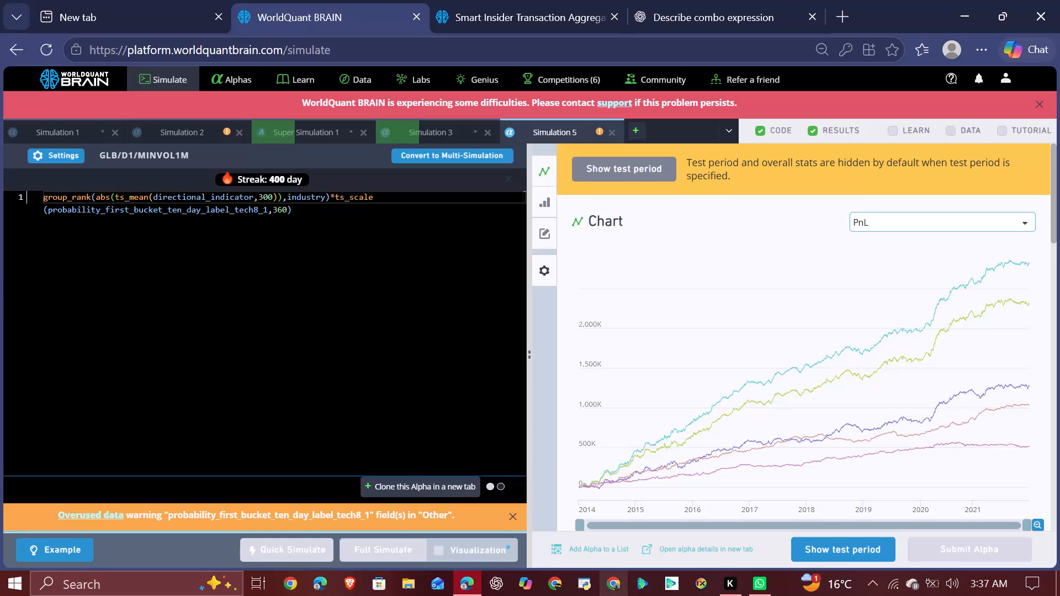
# Show the Simulation 5 test period and examine the full IS-period summary, regional statistics, correlation section and IS testing status.
pyautogui.click(866, 546)
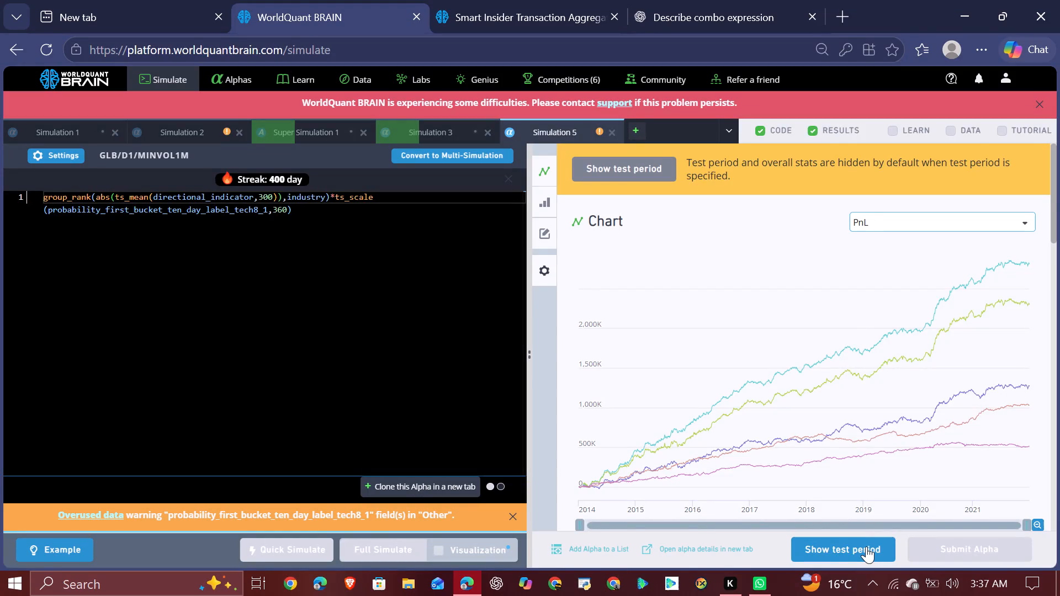
pyautogui.scroll(-3, 917, 411)
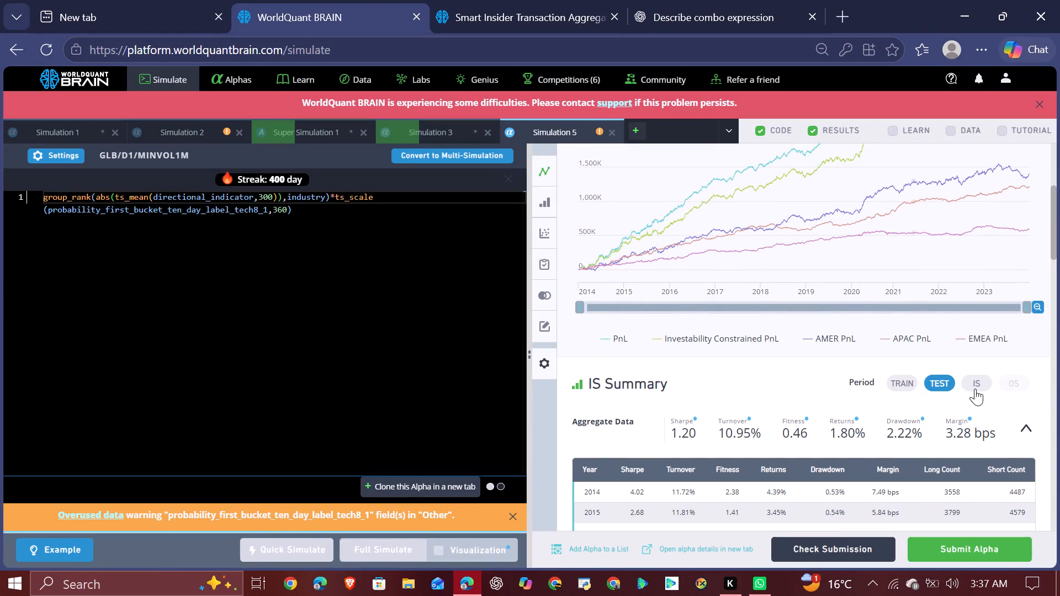
pyautogui.click(975, 389)
pyautogui.scroll(-4, 882, 403)
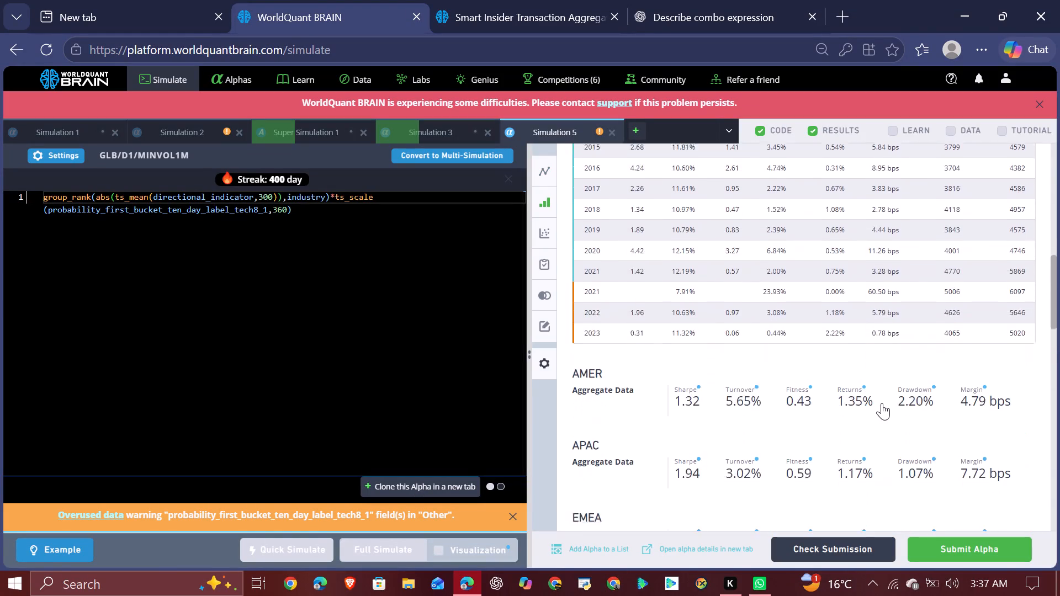
pyautogui.scroll(-8, 882, 403)
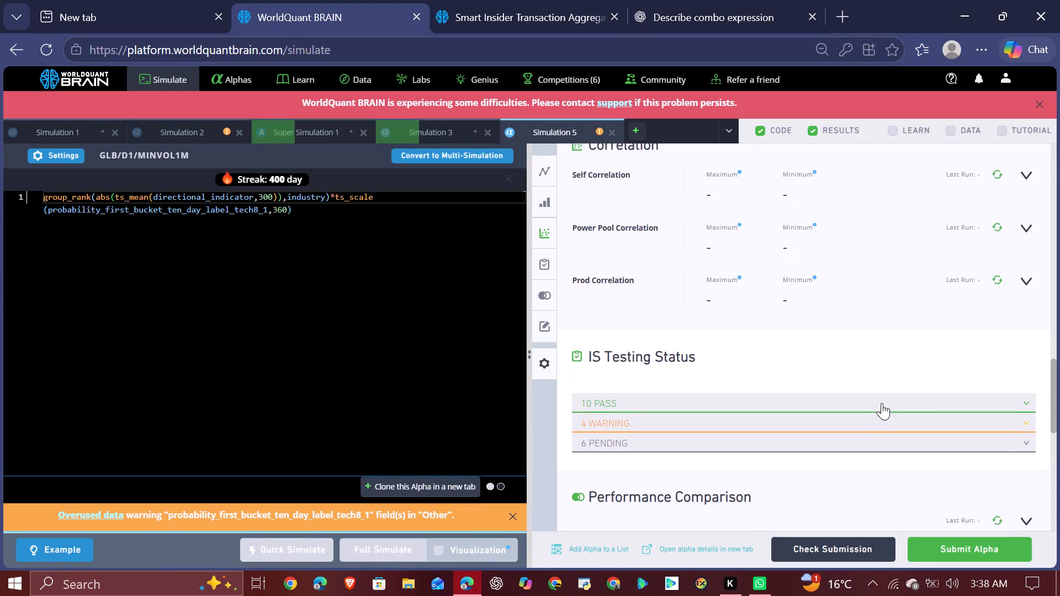
pyautogui.scroll(-1, 882, 403)
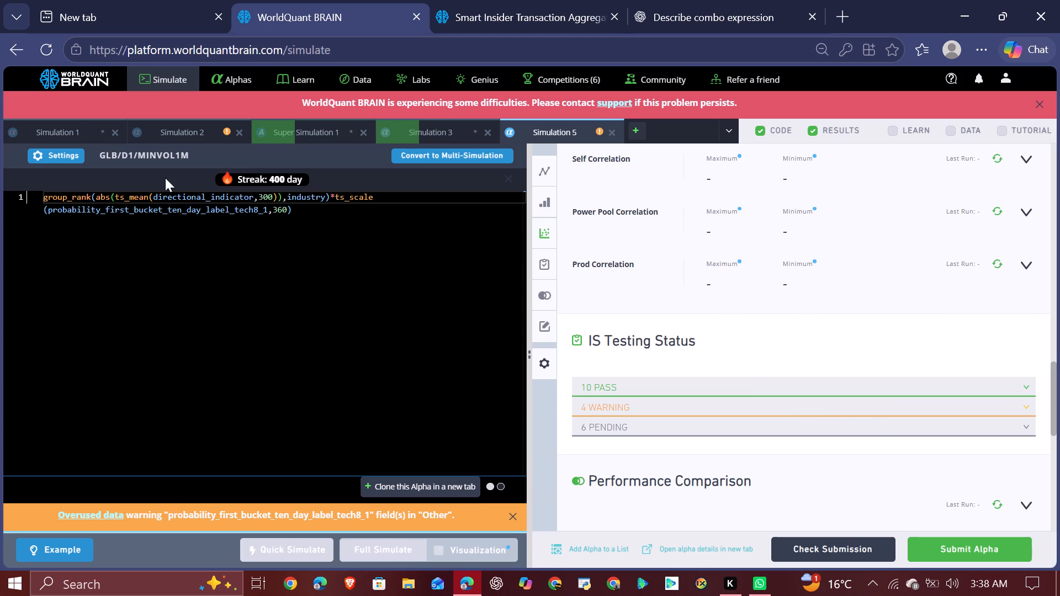
# Replace abs with zscore around ts_mean(directional_indicator,300) in Simulation 5 and run a full simulation.
pyautogui.doubleClick(104, 199)
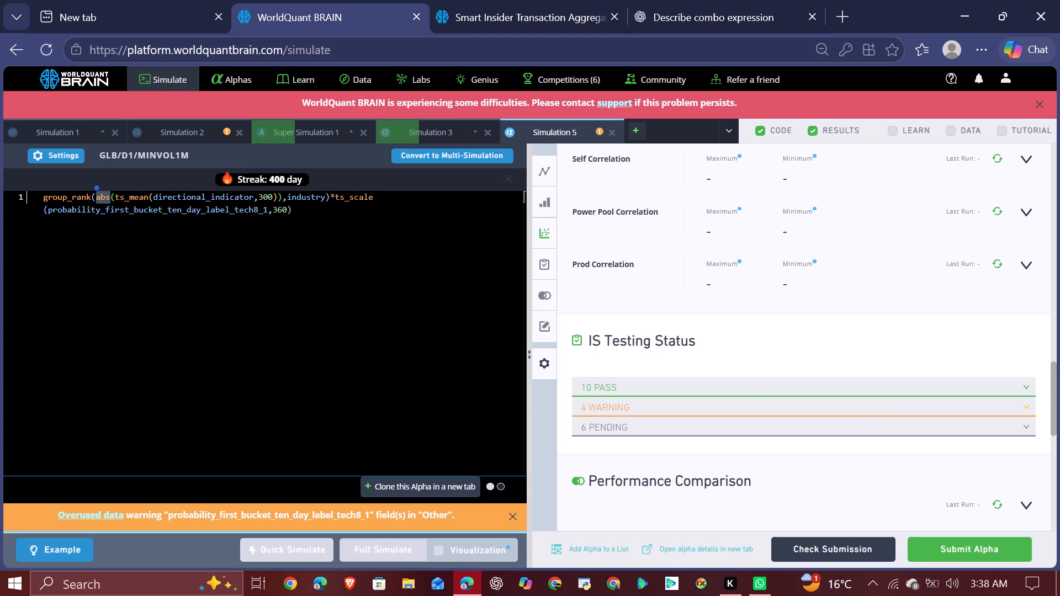
pyautogui.write('zs')
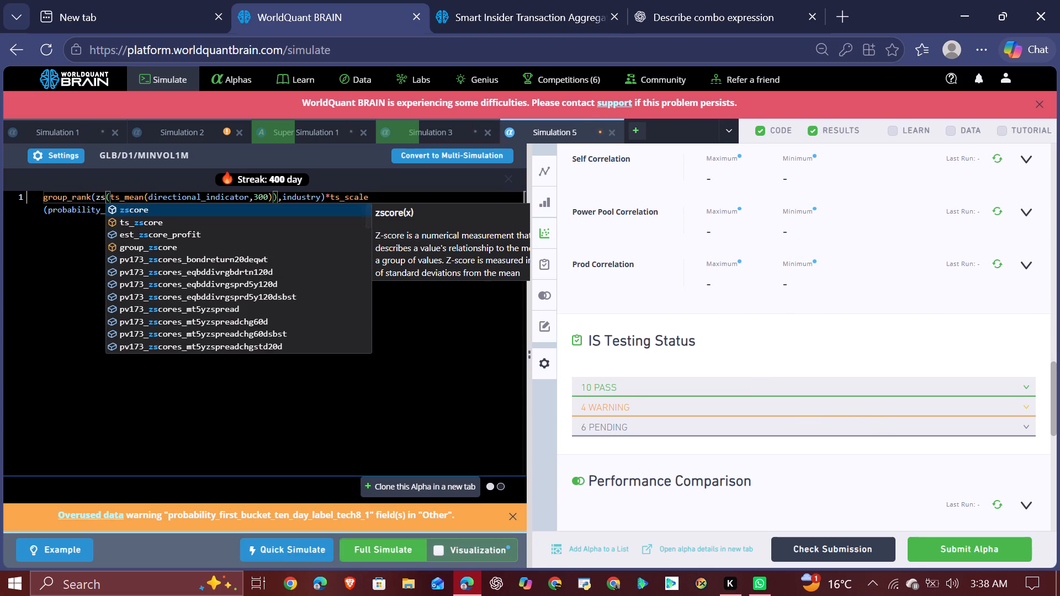
pyautogui.click(138, 211)
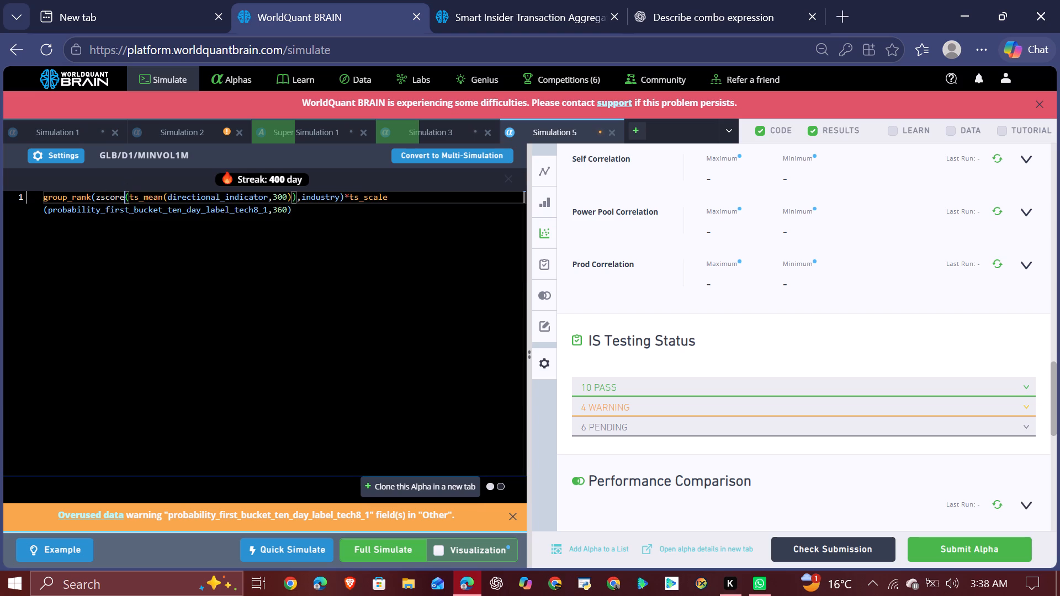
pyautogui.click(368, 555)
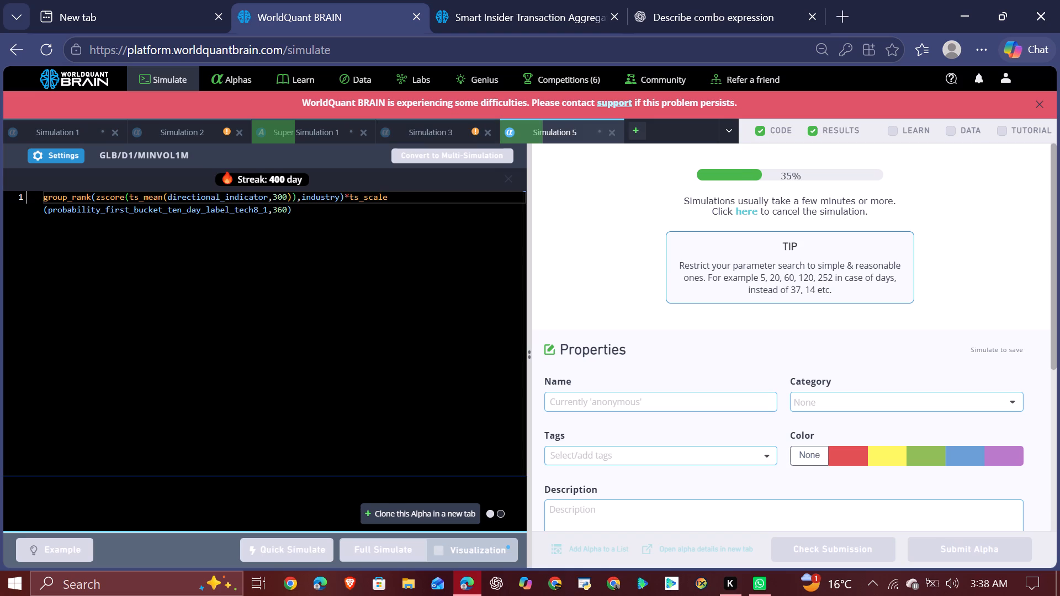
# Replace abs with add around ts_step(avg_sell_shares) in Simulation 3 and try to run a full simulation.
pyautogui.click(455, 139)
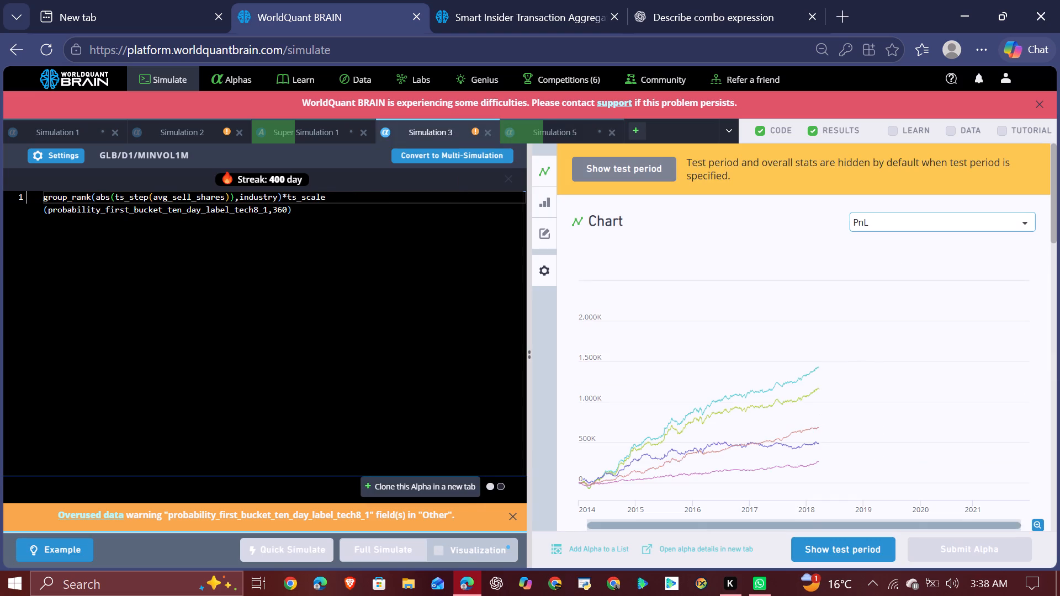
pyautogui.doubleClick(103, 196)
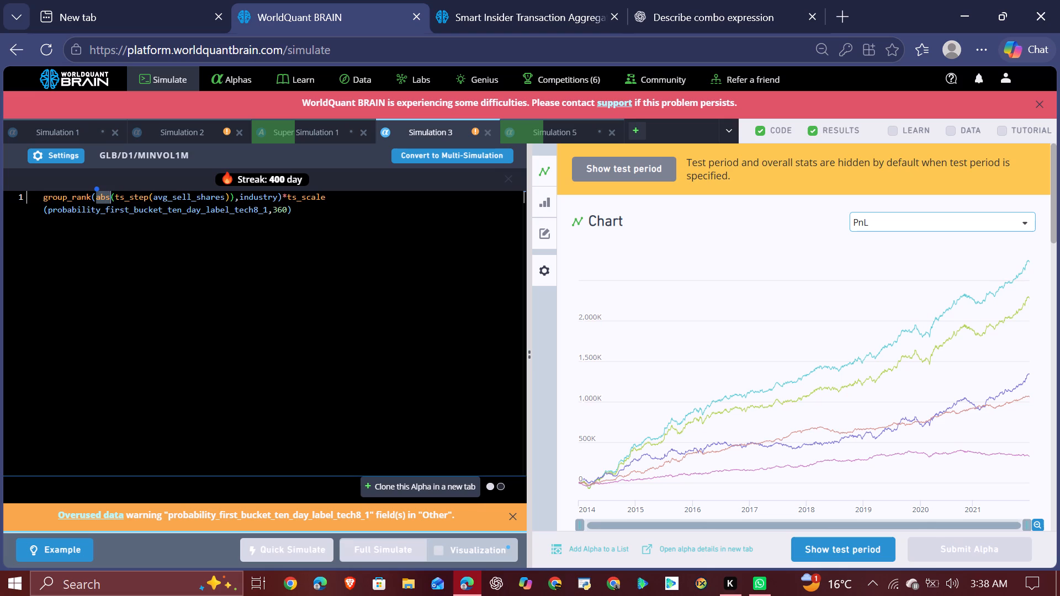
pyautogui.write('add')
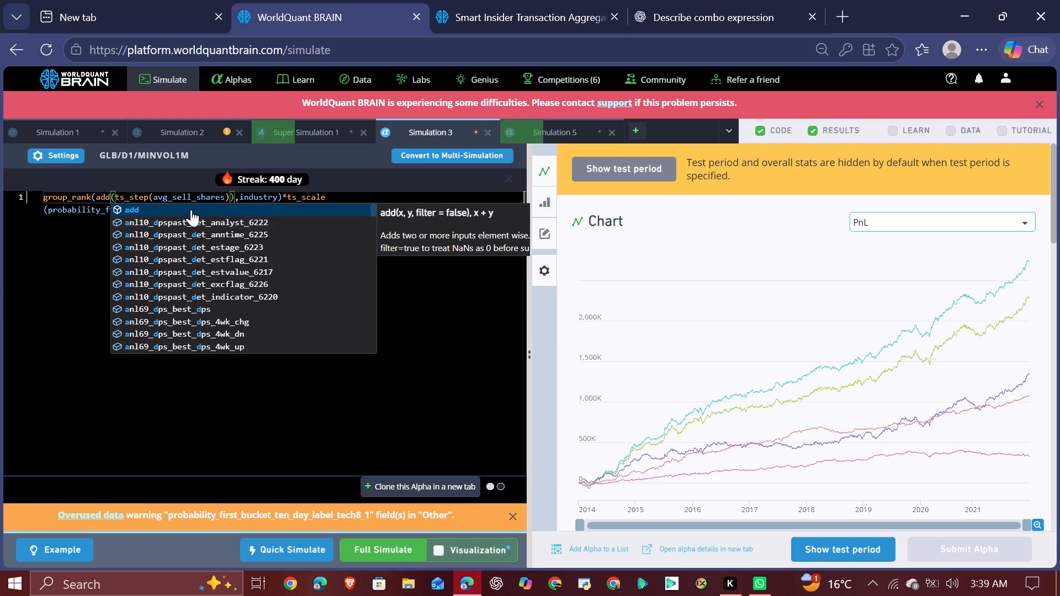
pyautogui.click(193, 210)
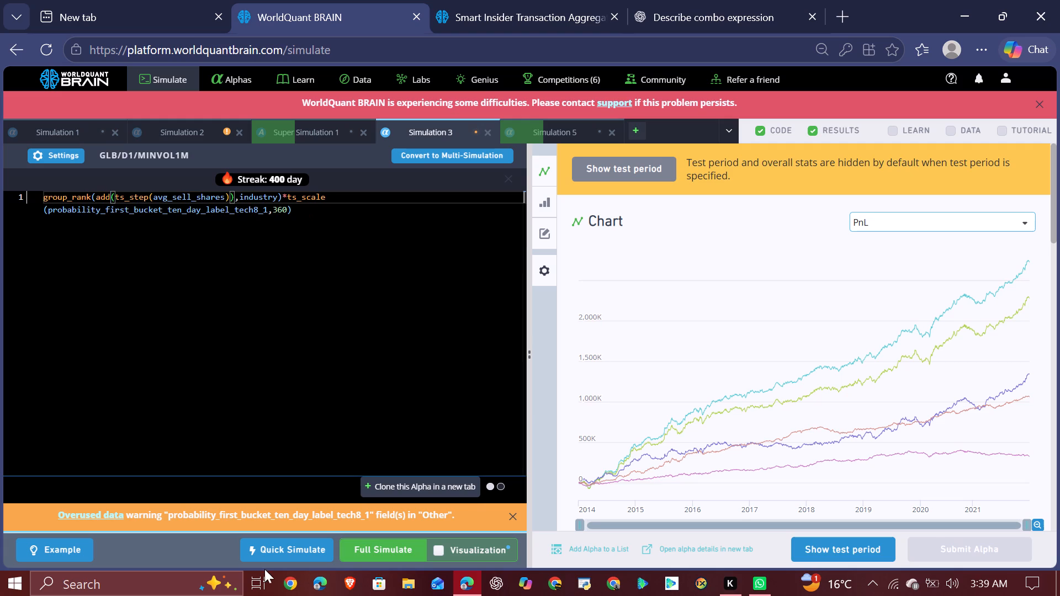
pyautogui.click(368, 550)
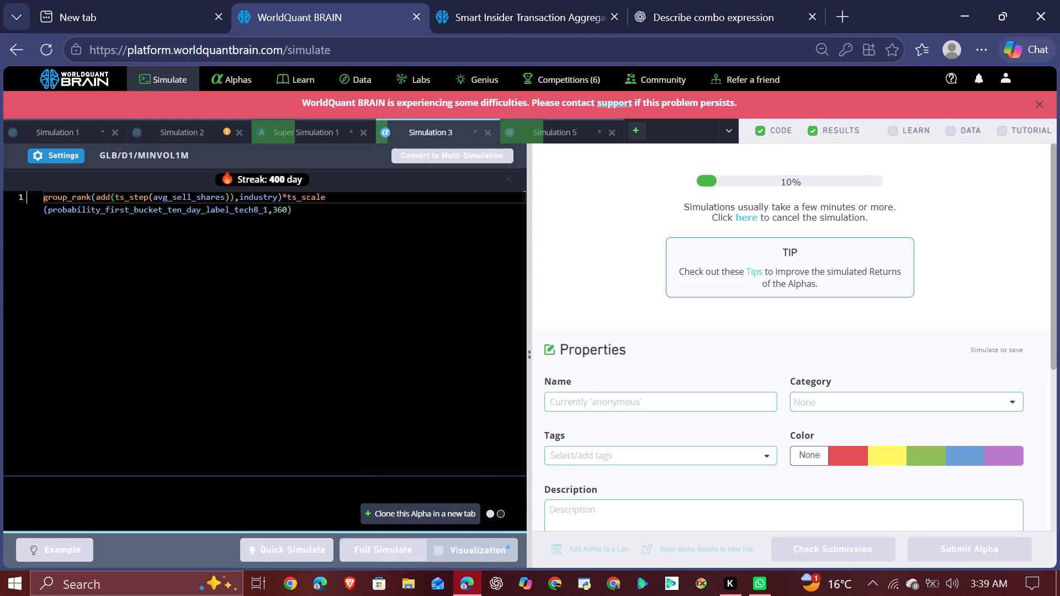
# Replace add with zscore around ts_step(avg_sell_shares) in Simulation 3 and run a full simulation.
pyautogui.doubleClick(100, 199)
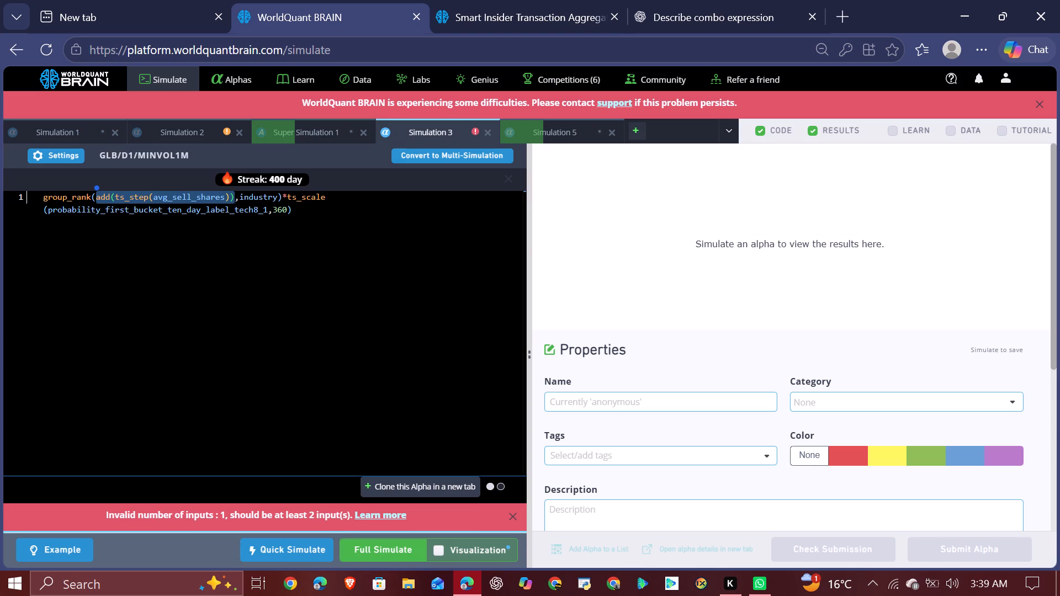
pyautogui.doubleClick(102, 196)
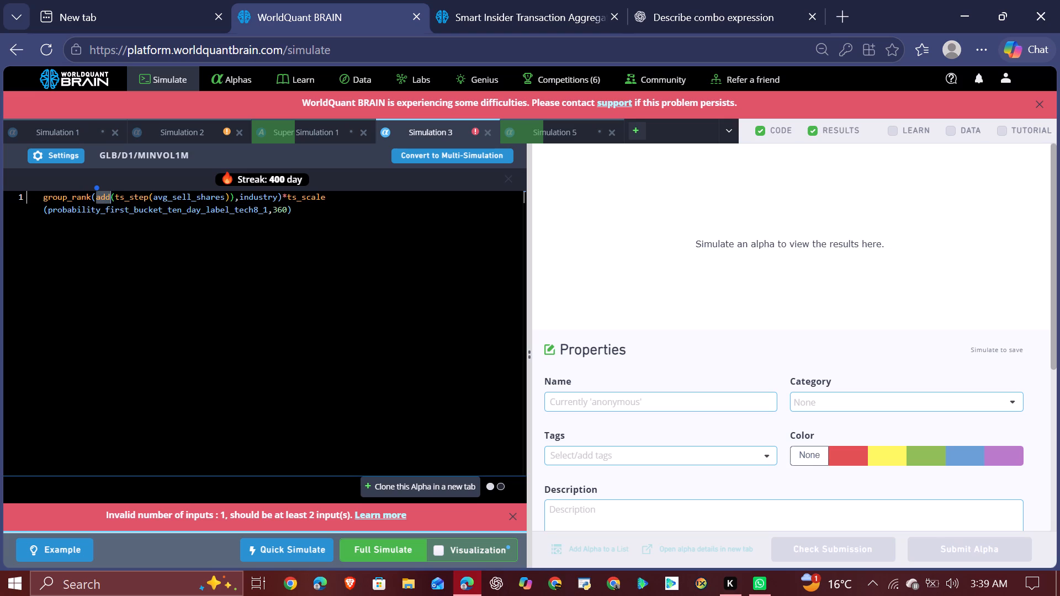
pyautogui.press('d')
pyautogui.press('e')
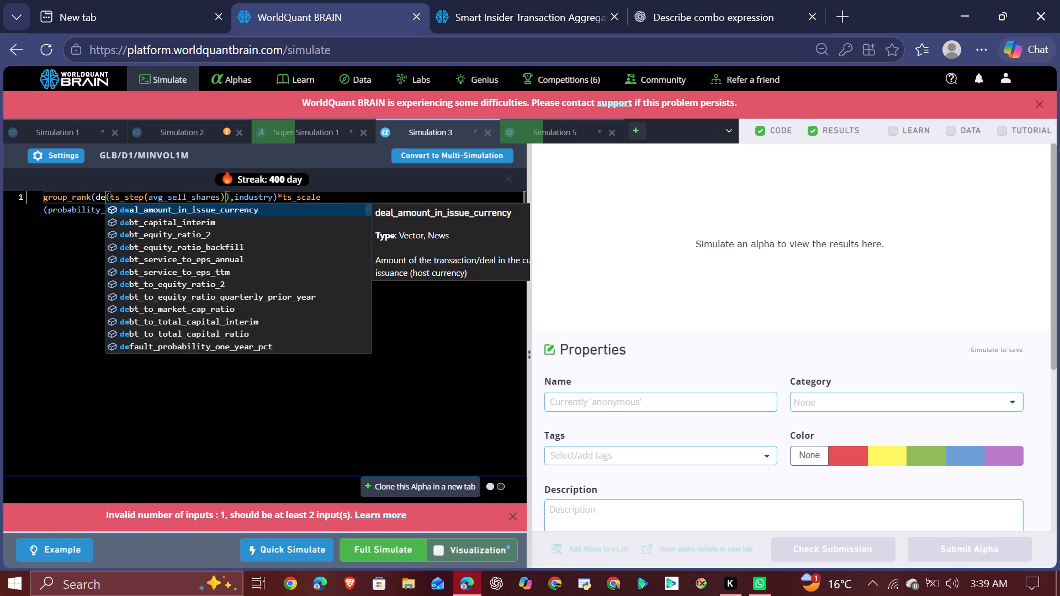
pyautogui.press('BackSpace')
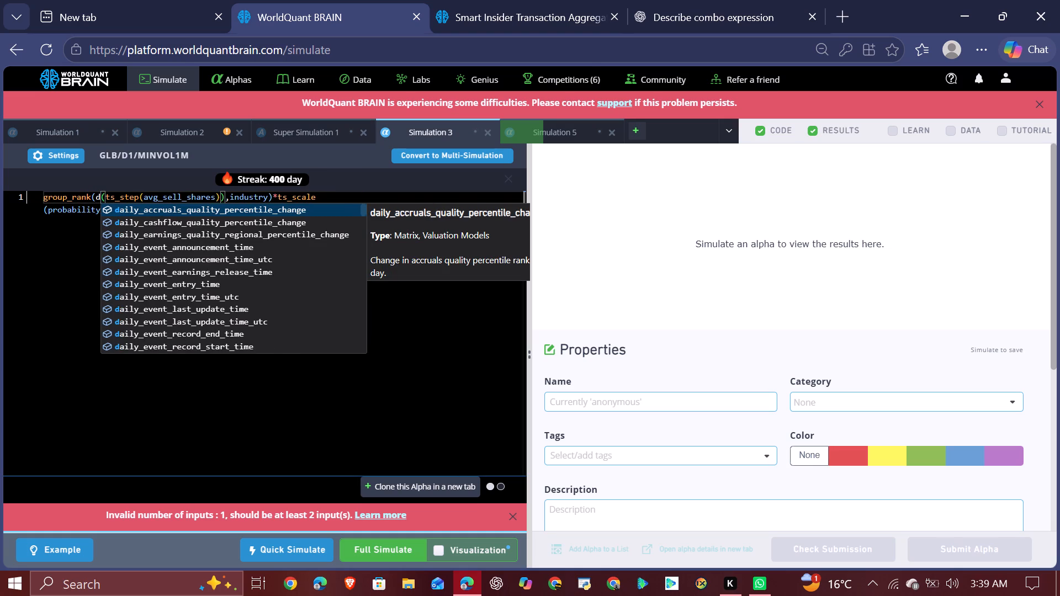
pyautogui.press('BackSpace')
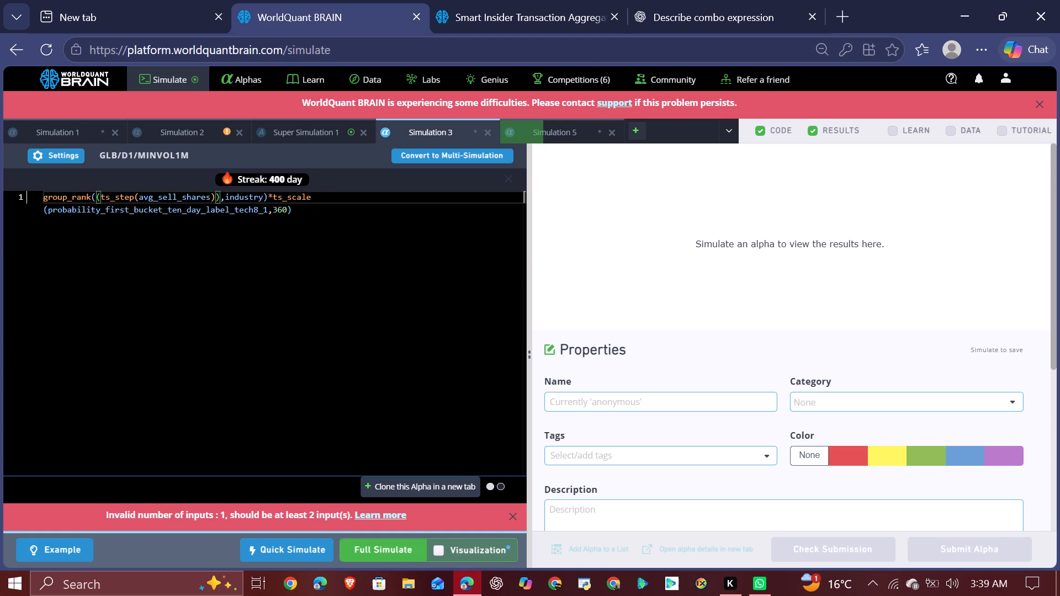
pyautogui.press('z')
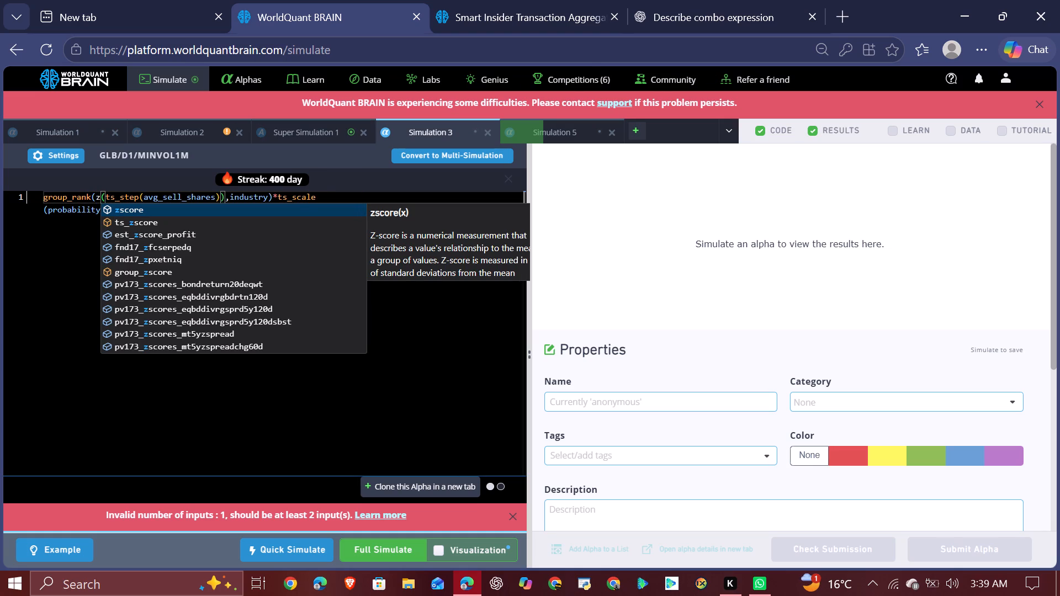
pyautogui.press('s')
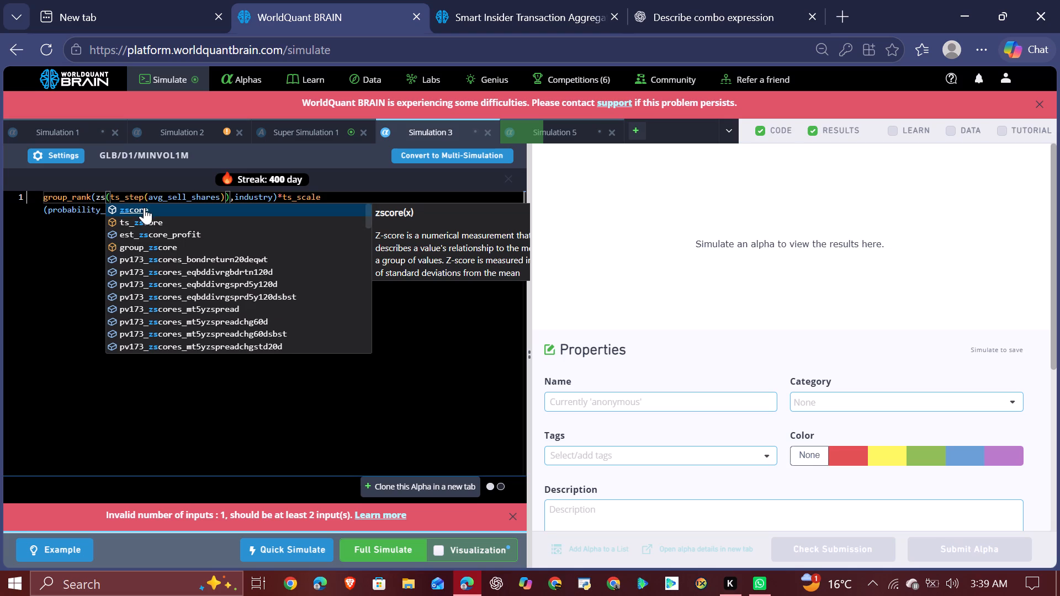
pyautogui.click(144, 207)
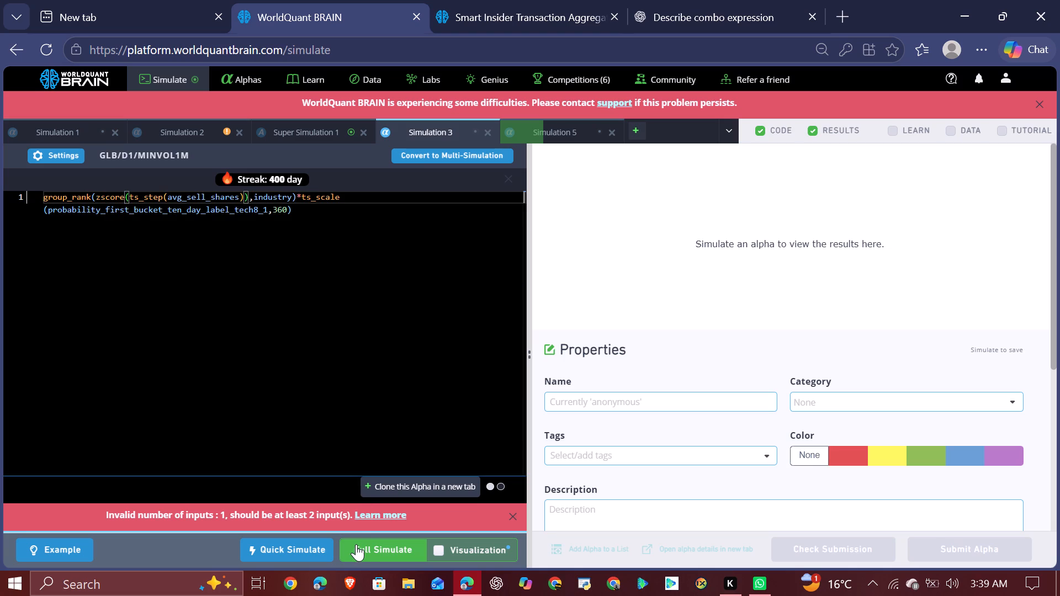
pyautogui.click(356, 544)
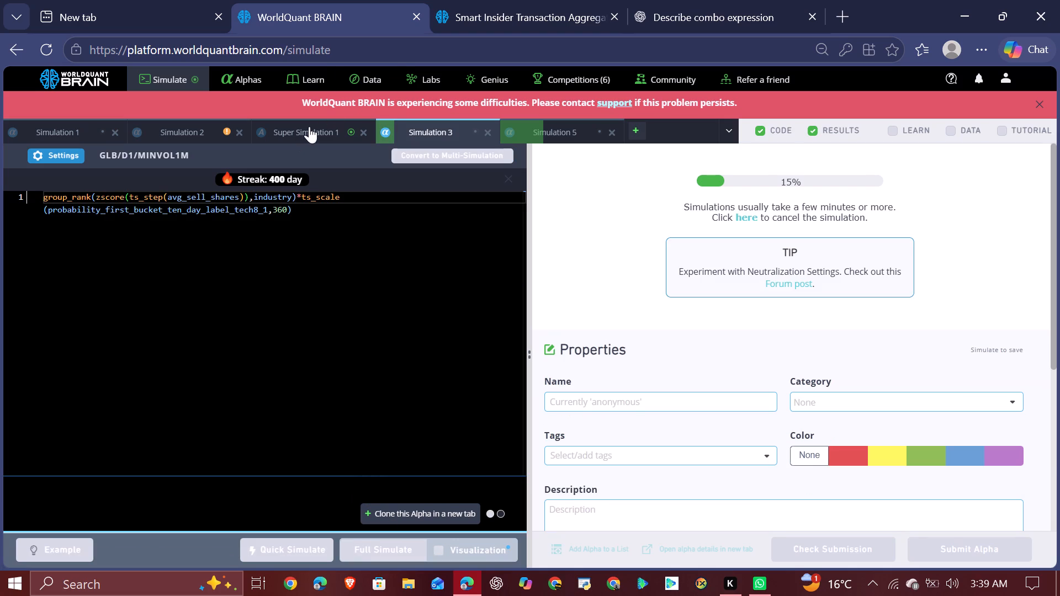
# Show the Super Simulation 1 test period, review its IS-period statistics, and compute its prod and self correlations.
pyautogui.click(310, 125)
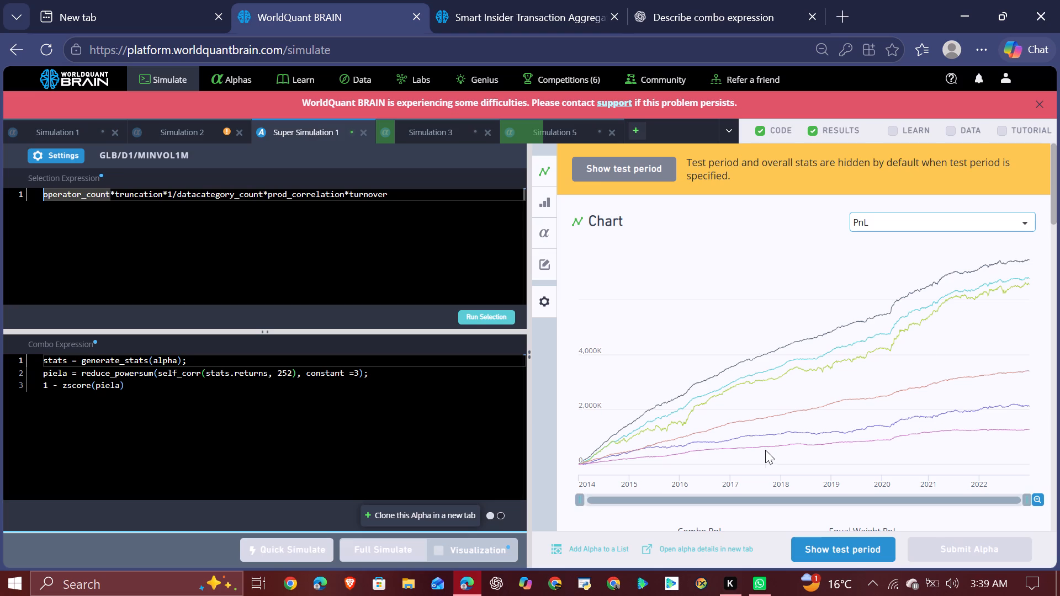
pyautogui.click(818, 554)
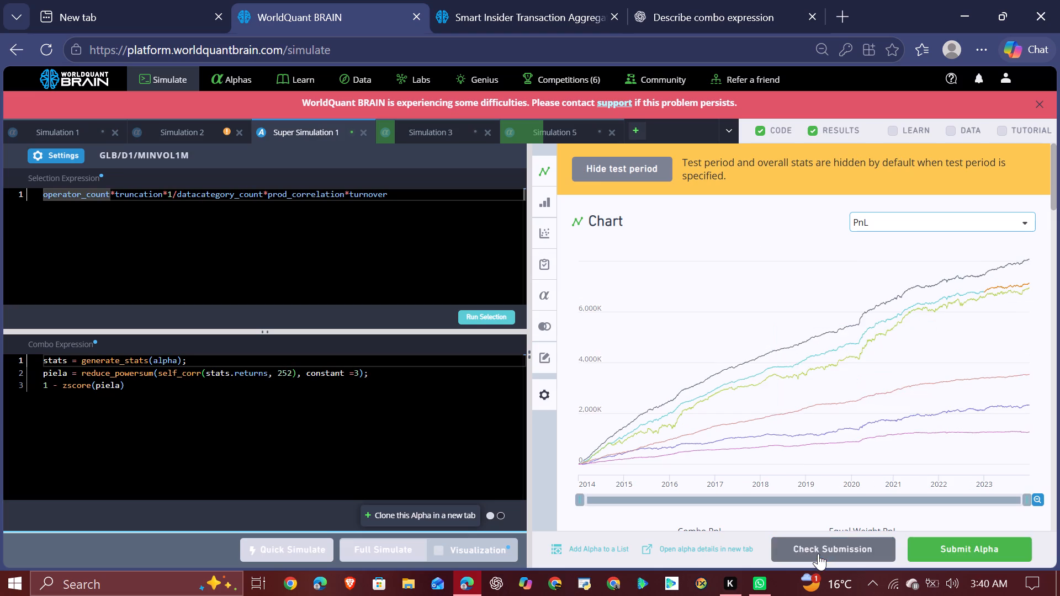
pyautogui.scroll(-3, 871, 375)
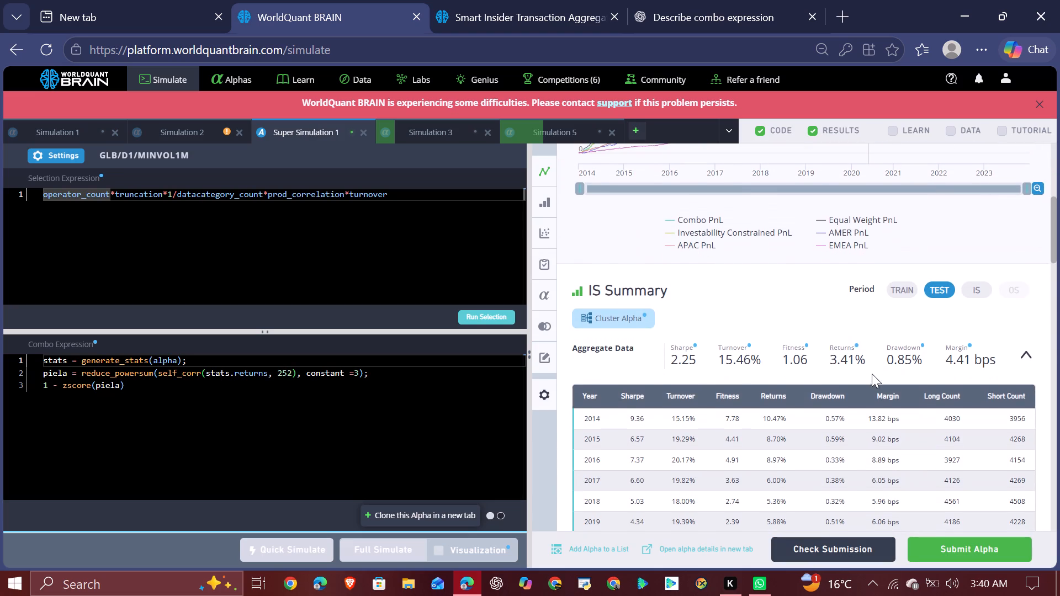
pyautogui.click(982, 284)
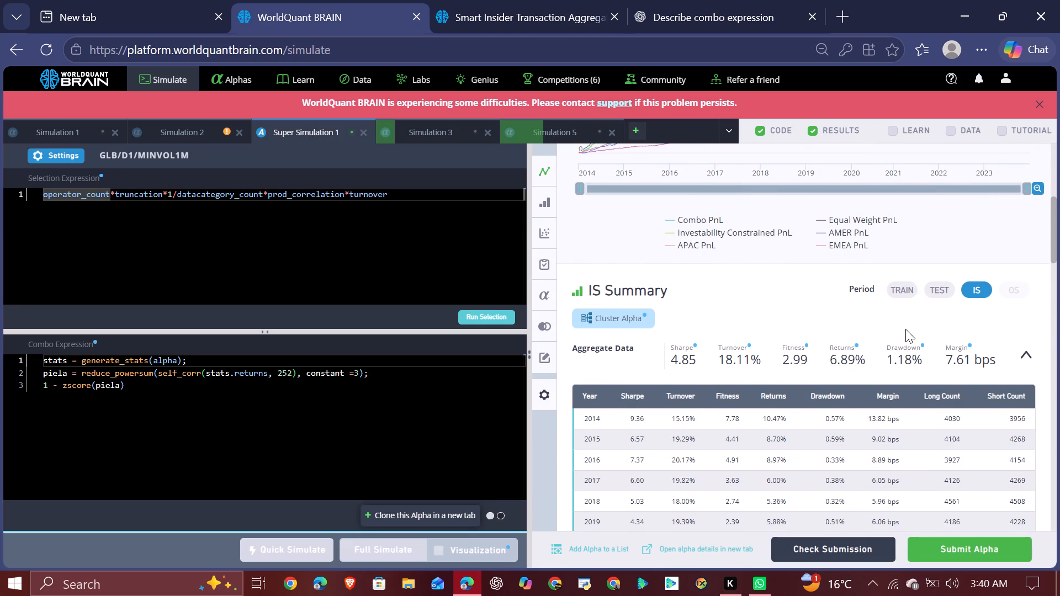
pyautogui.scroll(-6, 867, 348)
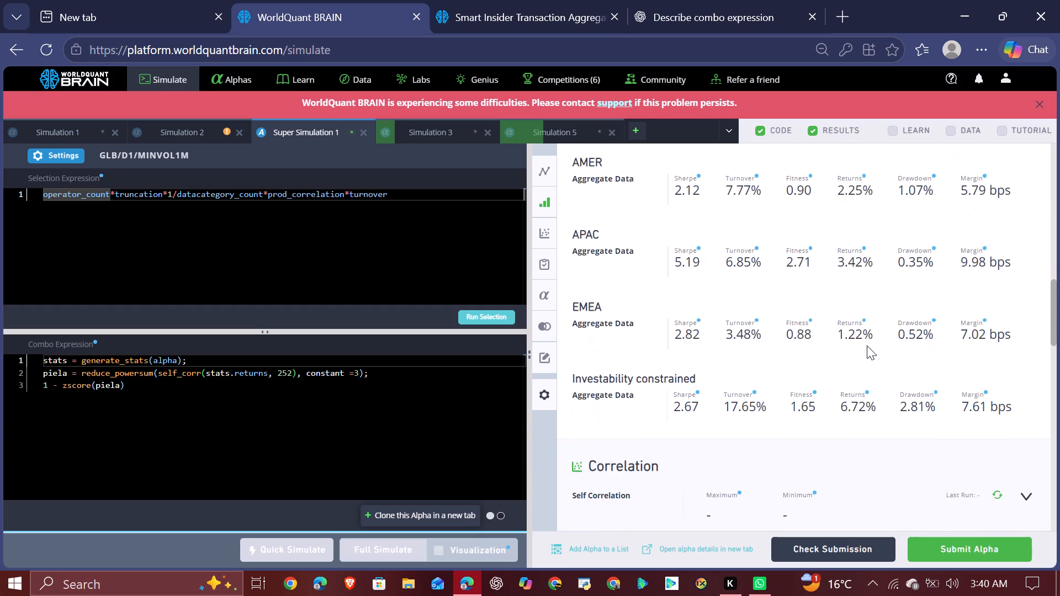
pyautogui.scroll(-4, 867, 345)
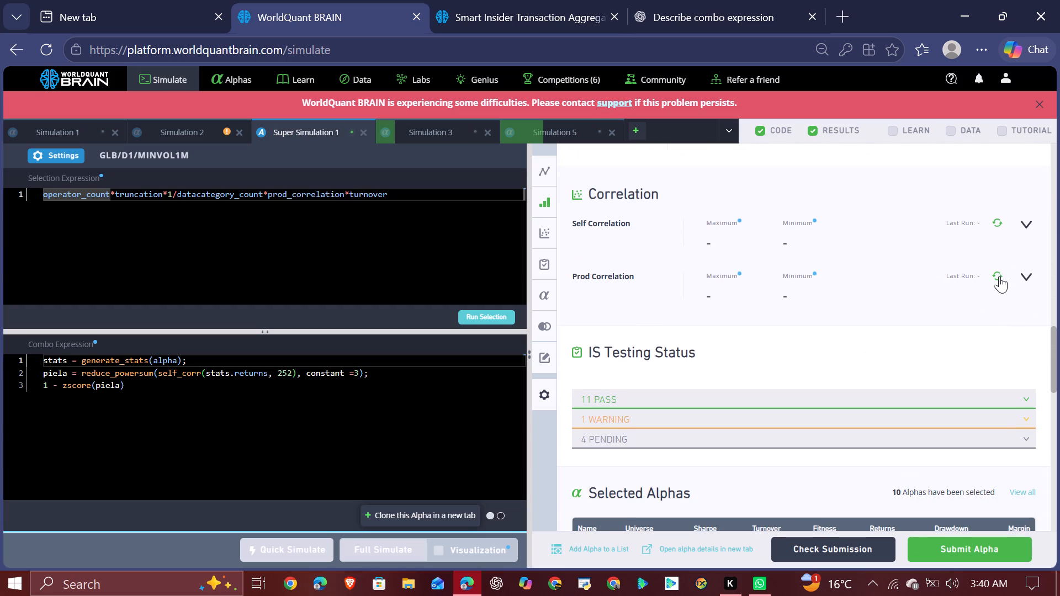
pyautogui.click(996, 279)
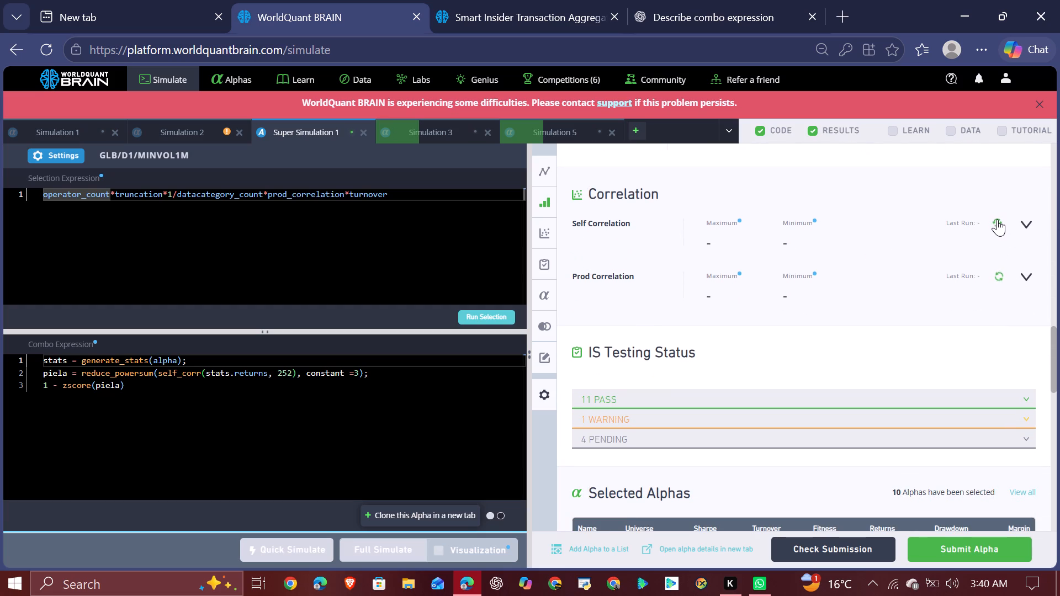
pyautogui.click(997, 221)
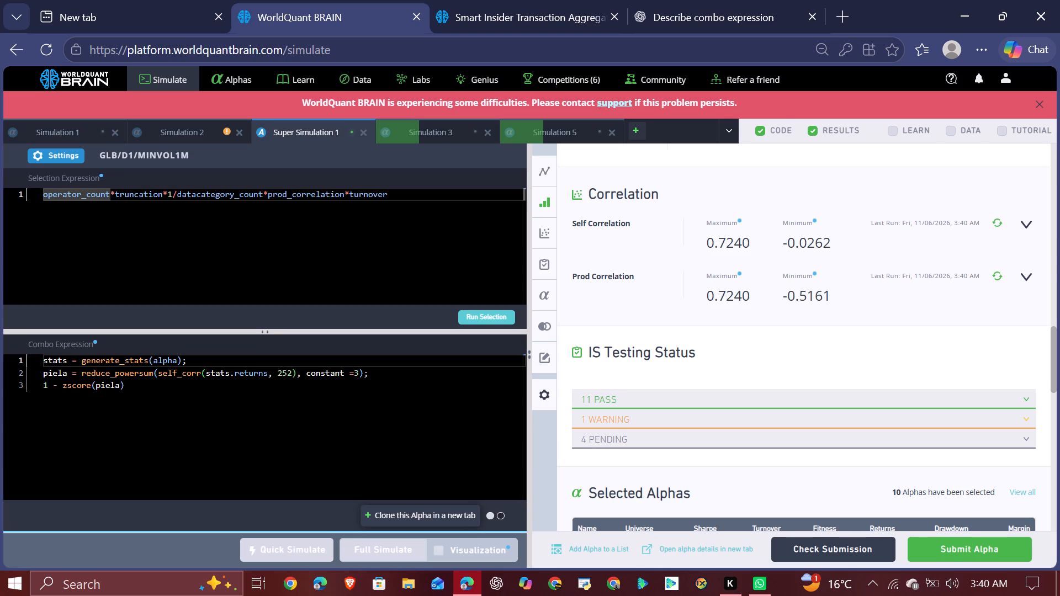
# Set the Super Simulation 1 neutralization to RAM, apply the settings, and run a full simulation.
pyautogui.click(76, 157)
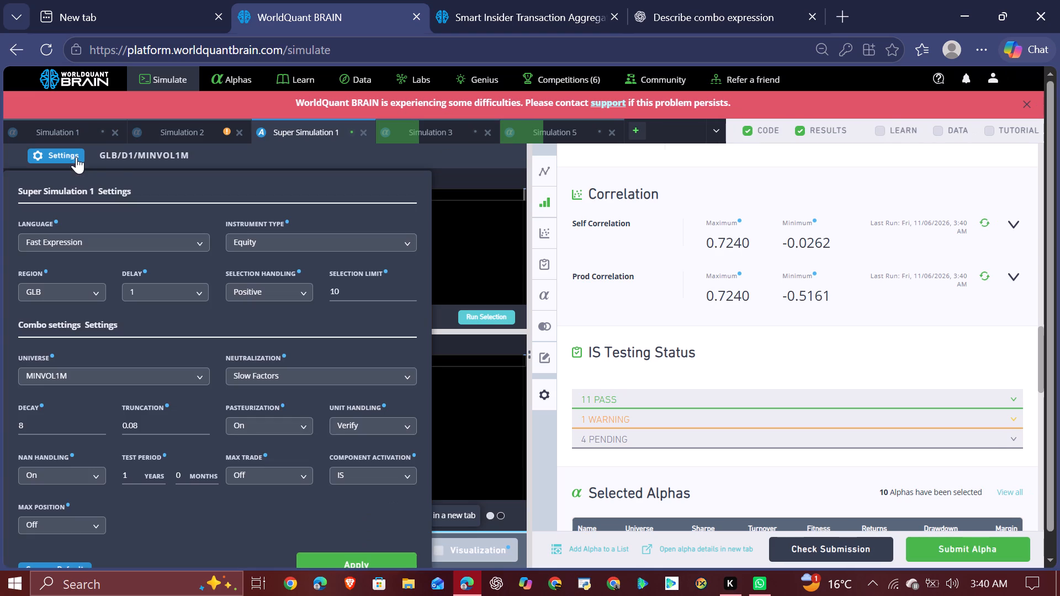
pyautogui.click(269, 374)
pyautogui.scroll(3, 594, 277)
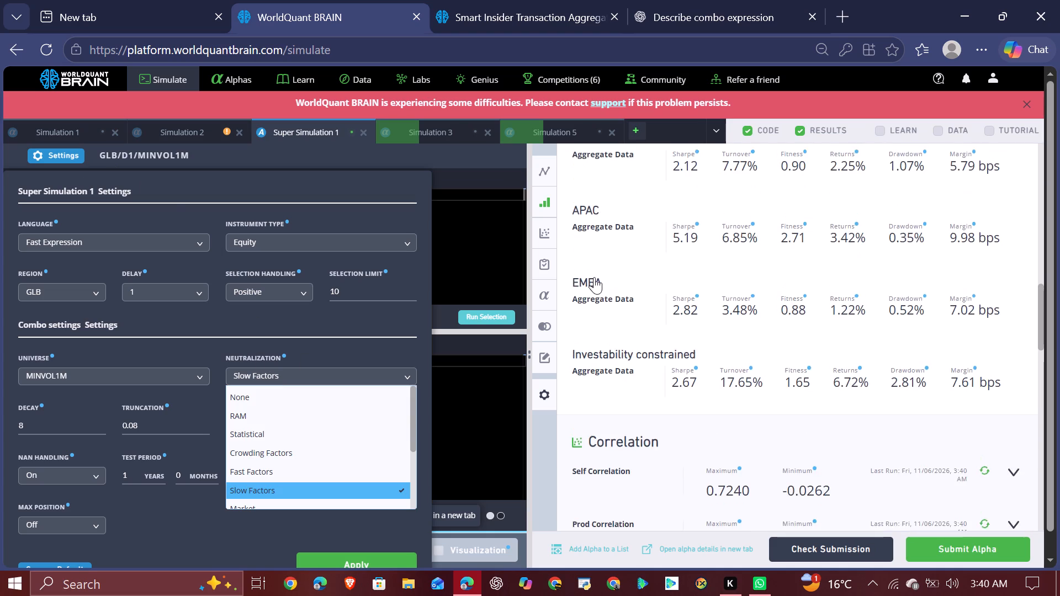
pyautogui.scroll(3, 594, 277)
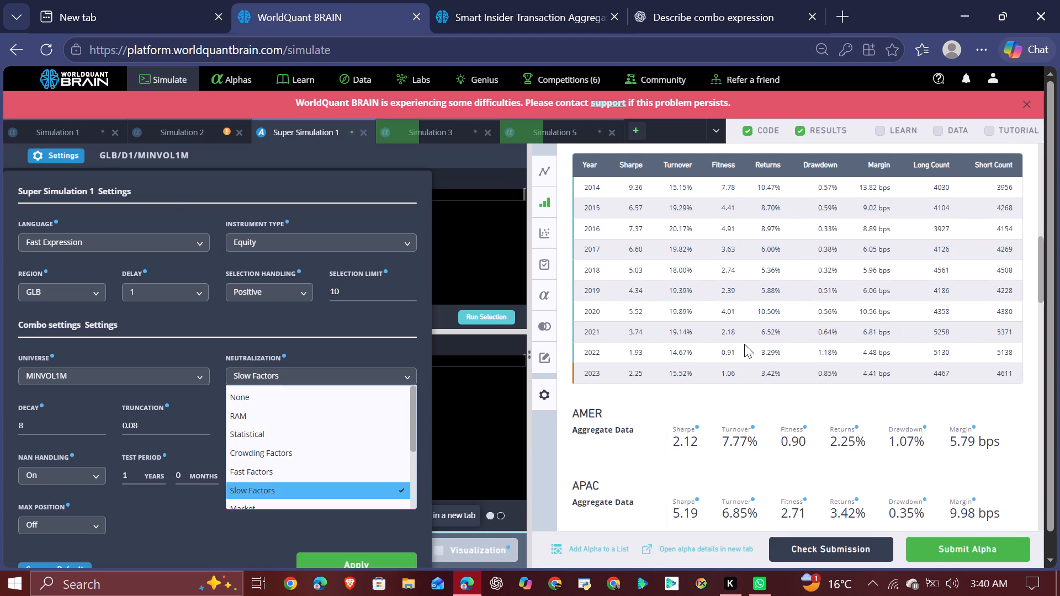
pyautogui.scroll(3, 744, 344)
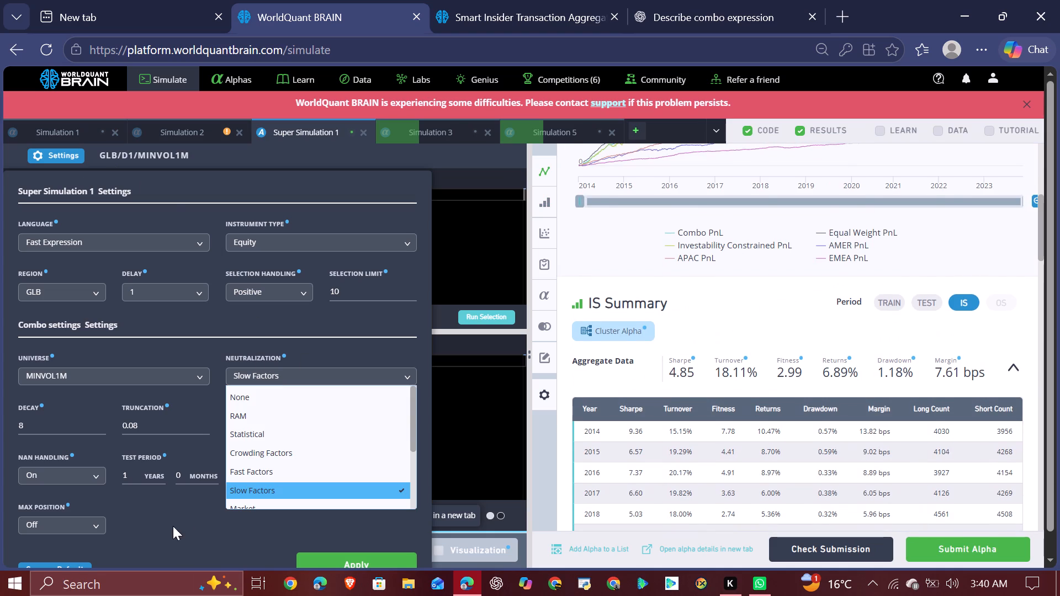
pyautogui.click(303, 423)
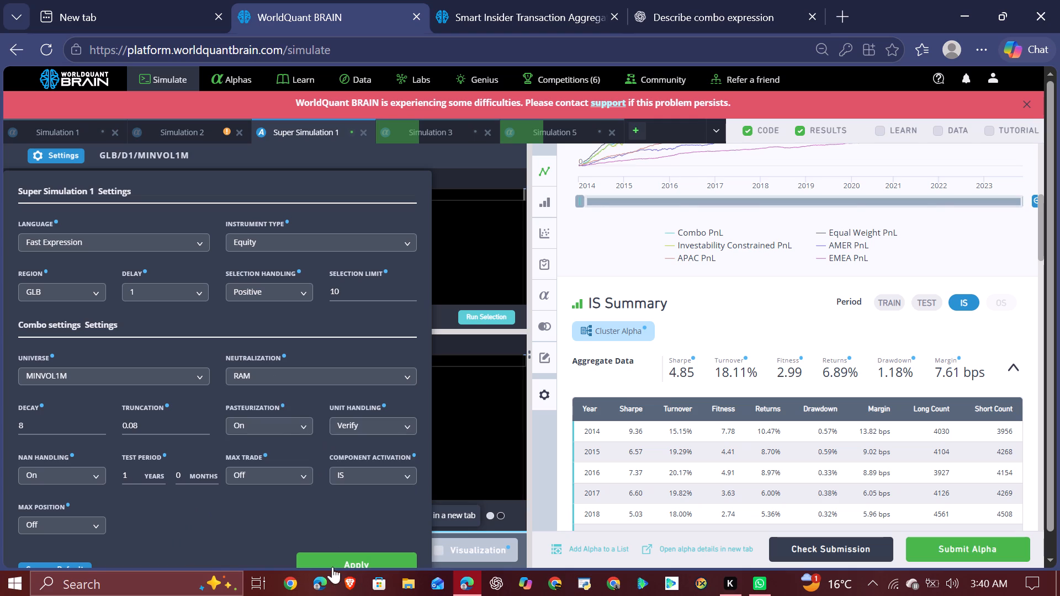
pyautogui.click(332, 557)
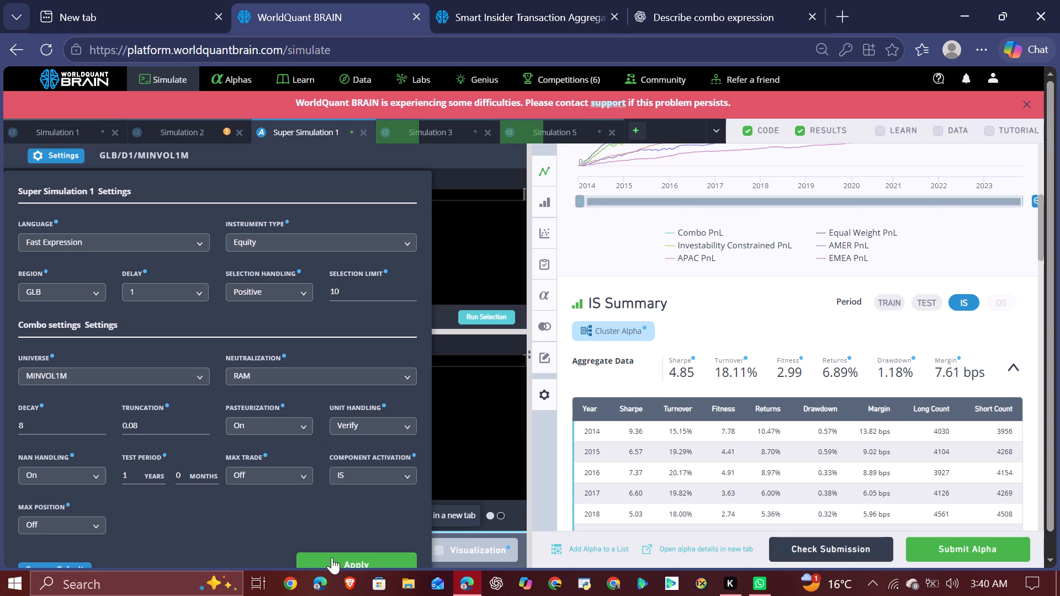
pyautogui.click(332, 557)
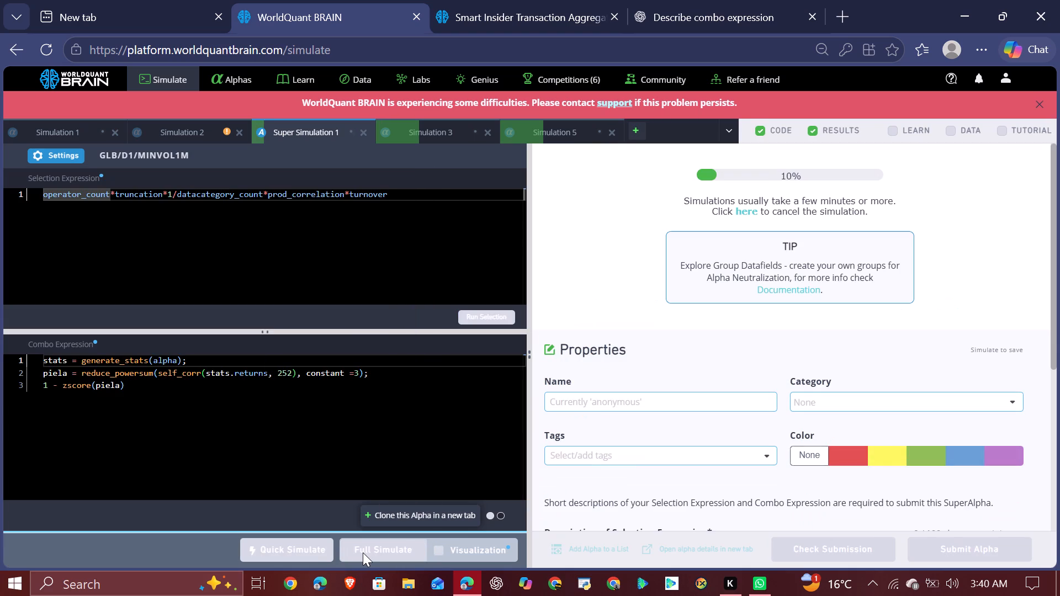
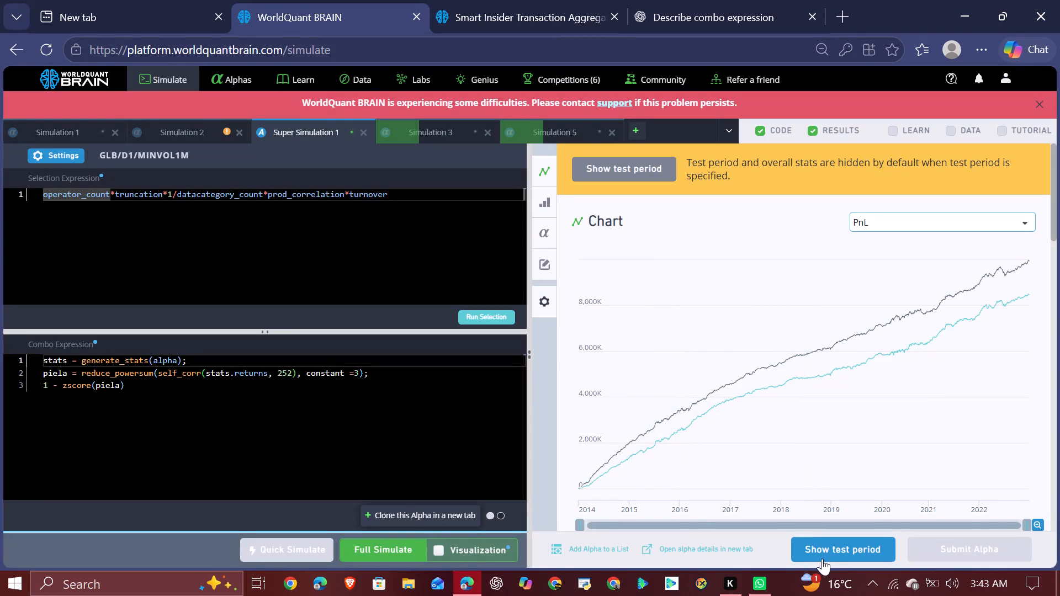
# Show the Super Simulation 1 test period and review its chart, IS summary, testing status and selected alphas.
pyautogui.click(837, 551)
pyautogui.scroll(-1, 870, 501)
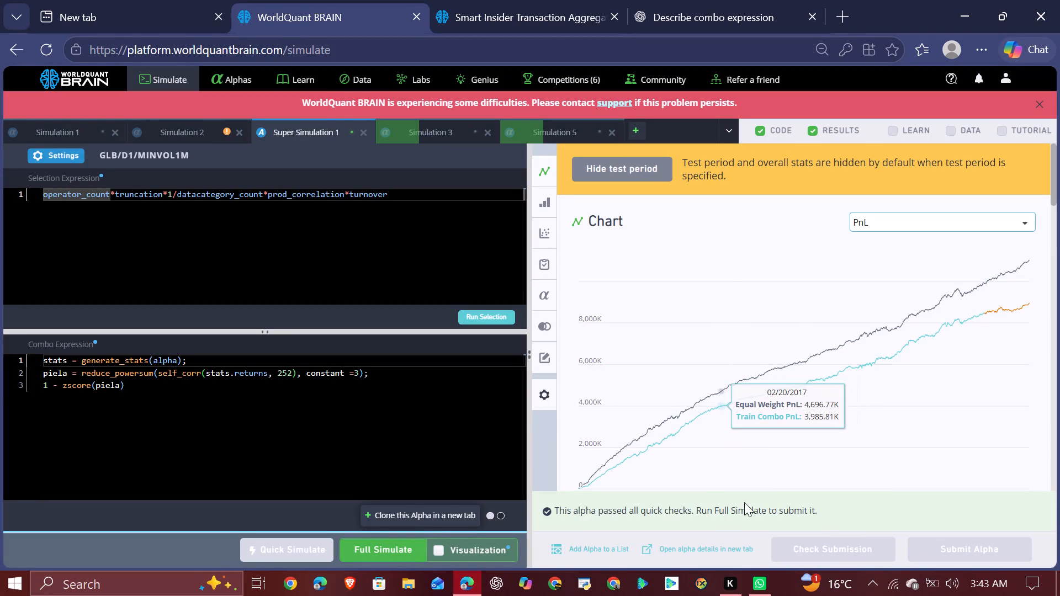
pyautogui.scroll(-1, 751, 456)
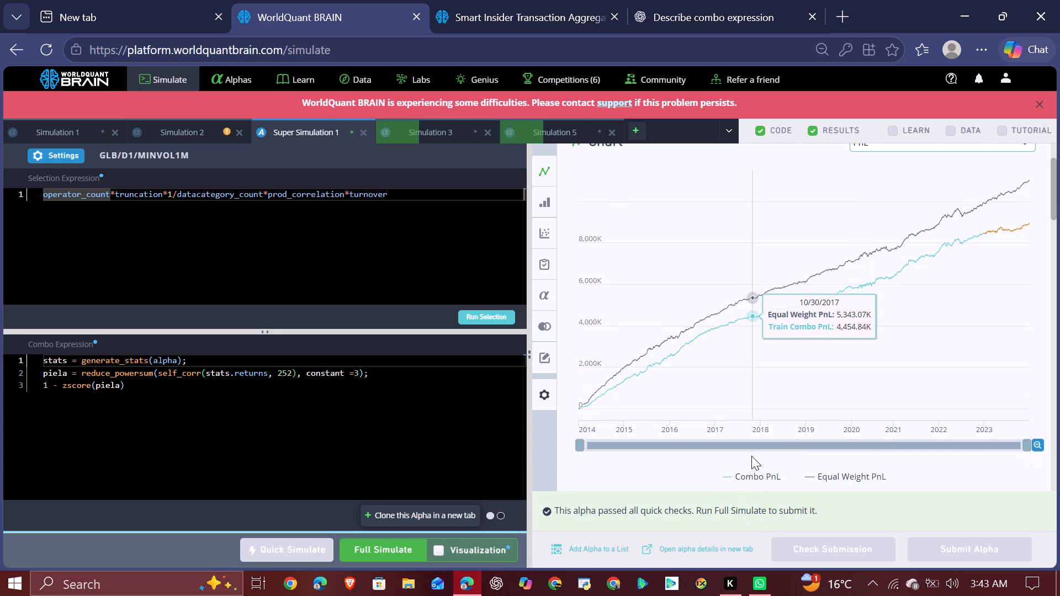
pyautogui.scroll(-3, 856, 421)
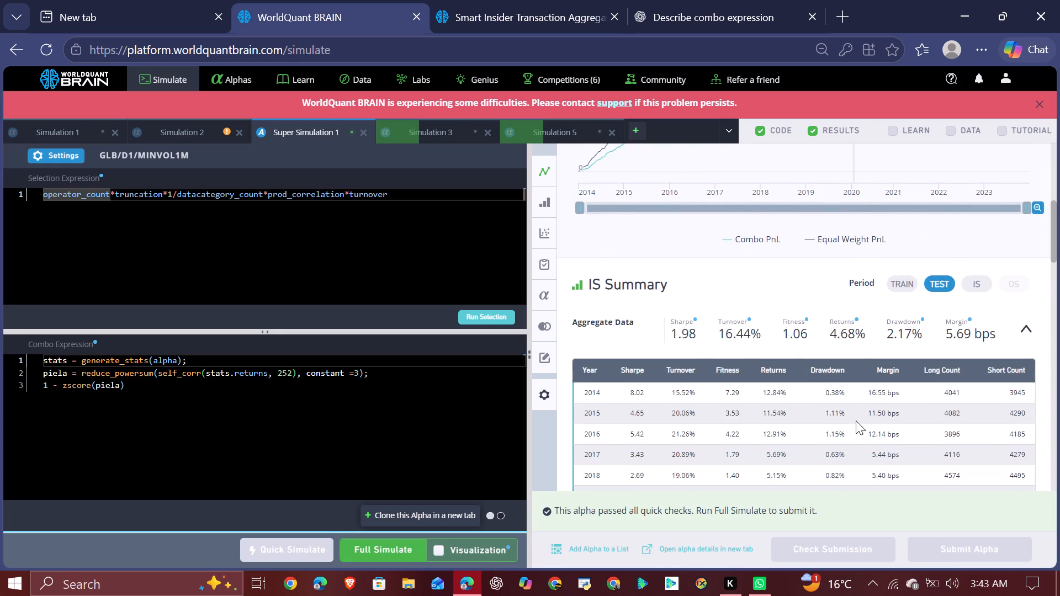
pyautogui.scroll(-7, 856, 421)
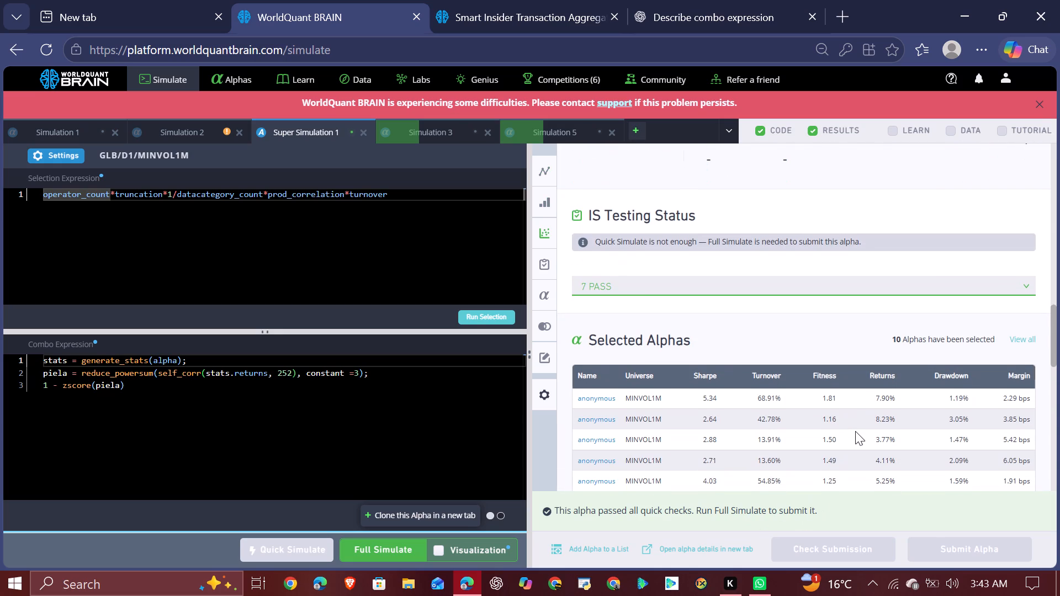
pyautogui.scroll(-10, 855, 385)
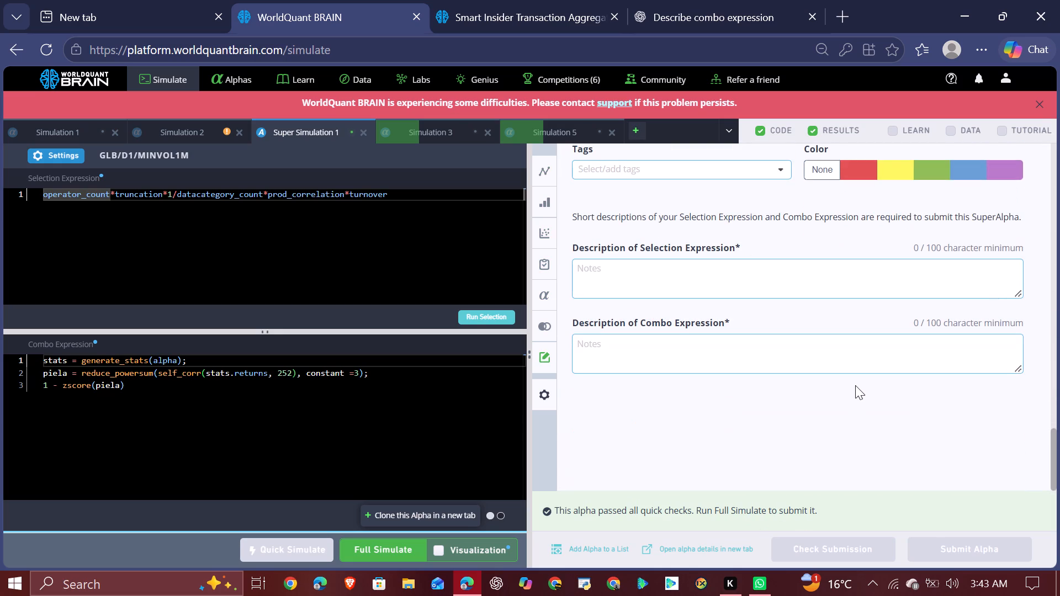
pyautogui.scroll(-2, 855, 385)
# Run a full simulation of Super Simulation 1.
pyautogui.click(386, 546)
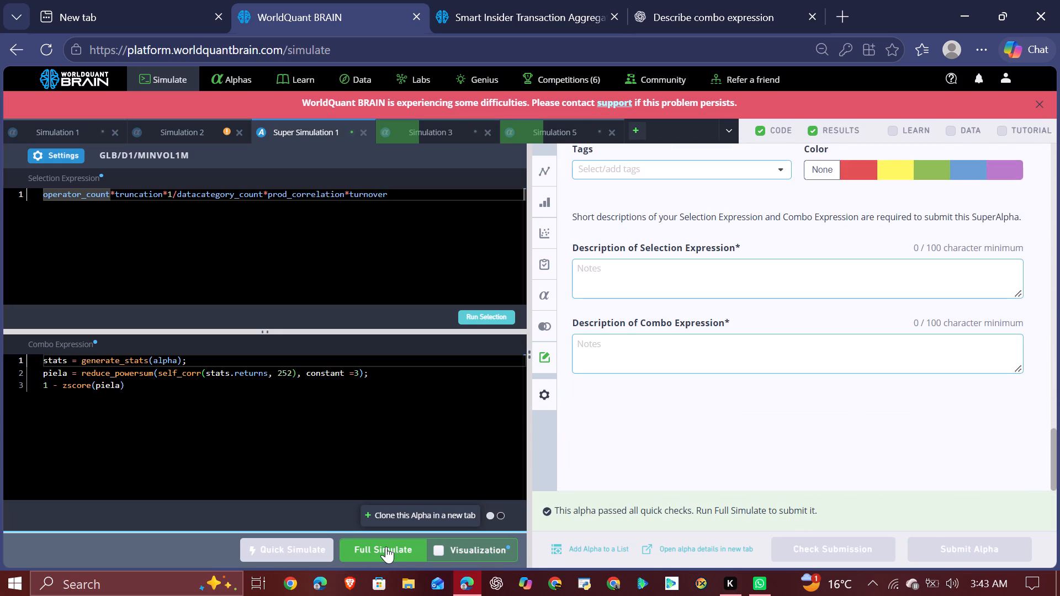
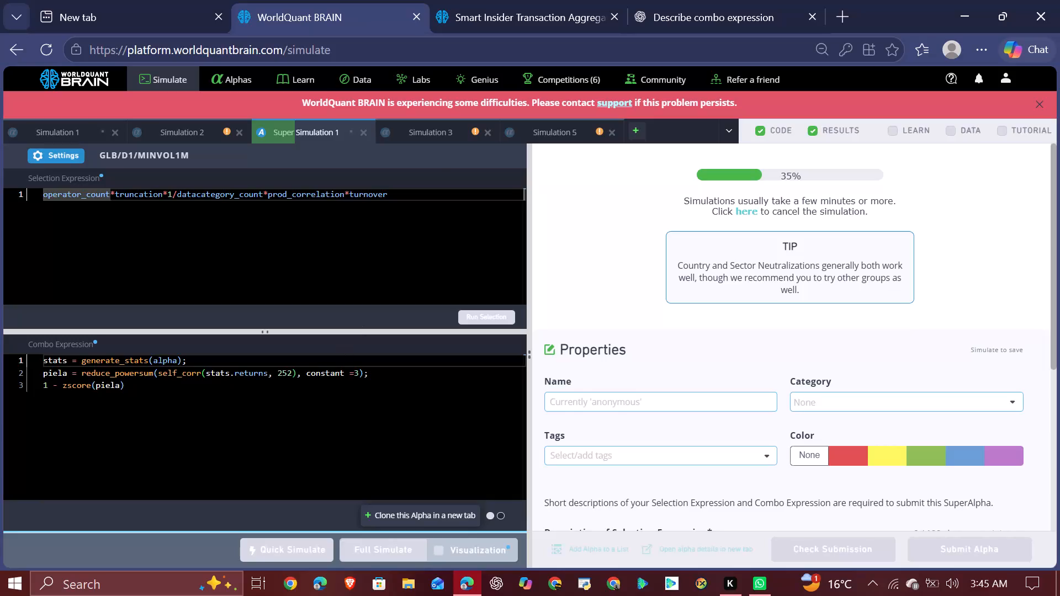
# Show the test period for Simulation 3 and review its chart, full IS-period summary, correlation section and testing status.
pyautogui.click(428, 134)
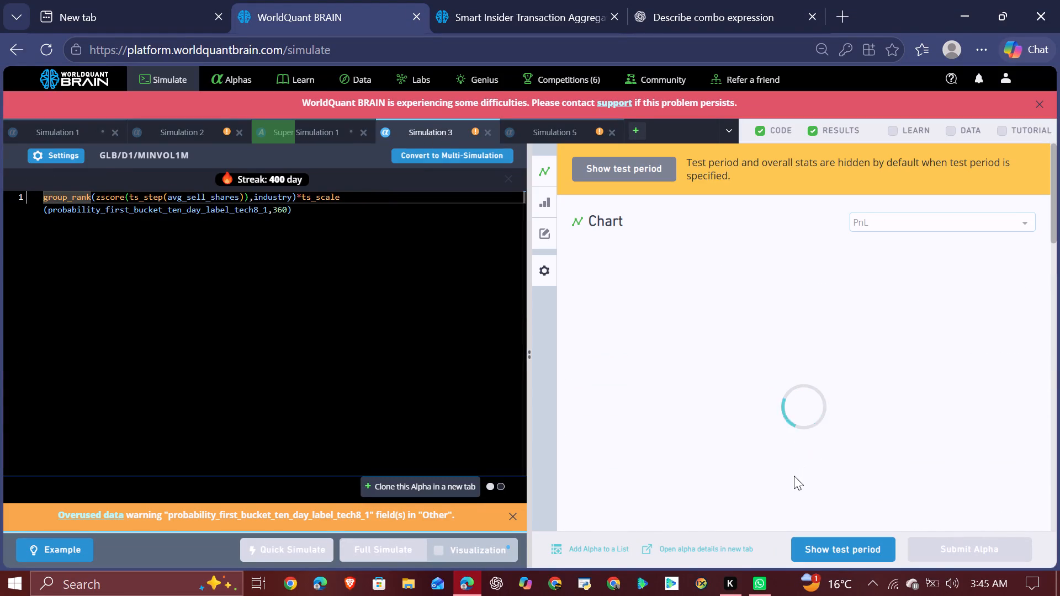
pyautogui.click(822, 547)
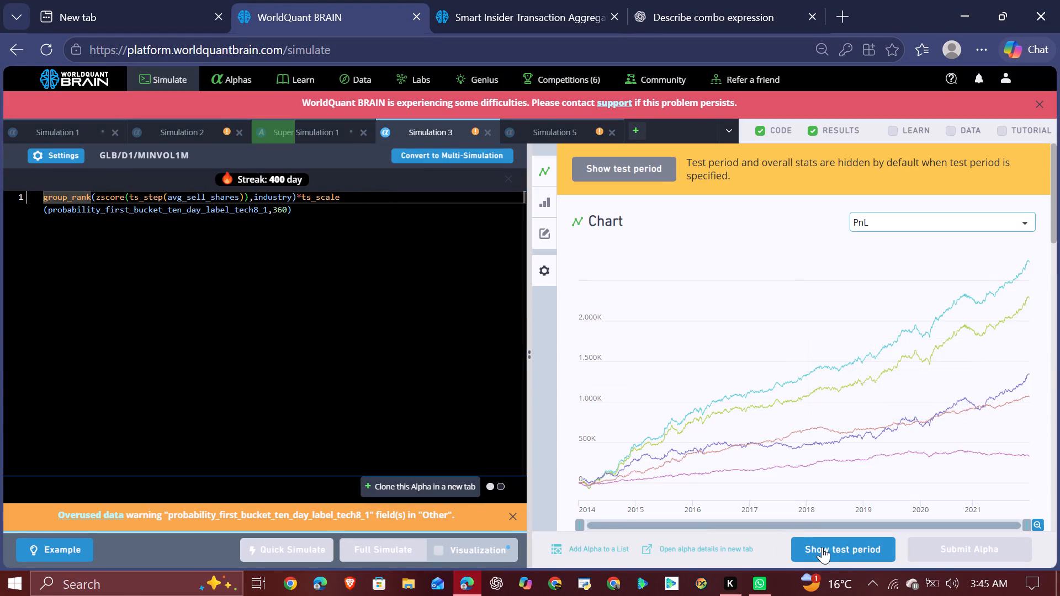
pyautogui.scroll(-2, 892, 311)
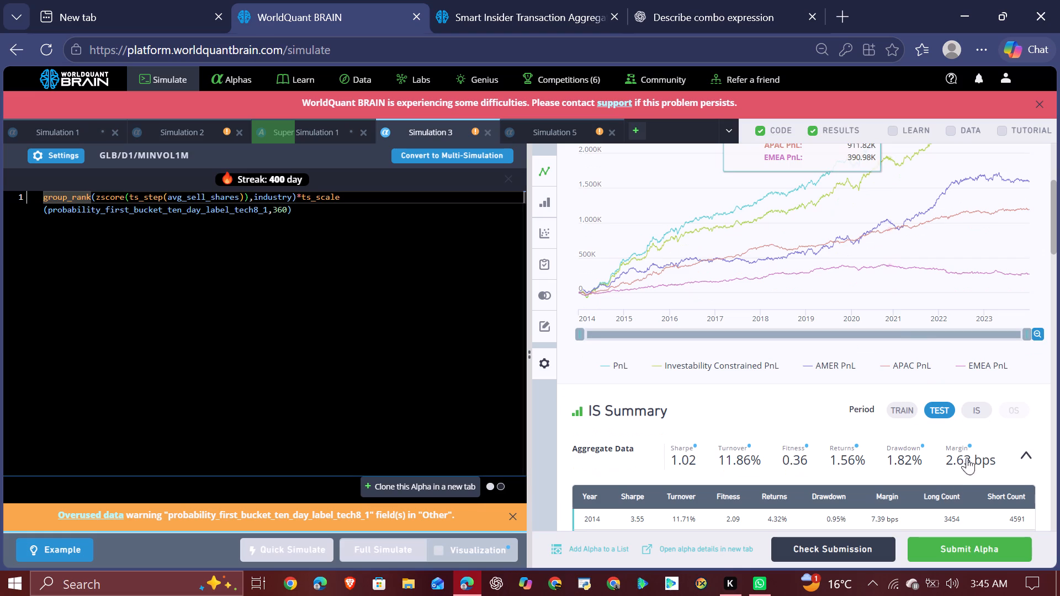
pyautogui.click(973, 407)
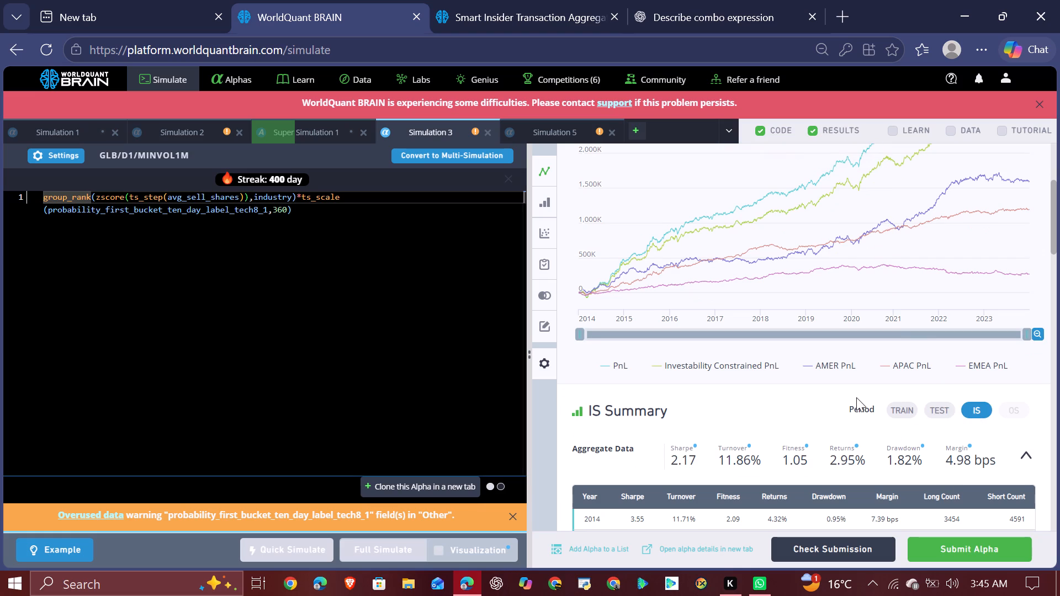
pyautogui.scroll(-3, 856, 397)
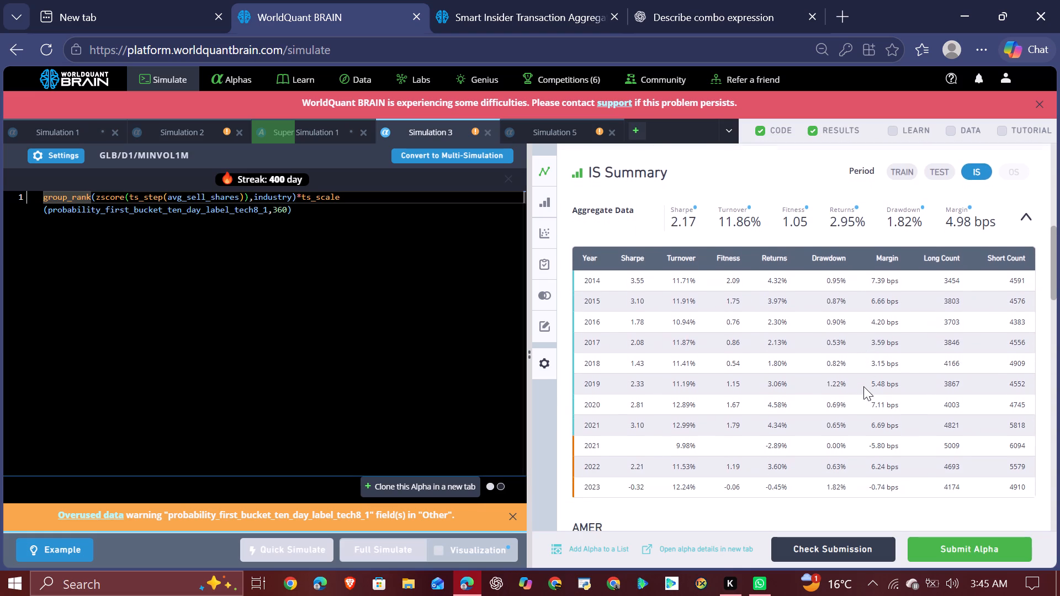
pyautogui.scroll(-8, 863, 386)
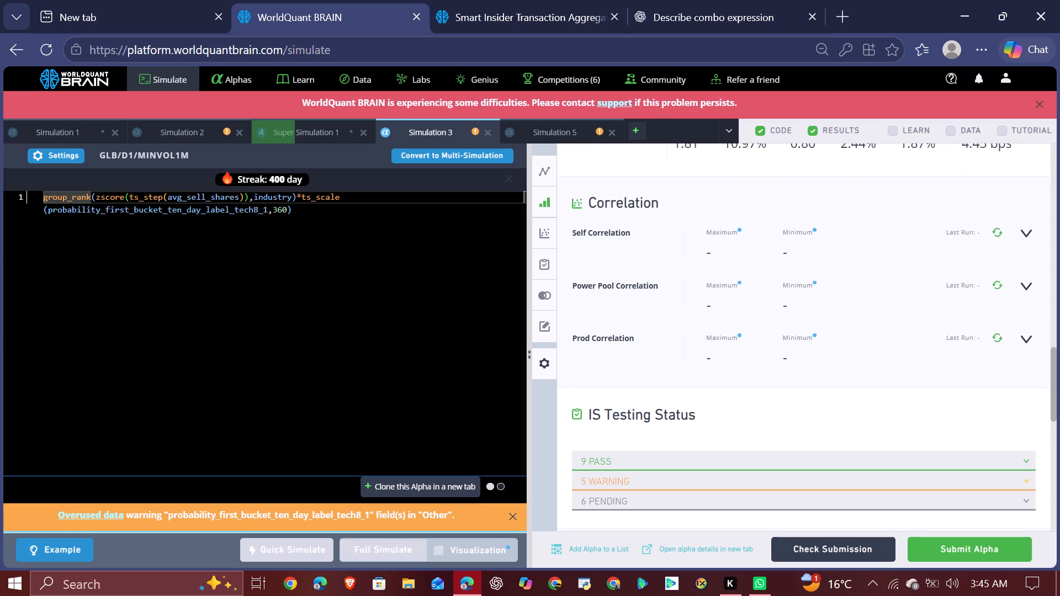
# Replace the ts_step operator around avg_sell_shares in Simulation 3 with ts_arg_min and run a full simulation.
pyautogui.doubleClick(154, 198)
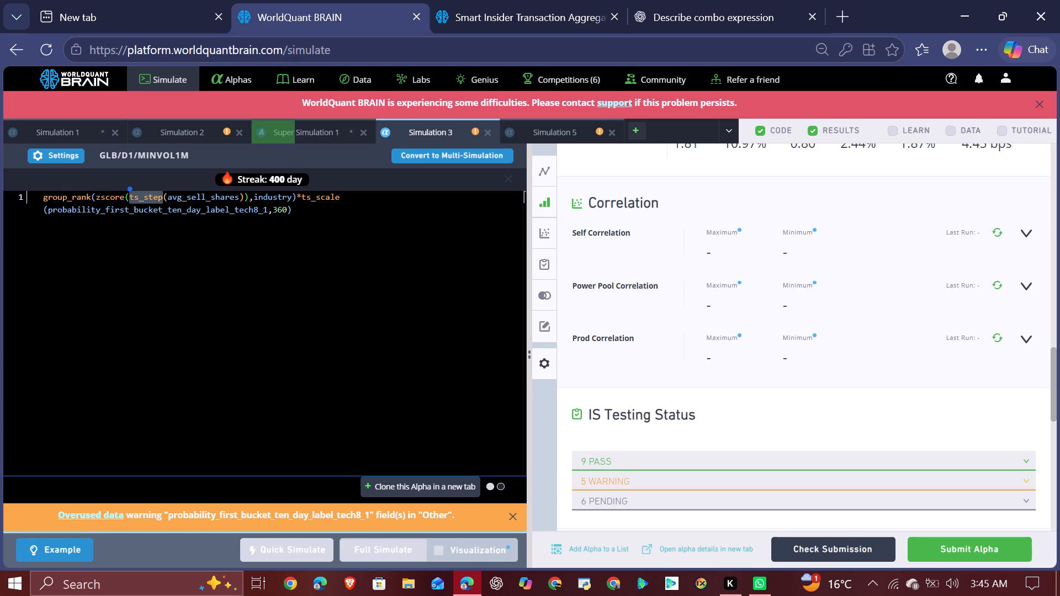
pyautogui.write('ts')
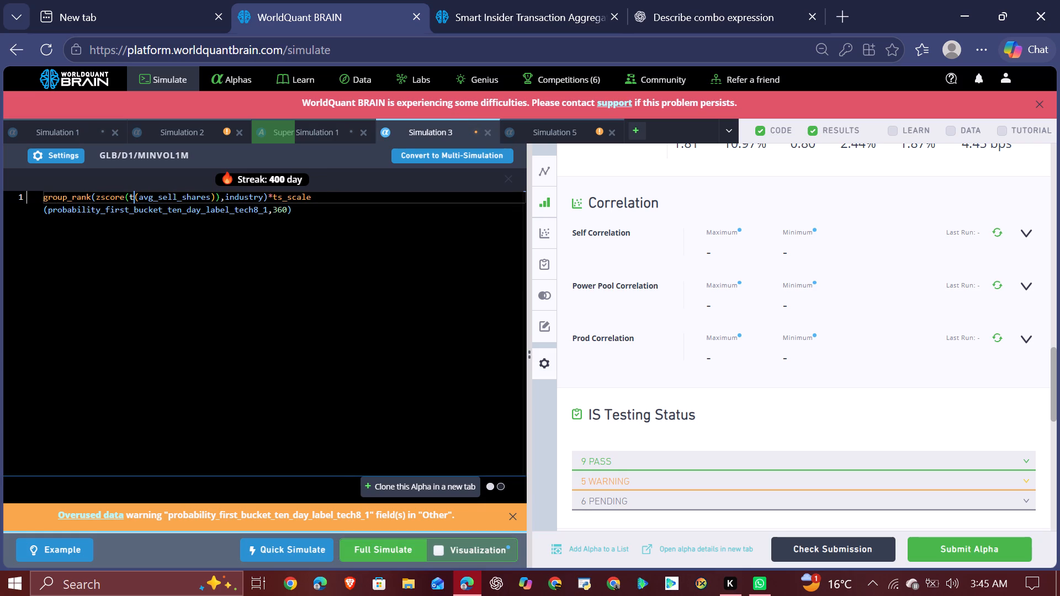
pyautogui.press('s')
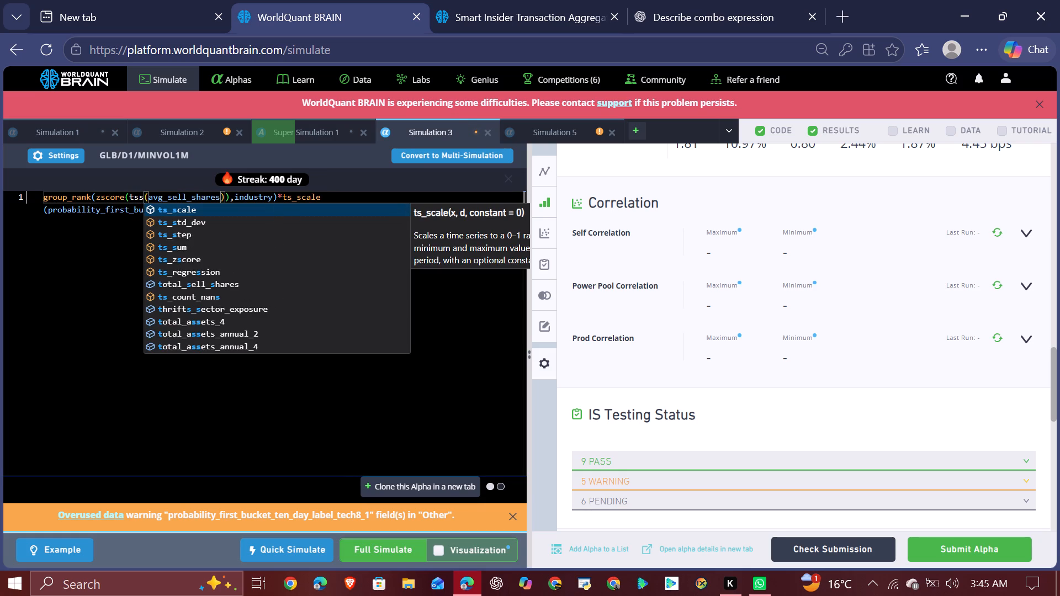
pyautogui.press('BackSpace')
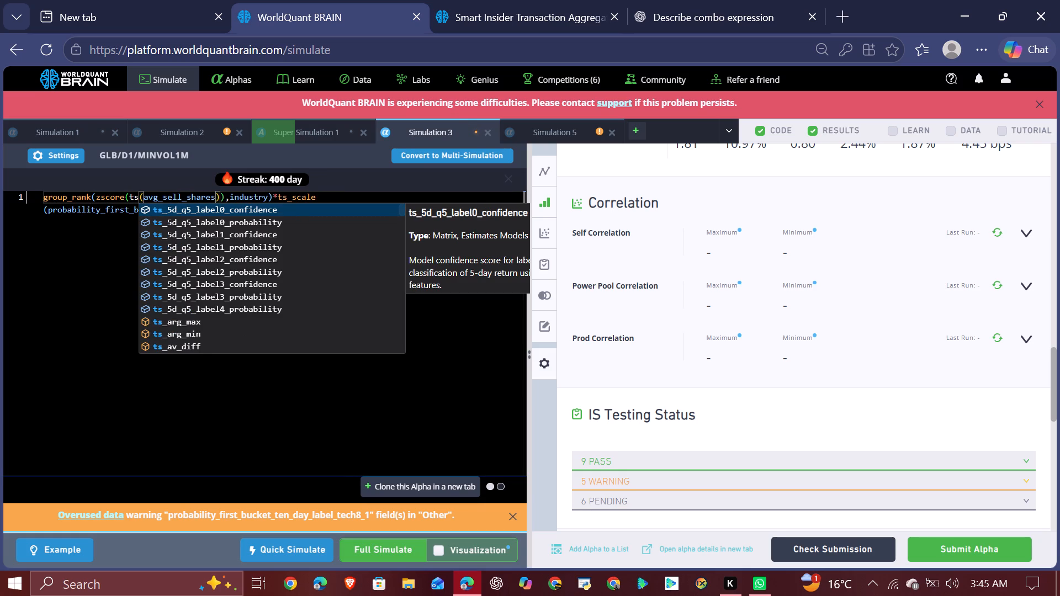
pyautogui.click(198, 338)
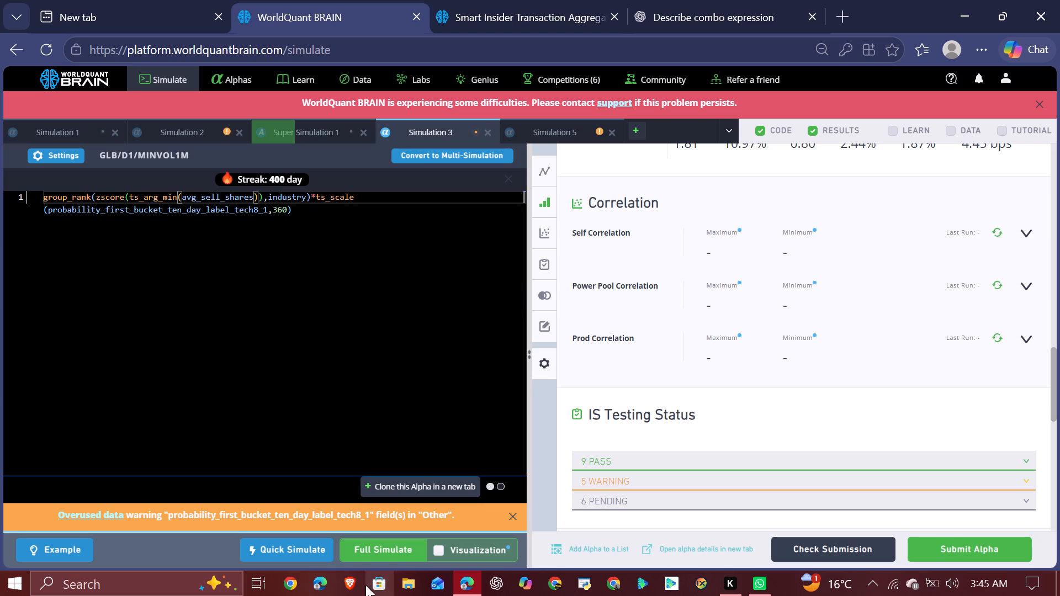
pyautogui.click(378, 554)
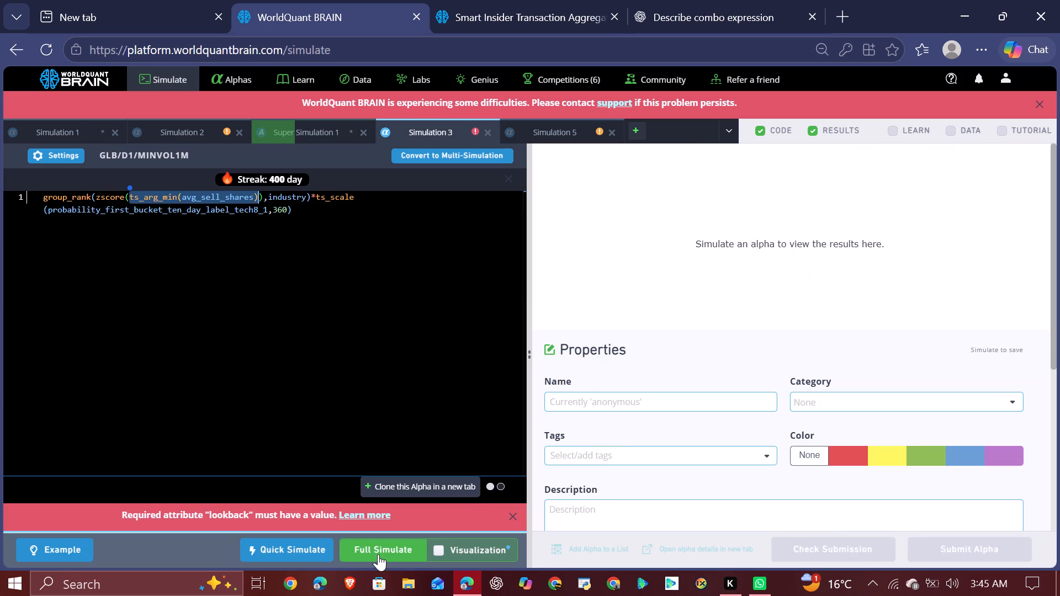
# Add a lookback of 300 to ts_arg_min after avg_sell_shares and run a full simulation of Simulation 3.
pyautogui.click(253, 195)
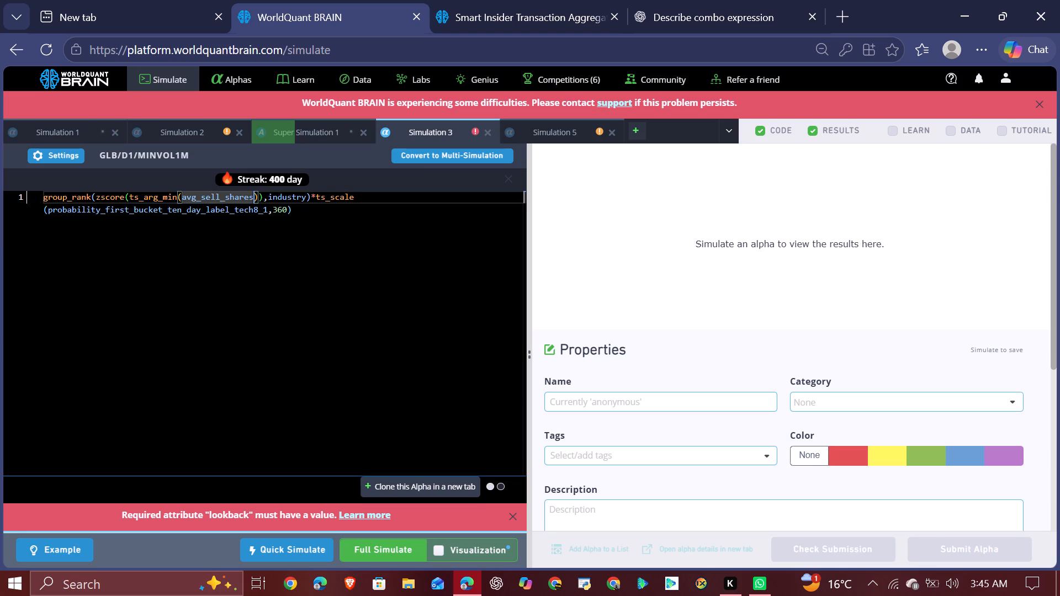
pyautogui.press(',')
pyautogui.write('300')
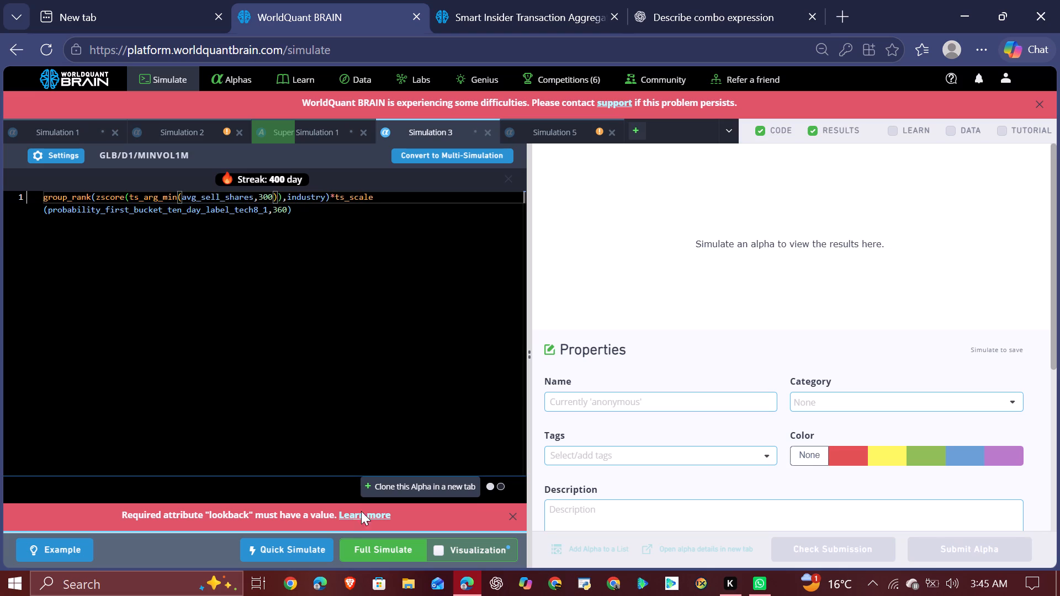
pyautogui.click(354, 545)
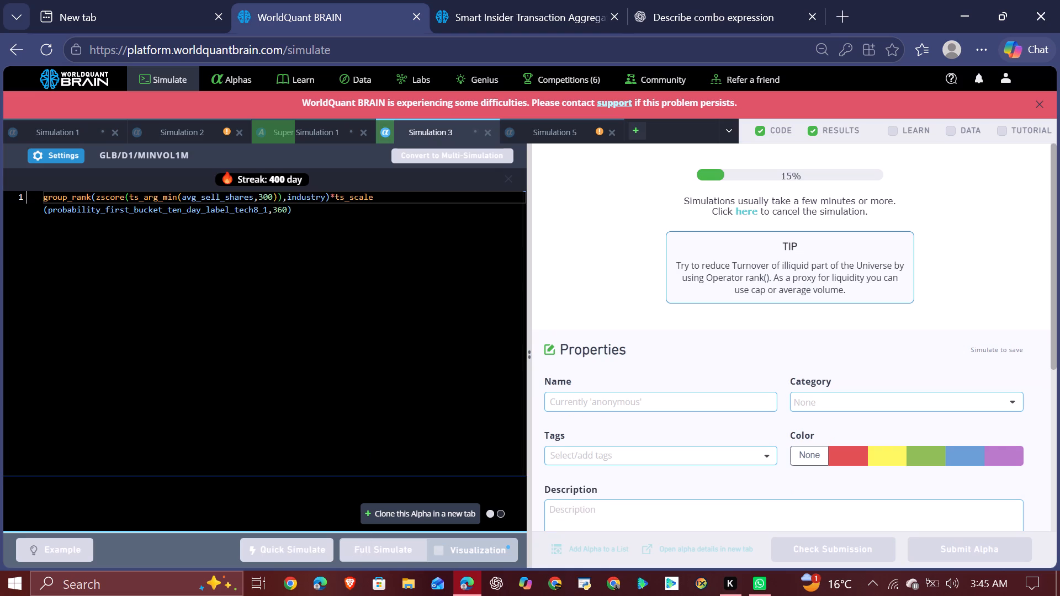
# Show the test period for Simulation 5 and review its chart, full IS-period summary, correlation section and testing status.
pyautogui.click(569, 131)
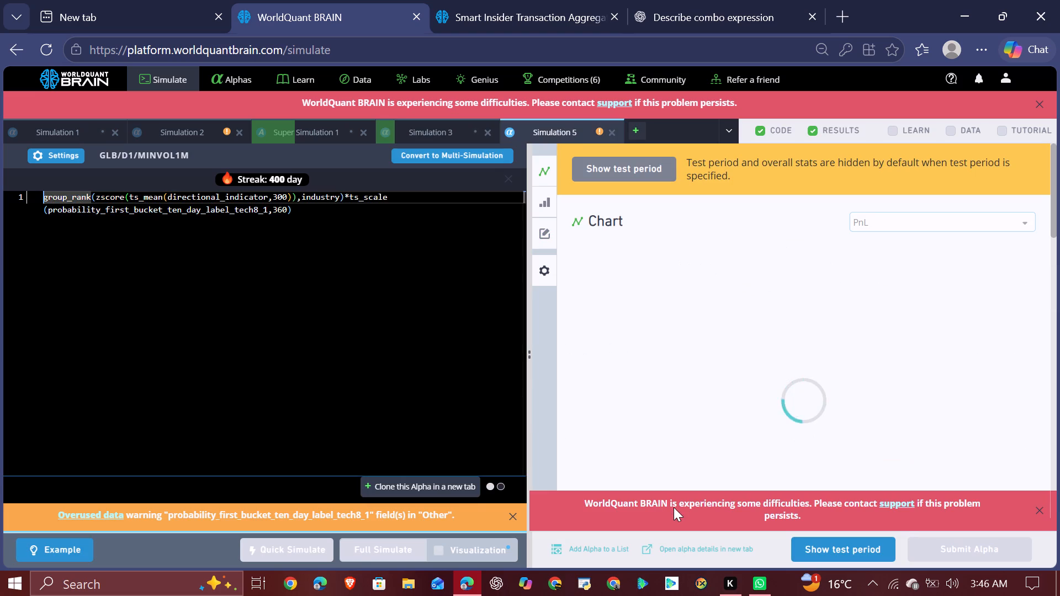
pyautogui.click(1041, 508)
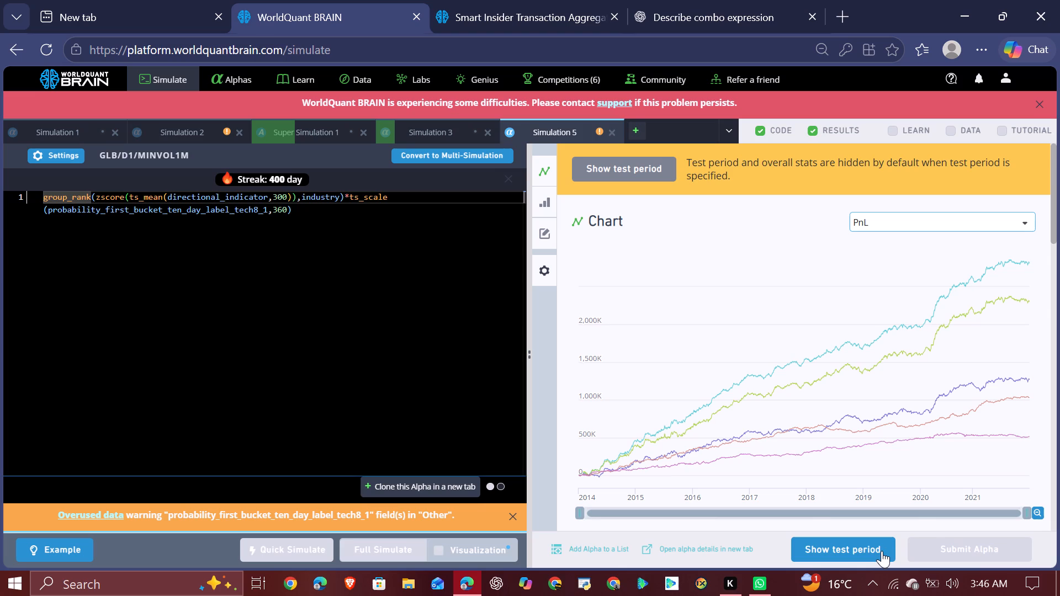
pyautogui.click(882, 551)
pyautogui.scroll(-2, 968, 356)
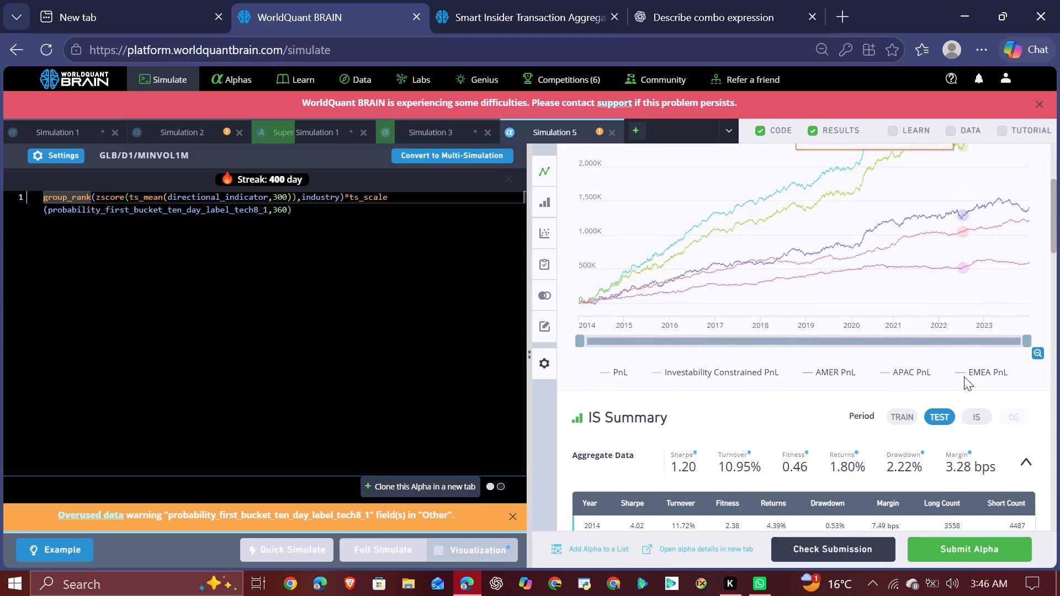
pyautogui.click(973, 416)
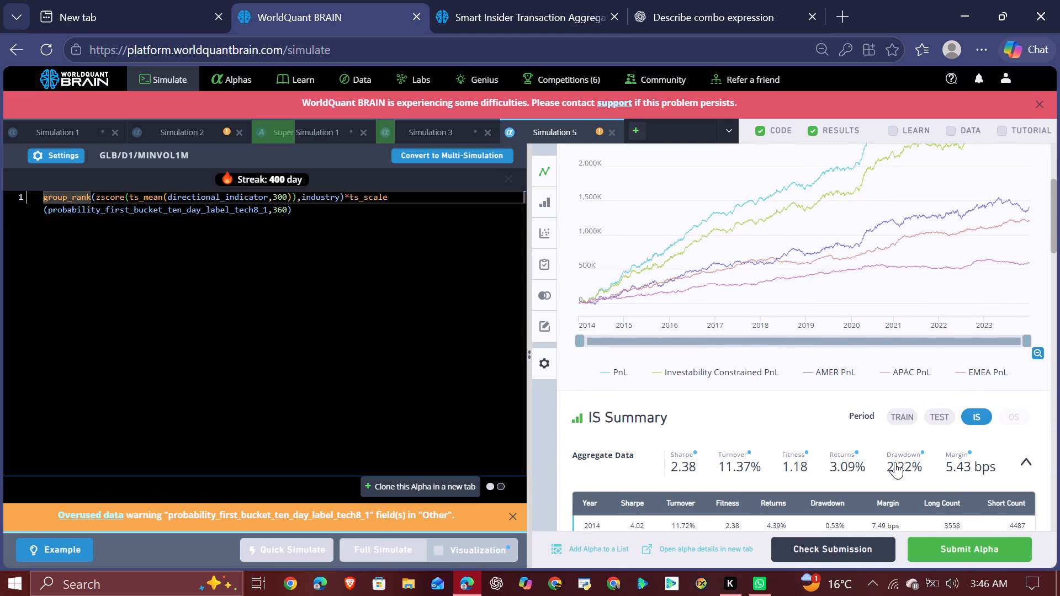
pyautogui.scroll(-12, 895, 462)
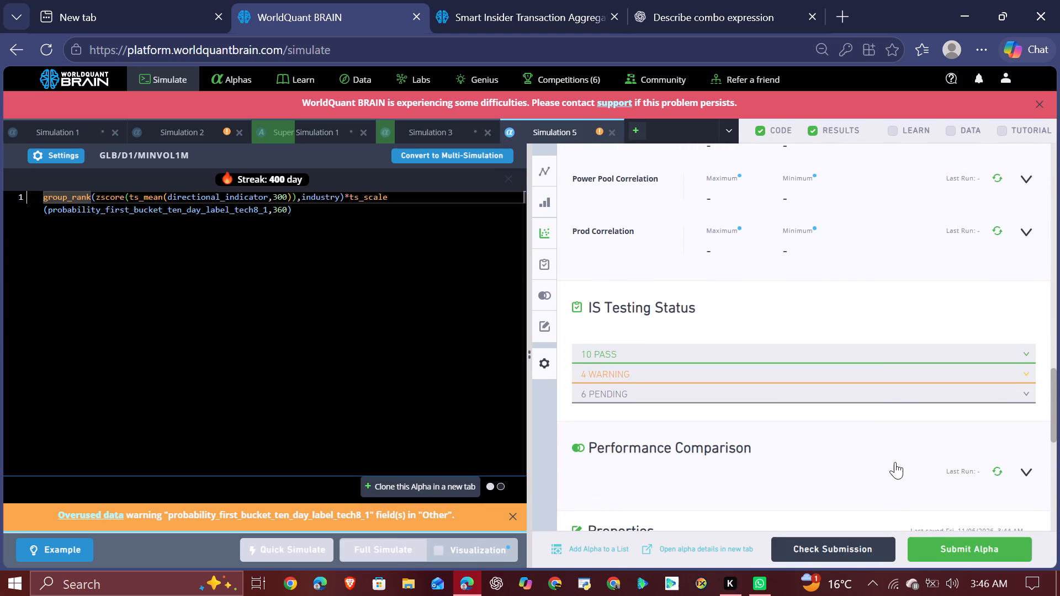
pyautogui.scroll(2, 895, 462)
pyautogui.scroll(-2, 785, 465)
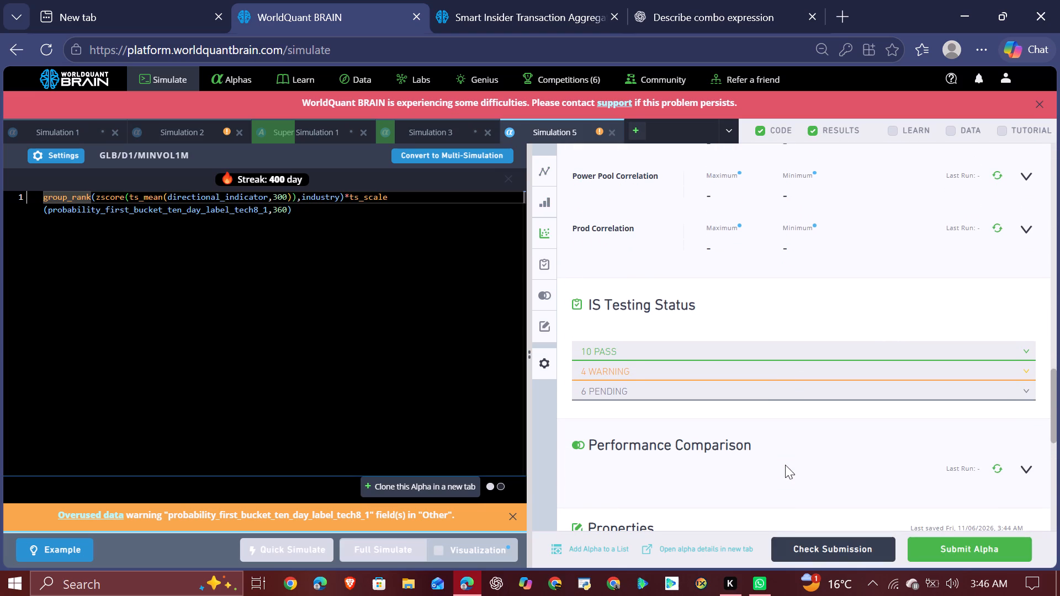
pyautogui.click(319, 353)
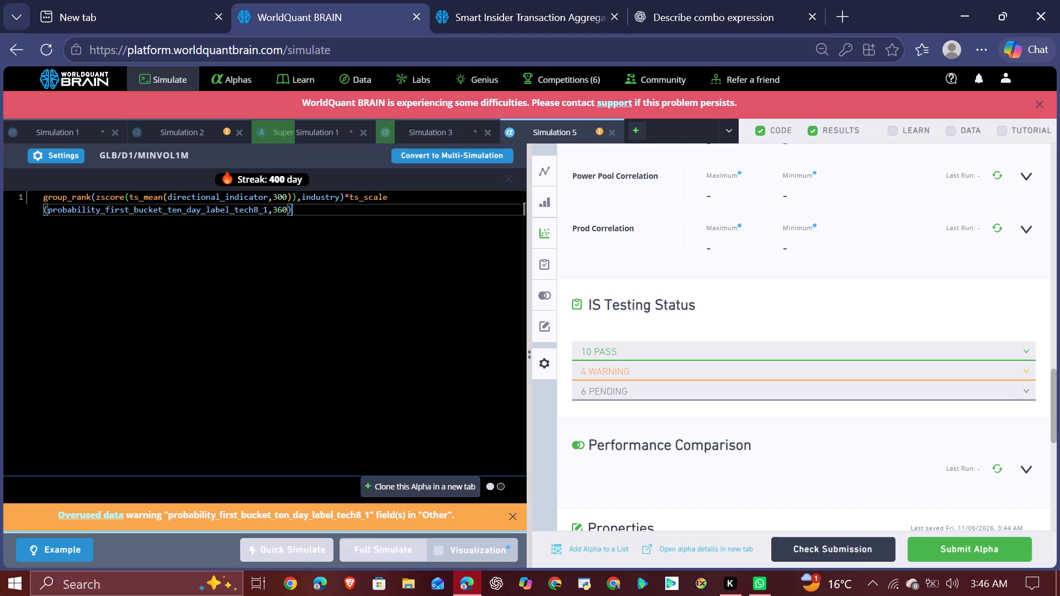
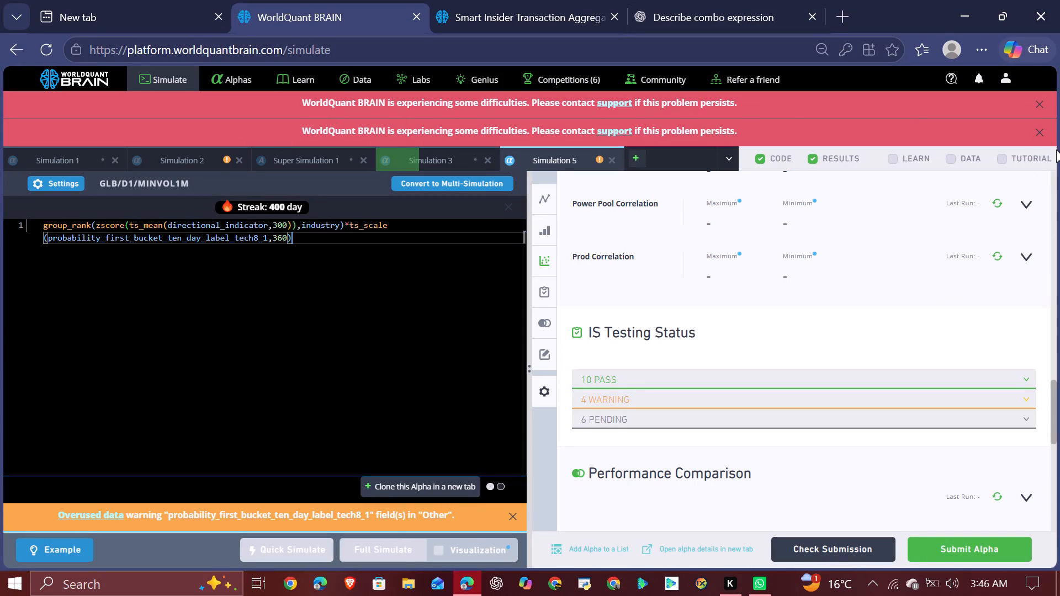
# Replace the ts_mean operator around directional_indicator in Simulation 5 with ts_arg_max and run a full simulation.
pyautogui.click(1038, 129)
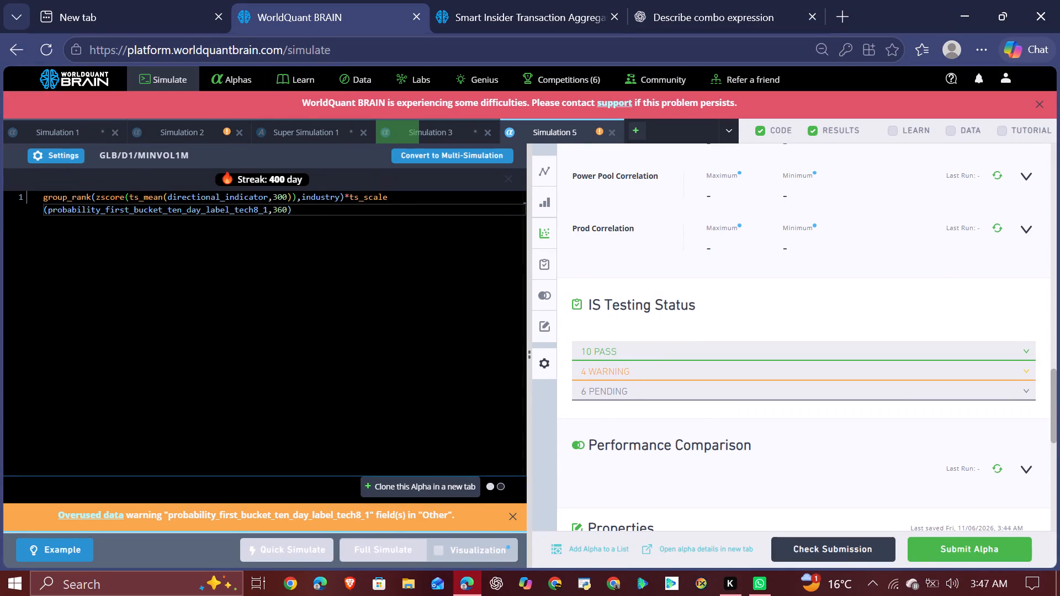
pyautogui.doubleClick(149, 194)
pyautogui.write('tsa')
pyautogui.click(183, 211)
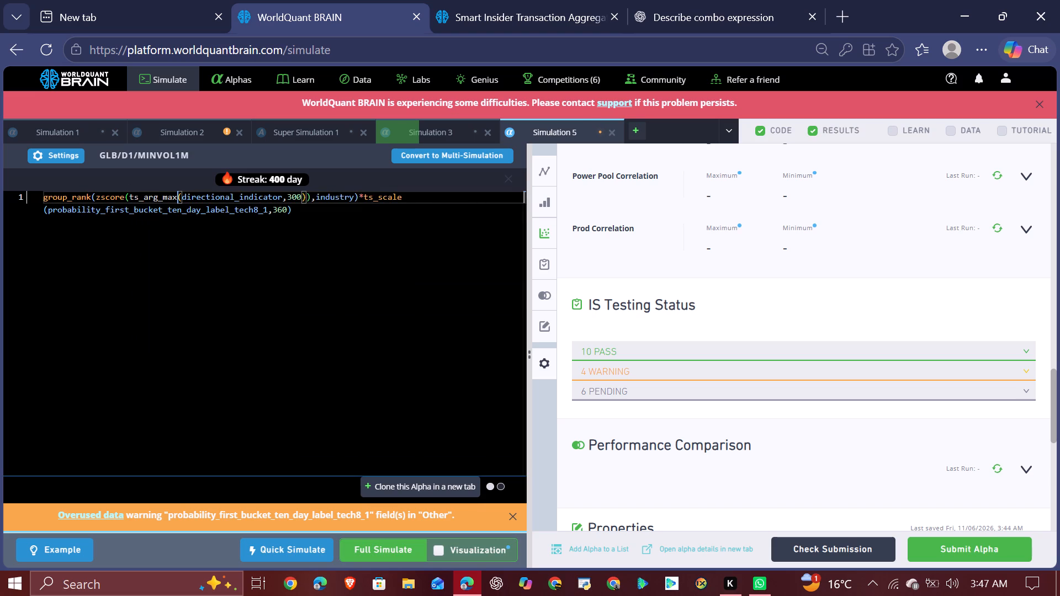
pyautogui.click(389, 545)
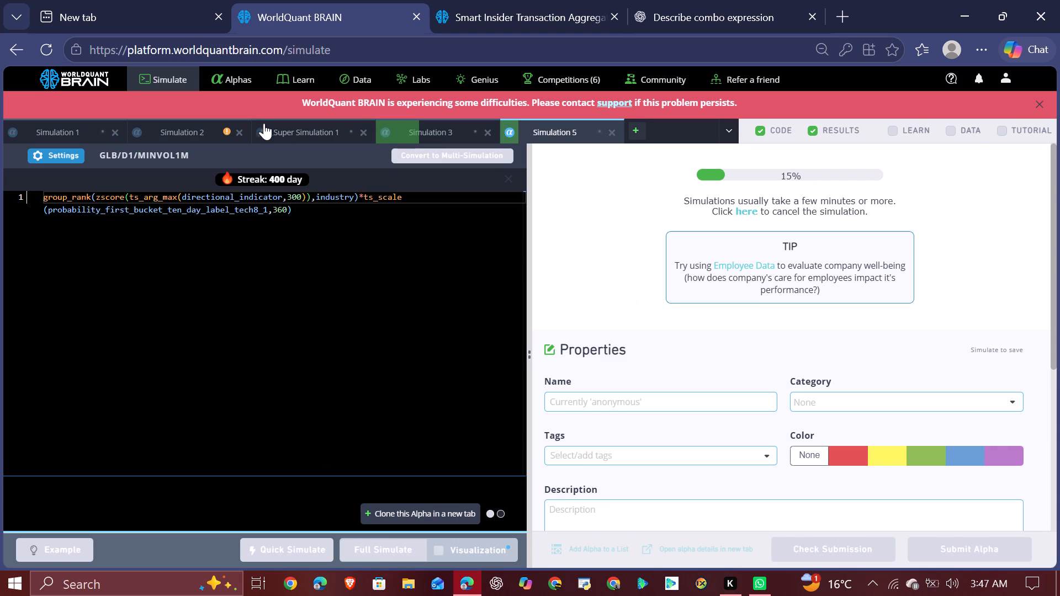
# Run a full simulation of Super Simulation 1 with its current selection and combo expressions.
pyautogui.click(307, 132)
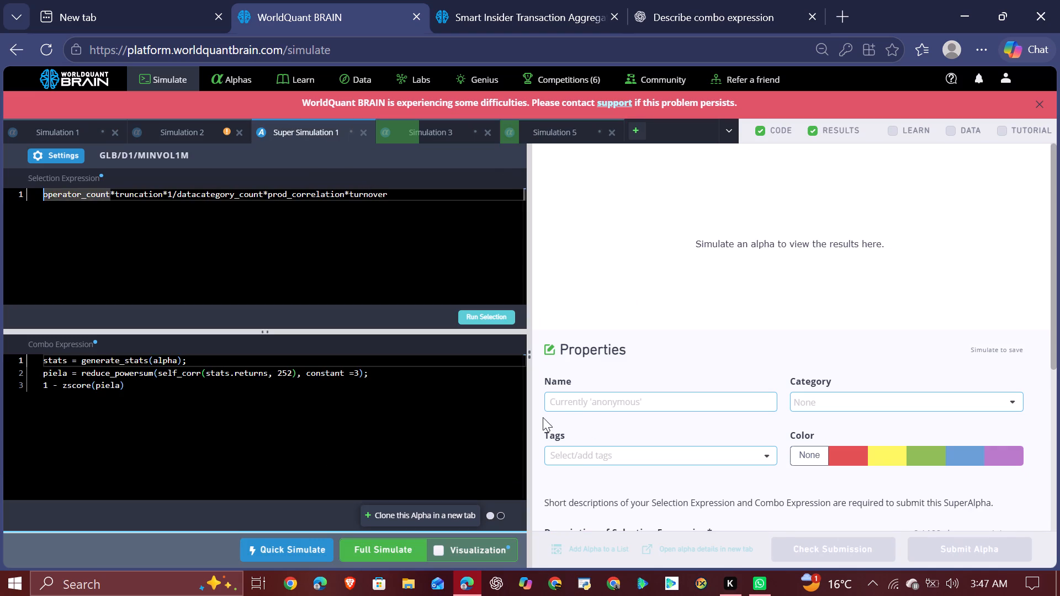
pyautogui.click(384, 544)
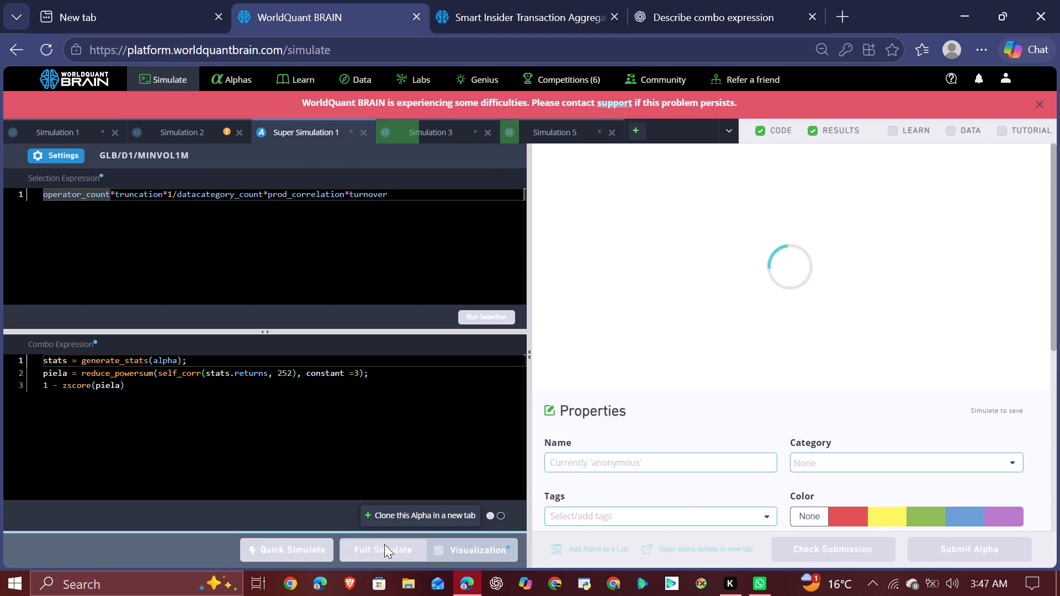
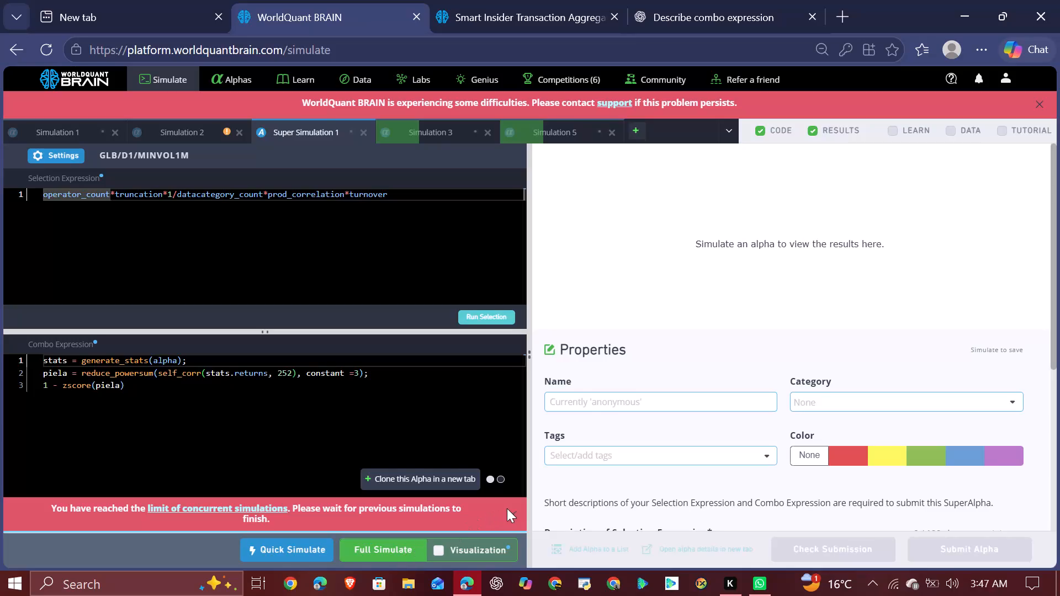
# Dismiss the notice about the limit of concurrent simulations in Super Simulation 1.
pyautogui.click(514, 512)
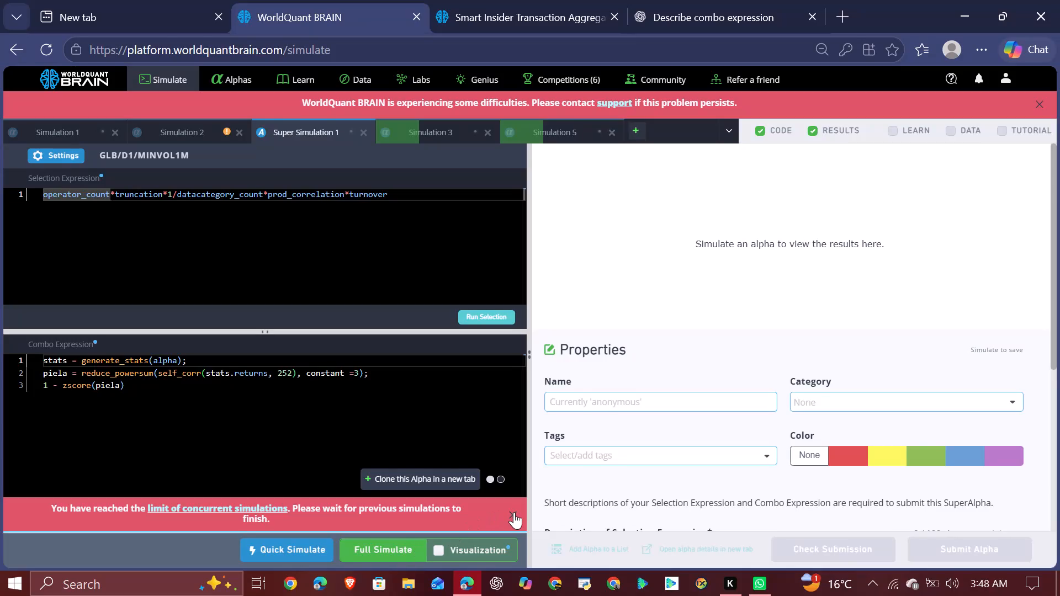
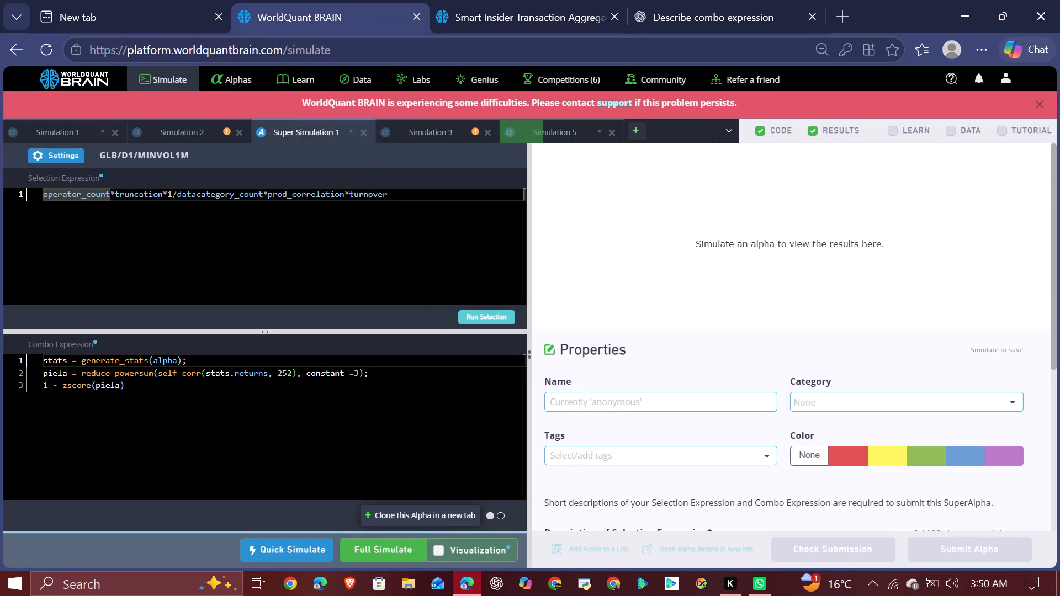
# Run a full simulation of the SuperAlpha in Super Simulation 1.
pyautogui.scroll(-7, 651, 517)
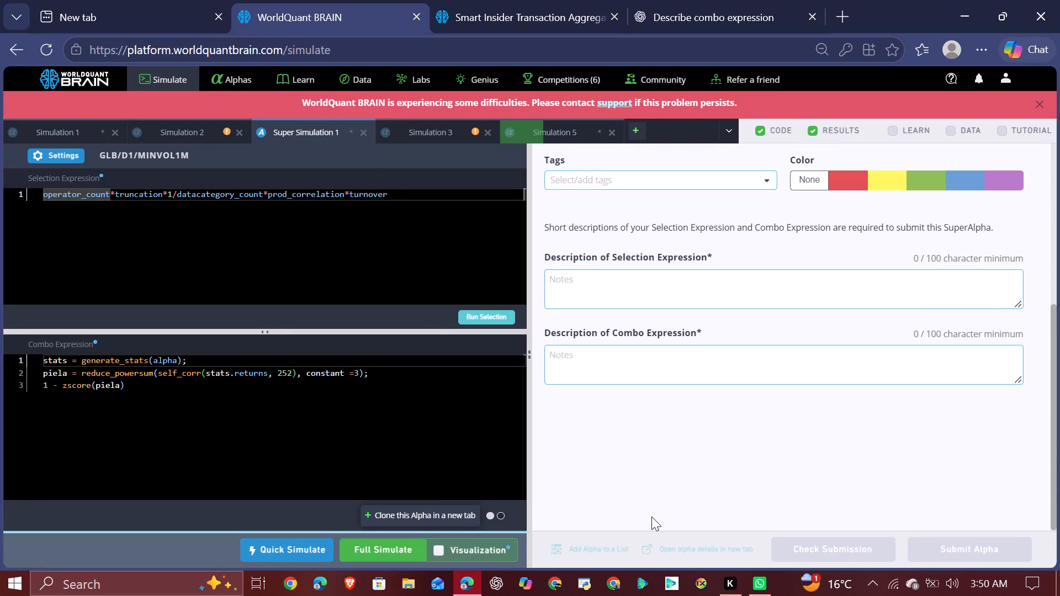
pyautogui.scroll(-6, 651, 517)
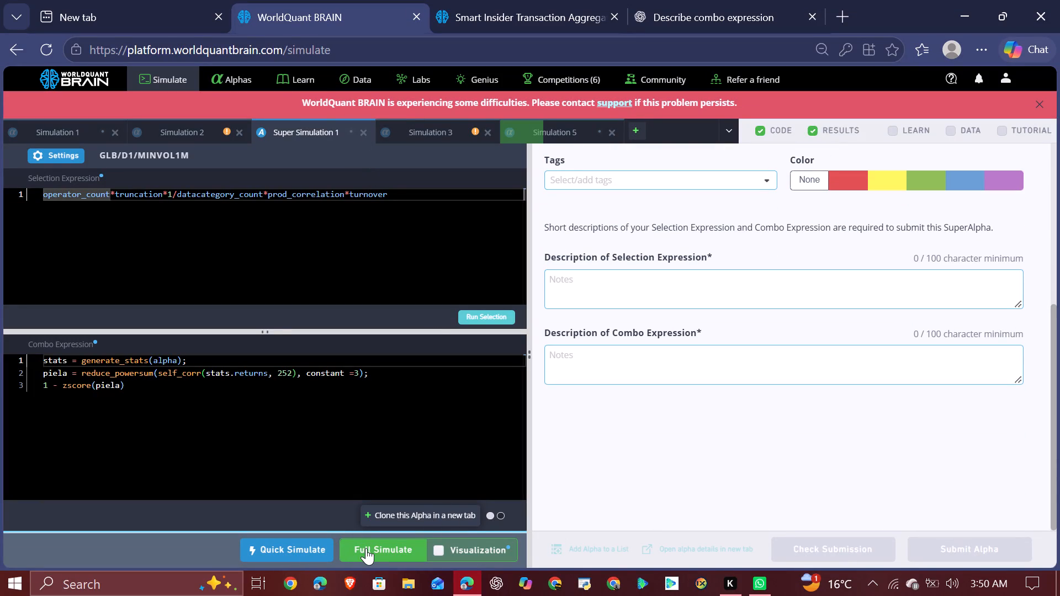
pyautogui.click(368, 549)
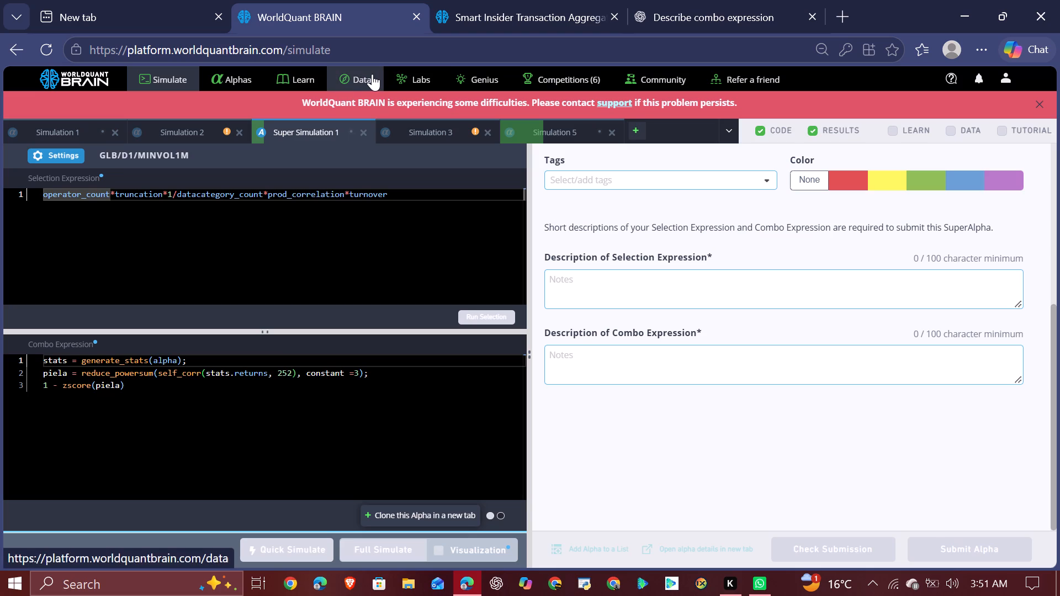
# Open the unsubmitted SuperAlpha j2YV05W9, reveal its test period, and view its IS Summary for the IS period.
pyautogui.click(247, 77)
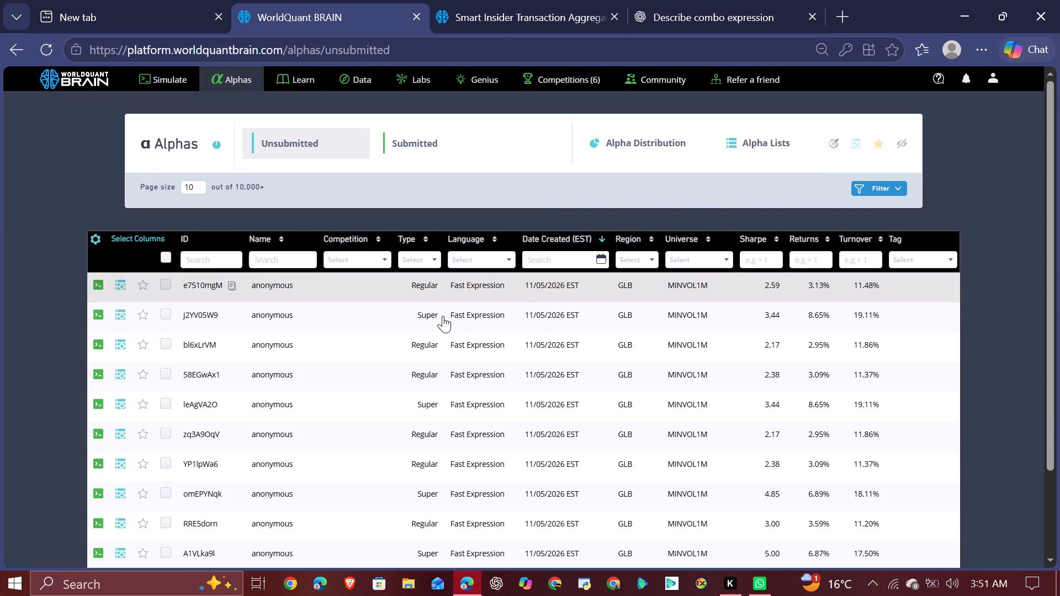
pyautogui.click(435, 316)
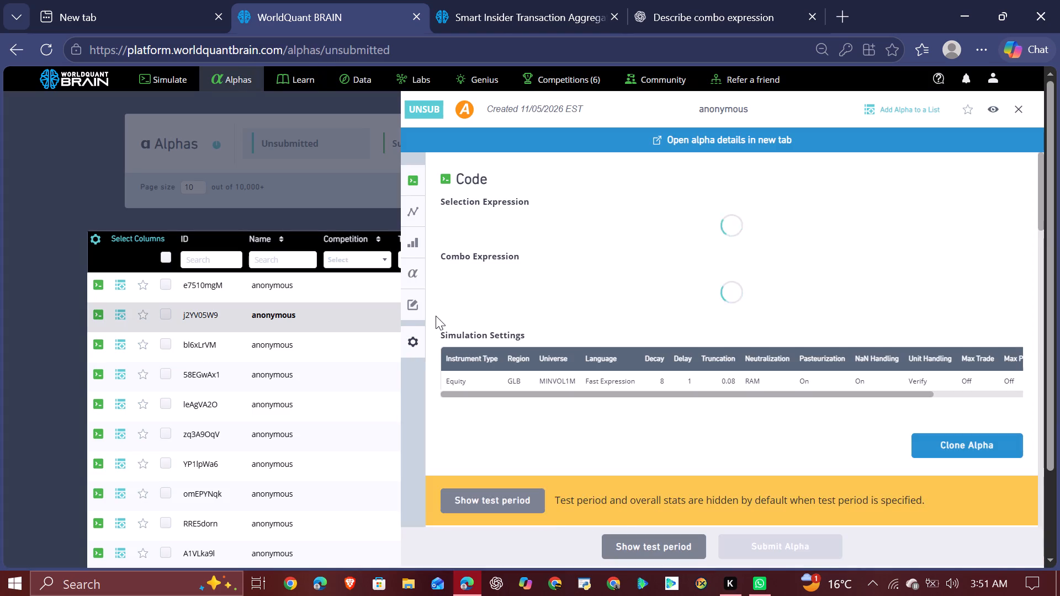
pyautogui.click(679, 542)
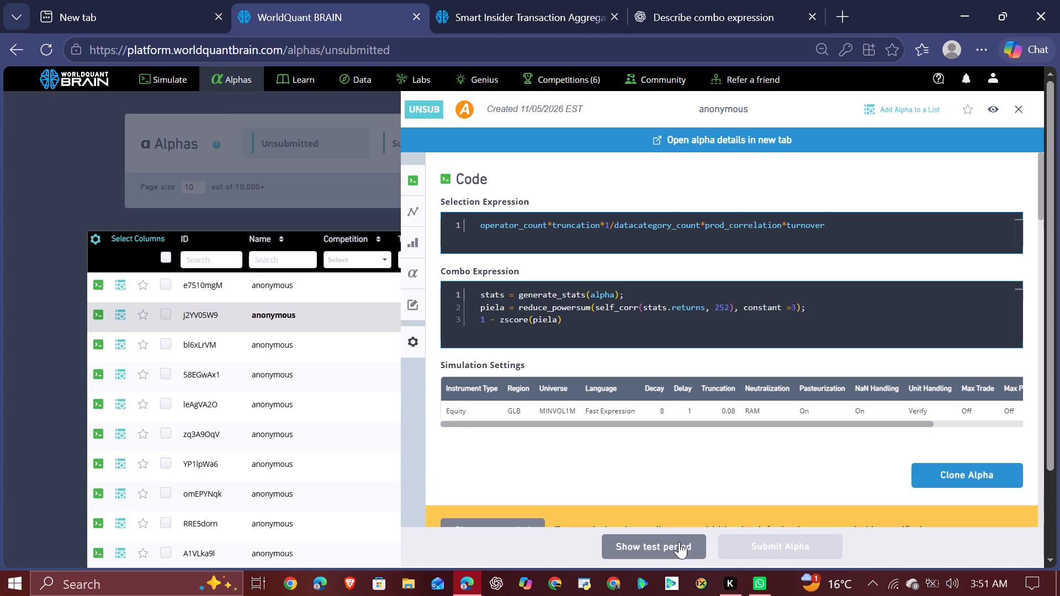
pyautogui.scroll(-10, 743, 441)
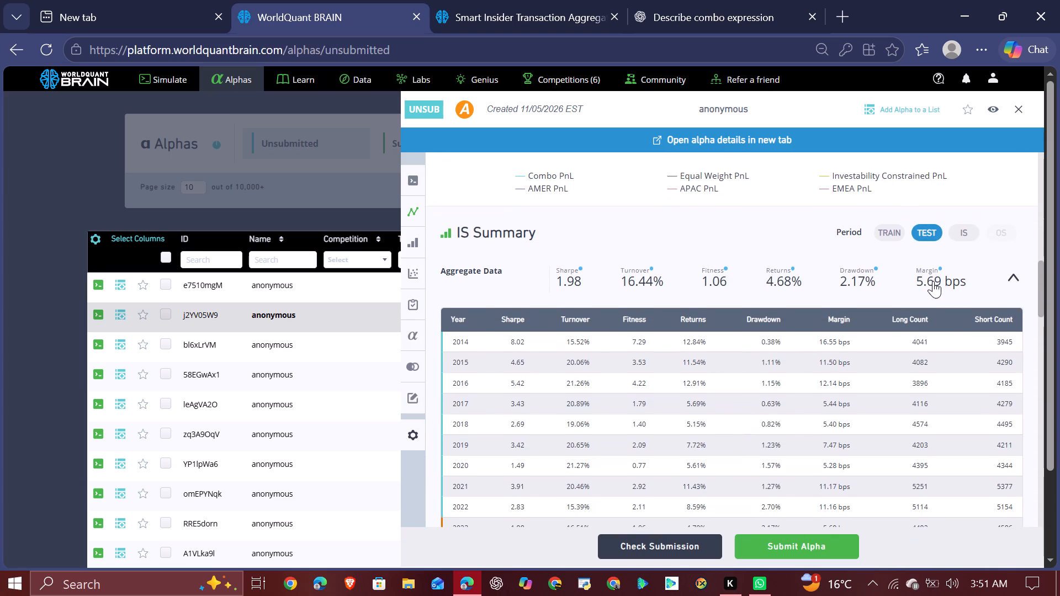
pyautogui.click(963, 235)
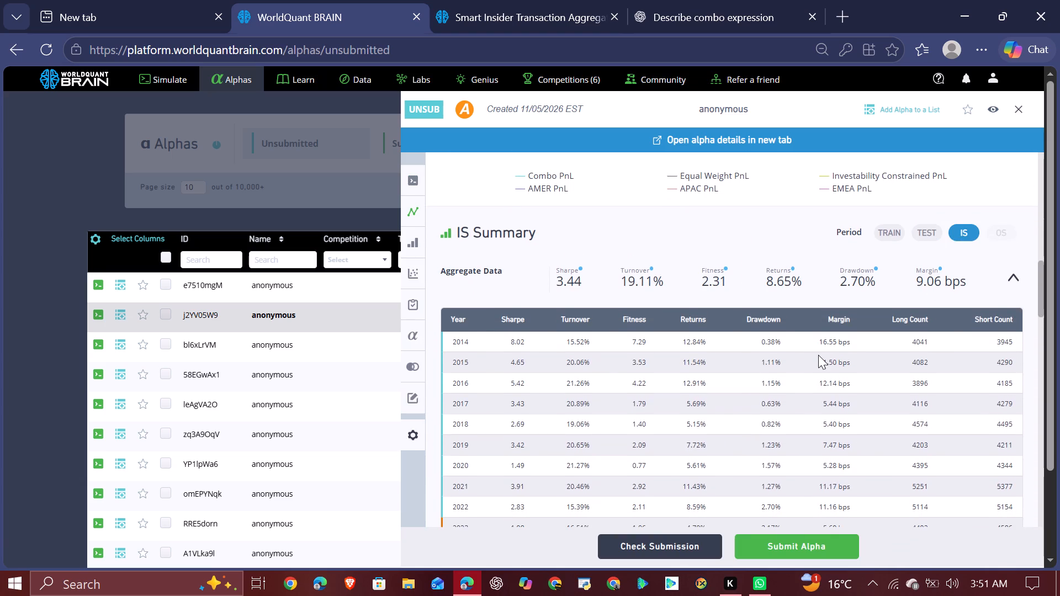
# Review the SuperAlpha's expressions and settings, and expand the warnings in its IS Testing Status.
pyautogui.scroll(9, 818, 355)
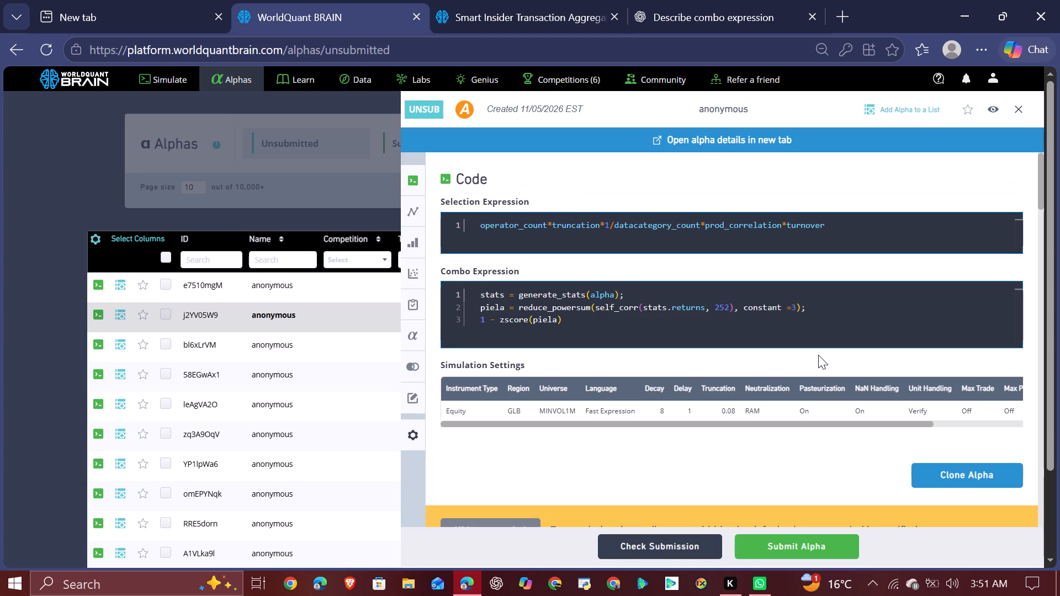
pyautogui.scroll(-7, 783, 334)
pyautogui.scroll(-17, 902, 408)
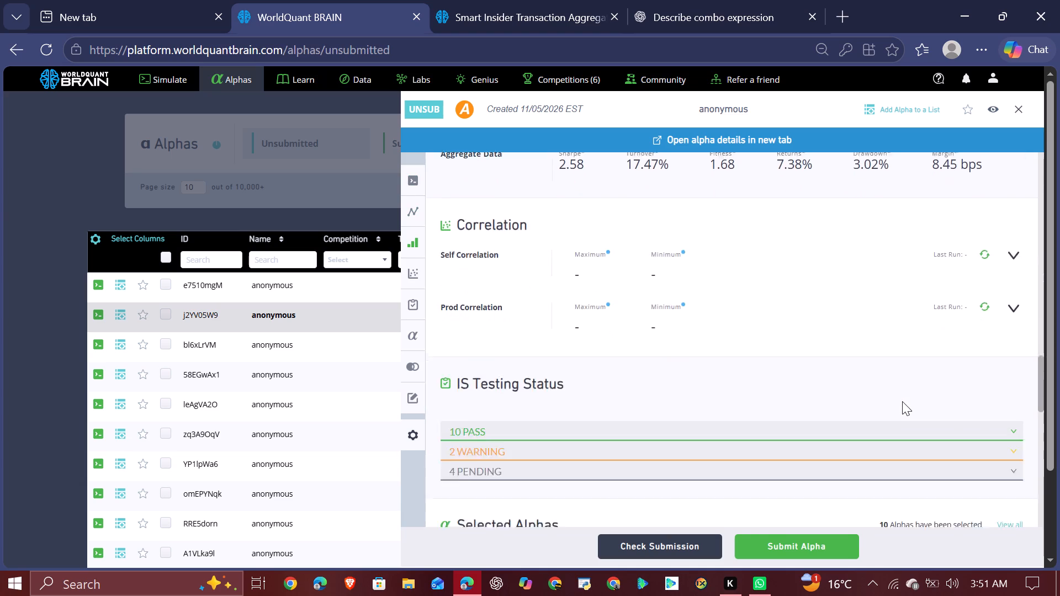
pyautogui.scroll(-2, 902, 401)
pyautogui.scroll(1, 910, 397)
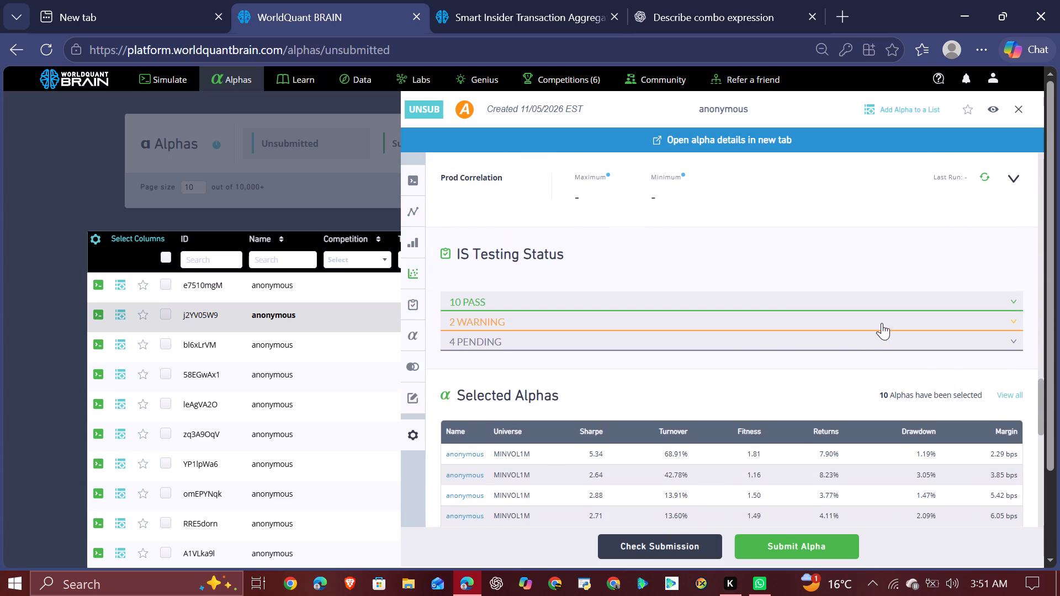
pyautogui.click(891, 321)
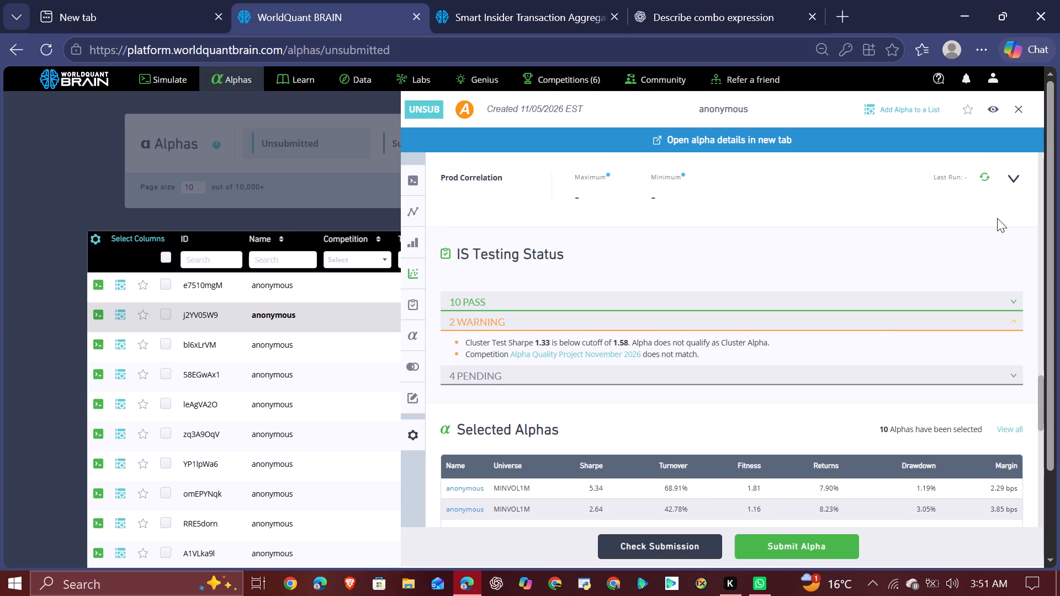
# Run the prod correlation and self correlation checks for the SuperAlpha.
pyautogui.scroll(1, 990, 201)
pyautogui.click(990, 201)
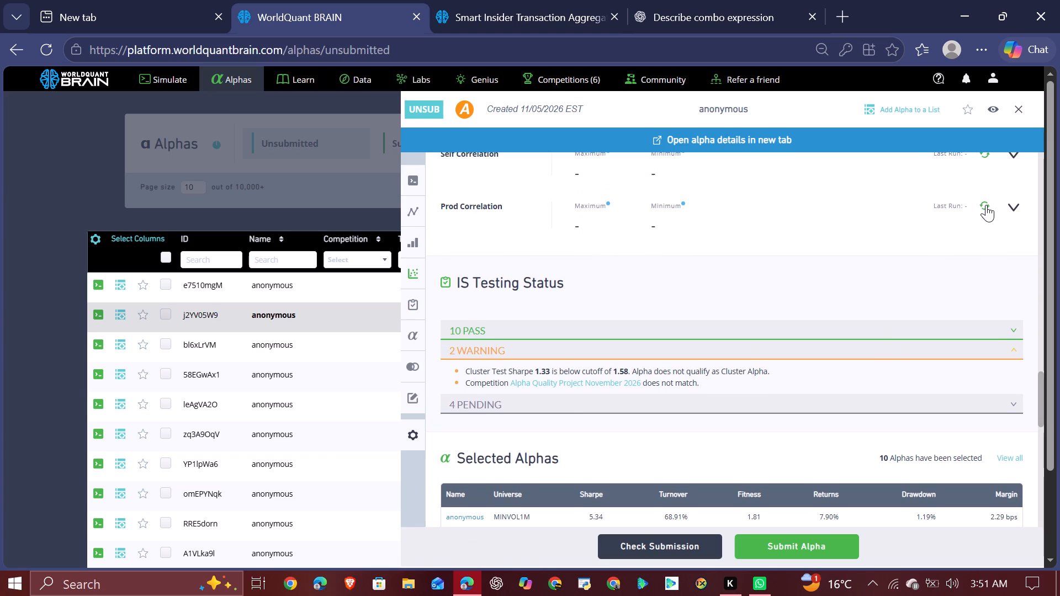
pyautogui.click(986, 205)
pyautogui.scroll(1, 986, 205)
pyautogui.click(986, 205)
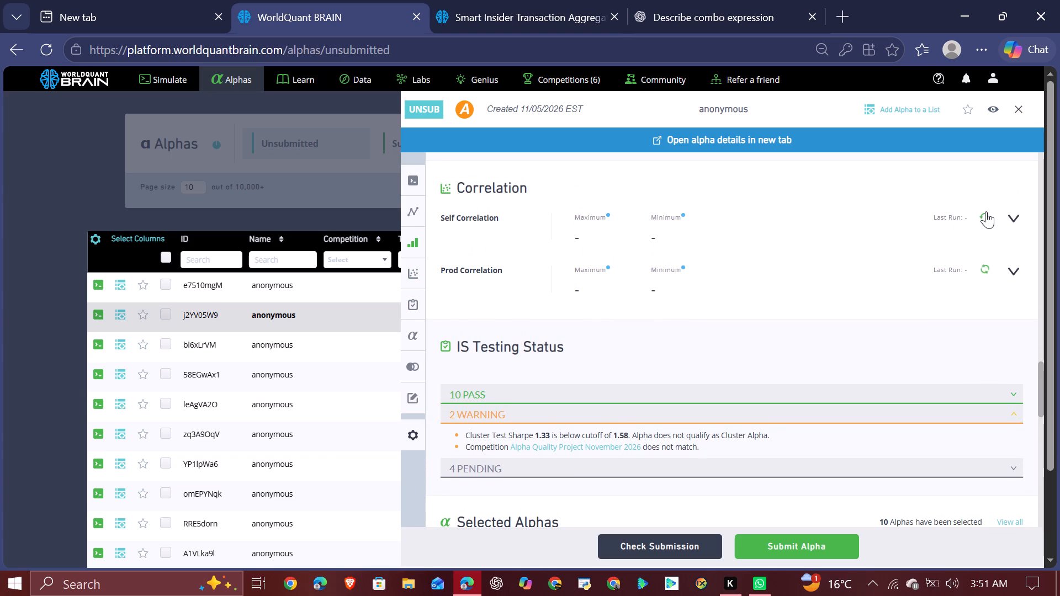
pyautogui.click(986, 215)
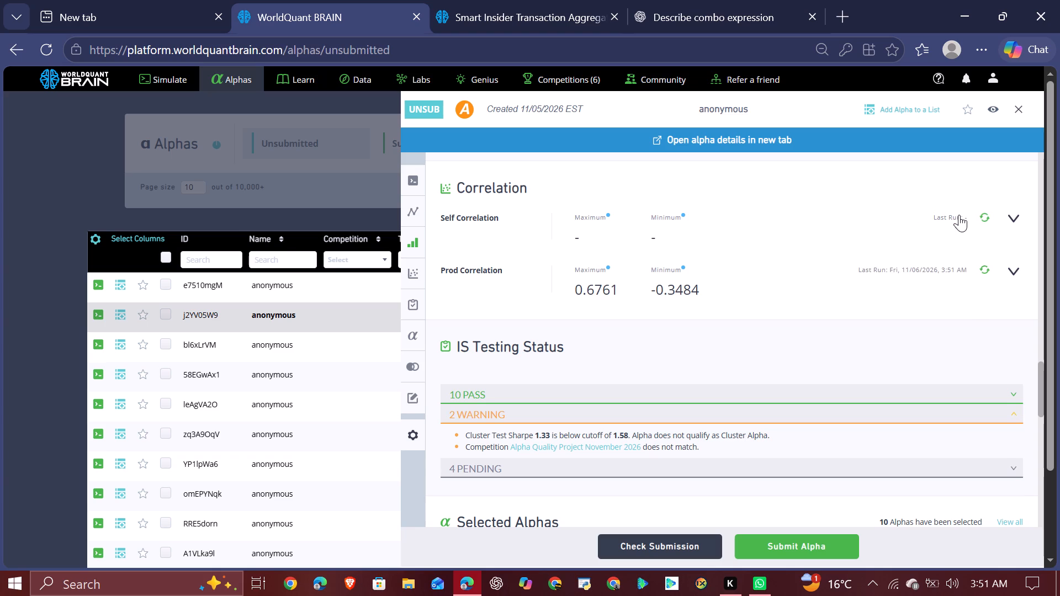
# Examine the SuperAlpha's correlations, PnL chart, yearly and regional statistics, expressions, simulation settings and testing status.
pyautogui.scroll(1, 651, 359)
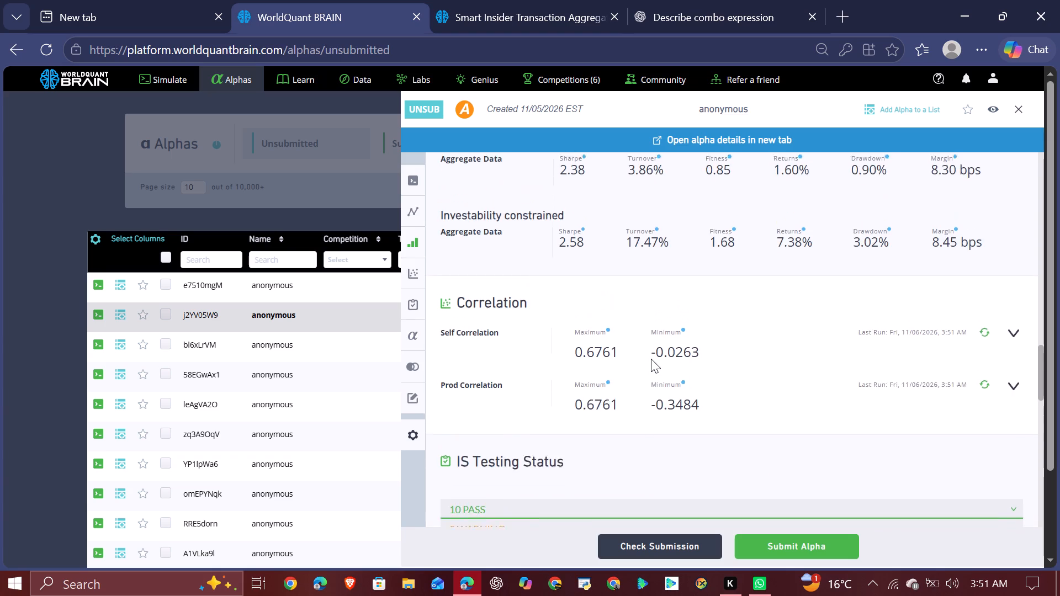
pyautogui.scroll(8, 651, 359)
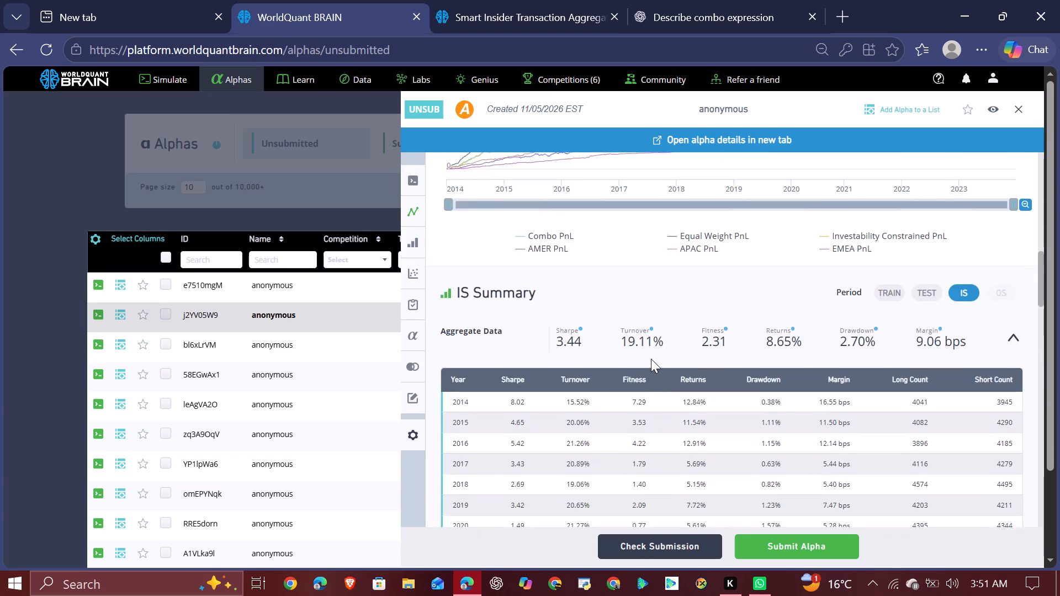
pyautogui.scroll(6, 651, 359)
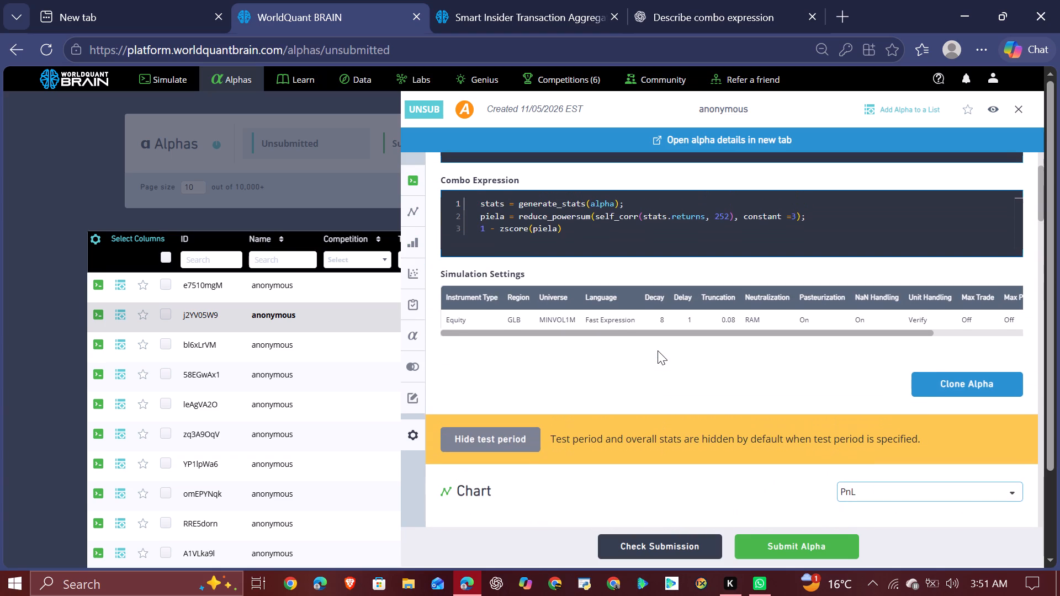
pyautogui.scroll(-2, 733, 342)
pyautogui.scroll(8, 733, 342)
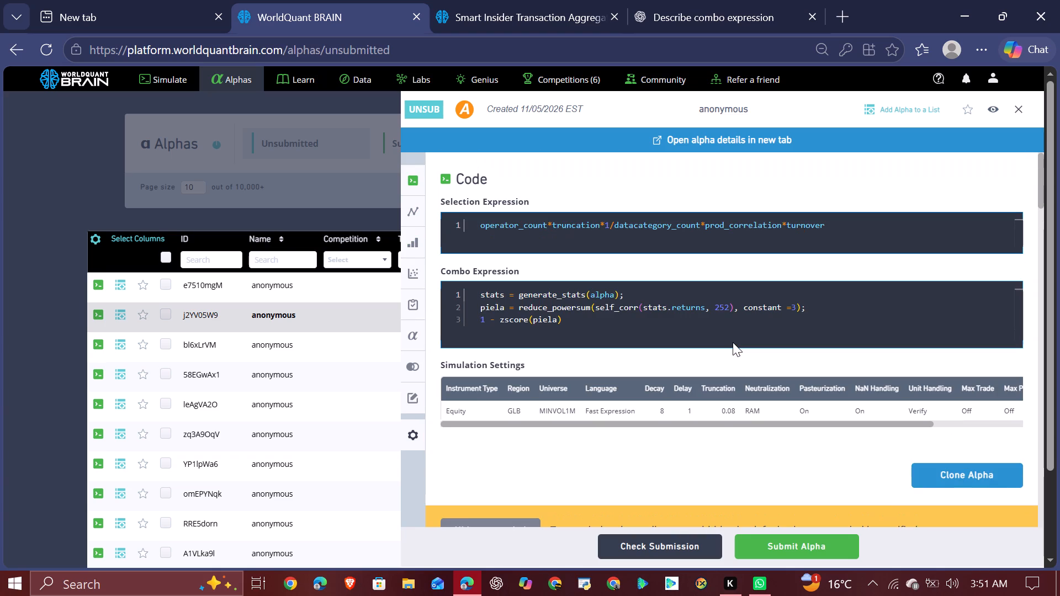
pyautogui.scroll(7, 733, 342)
pyautogui.scroll(-6, 733, 342)
pyautogui.scroll(1, 733, 342)
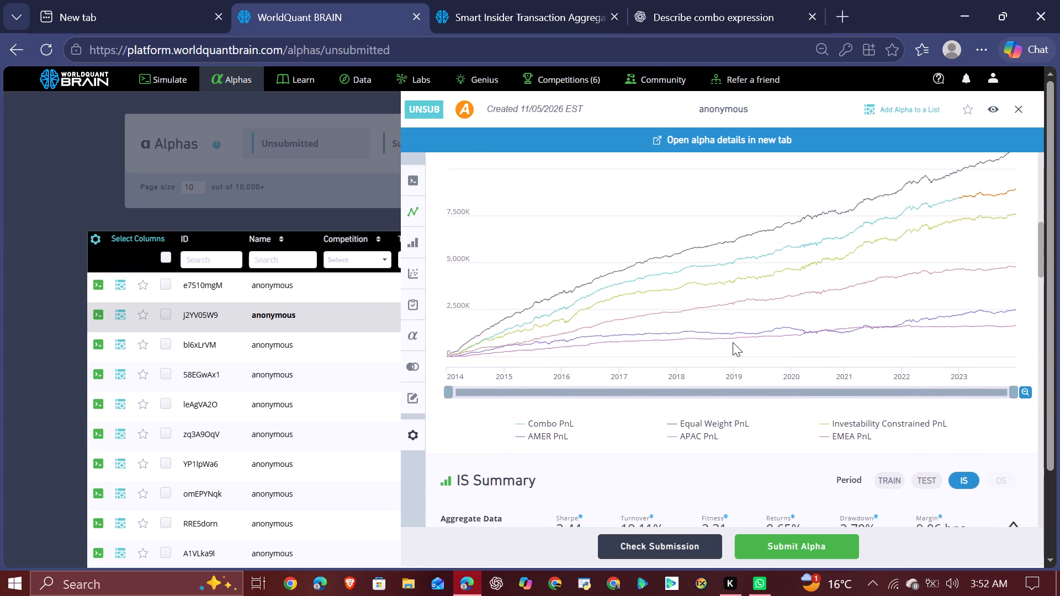
pyautogui.scroll(10, 733, 342)
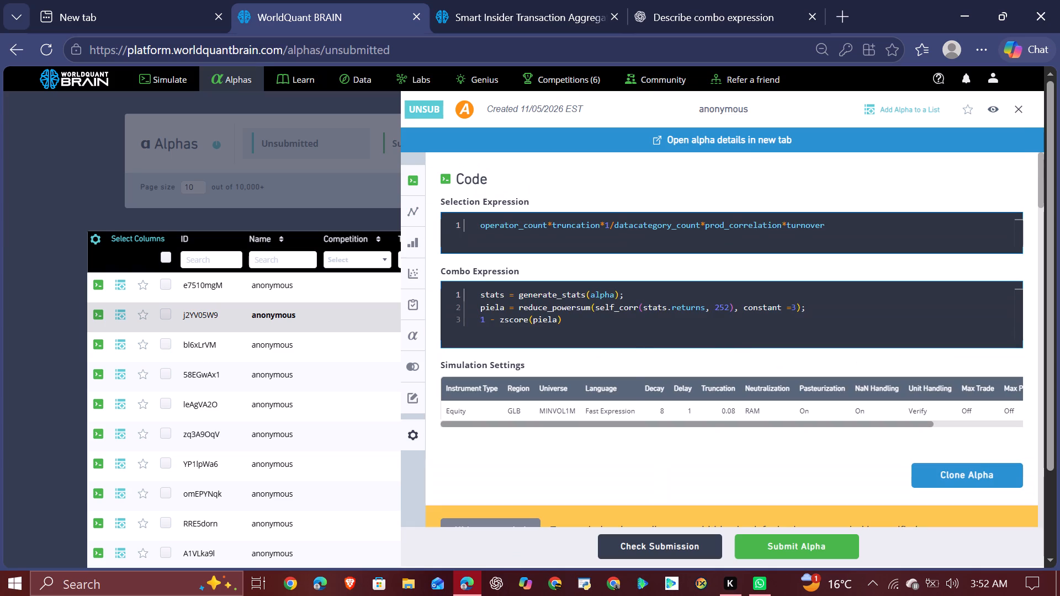
pyautogui.scroll(1, 665, 303)
pyautogui.scroll(-9, 665, 303)
pyautogui.scroll(-7, 634, 376)
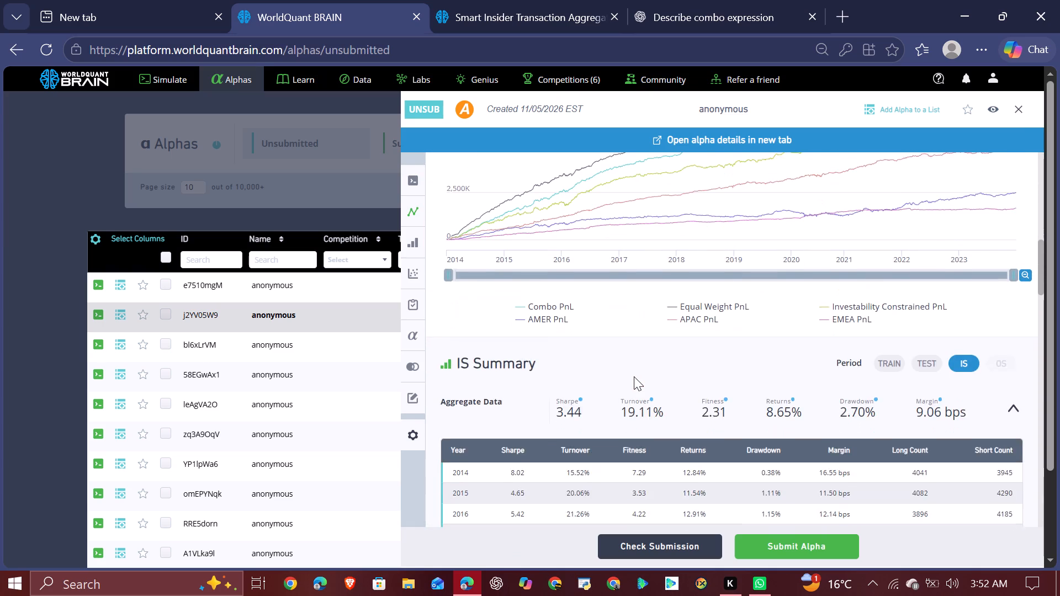
pyautogui.scroll(-2, 634, 376)
pyautogui.scroll(1, 634, 376)
pyautogui.scroll(-1, 634, 376)
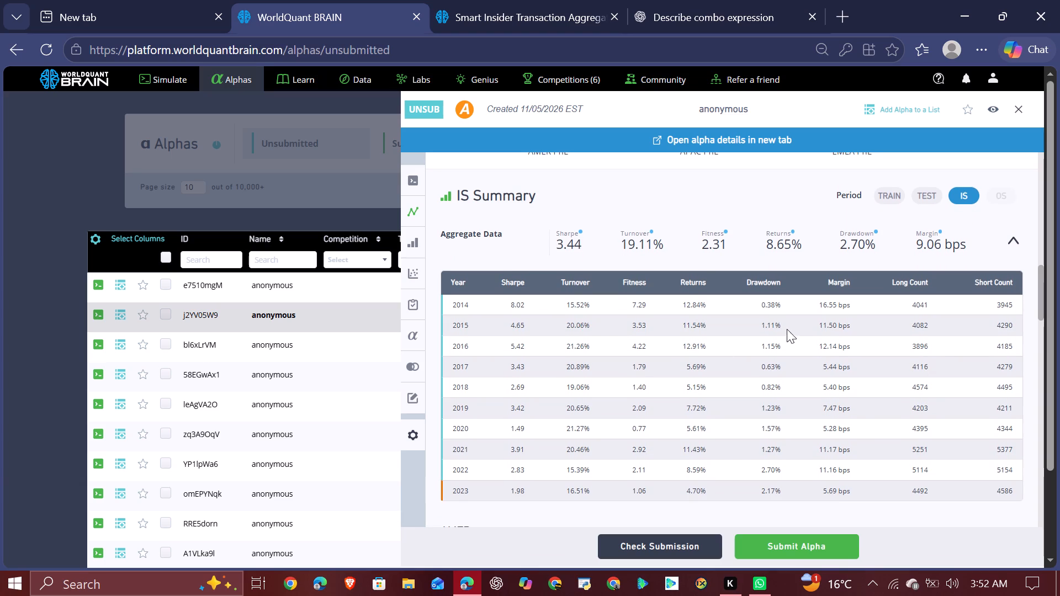
pyautogui.scroll(-3, 714, 305)
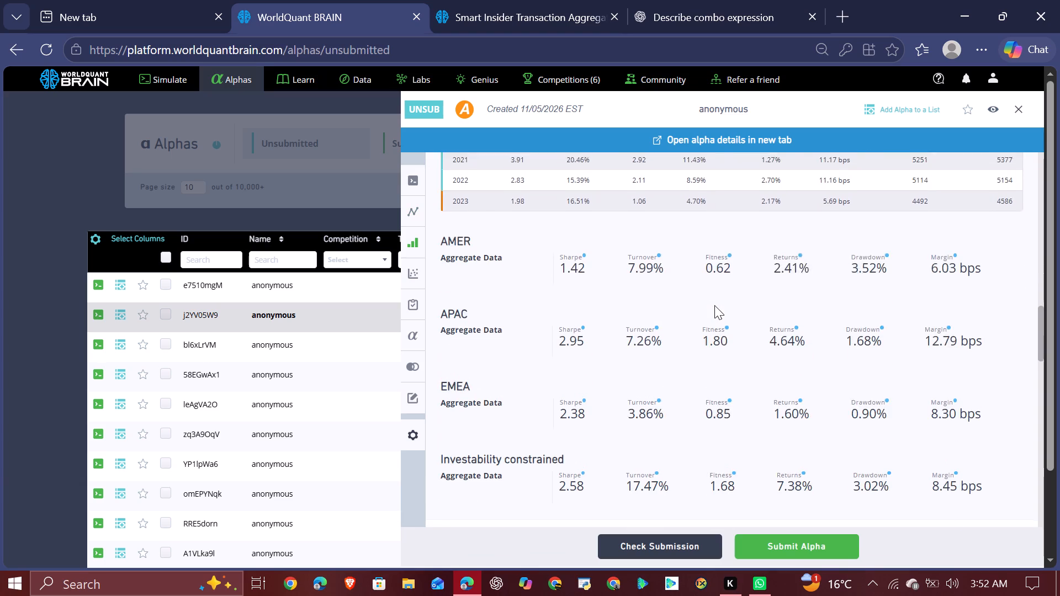
pyautogui.scroll(-4, 714, 305)
pyautogui.scroll(-2, 534, 432)
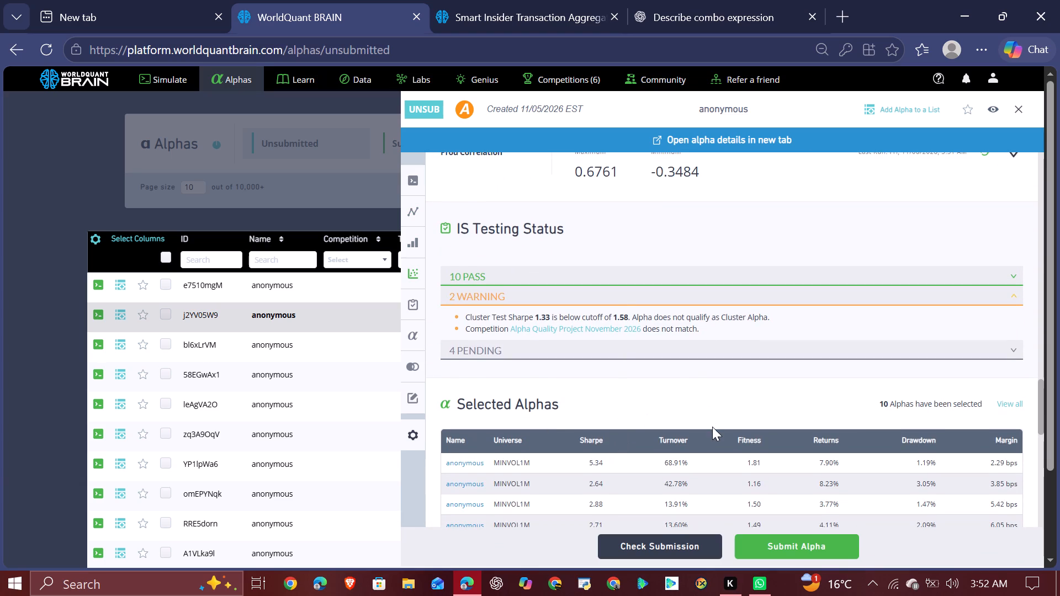
pyautogui.scroll(15, 622, 301)
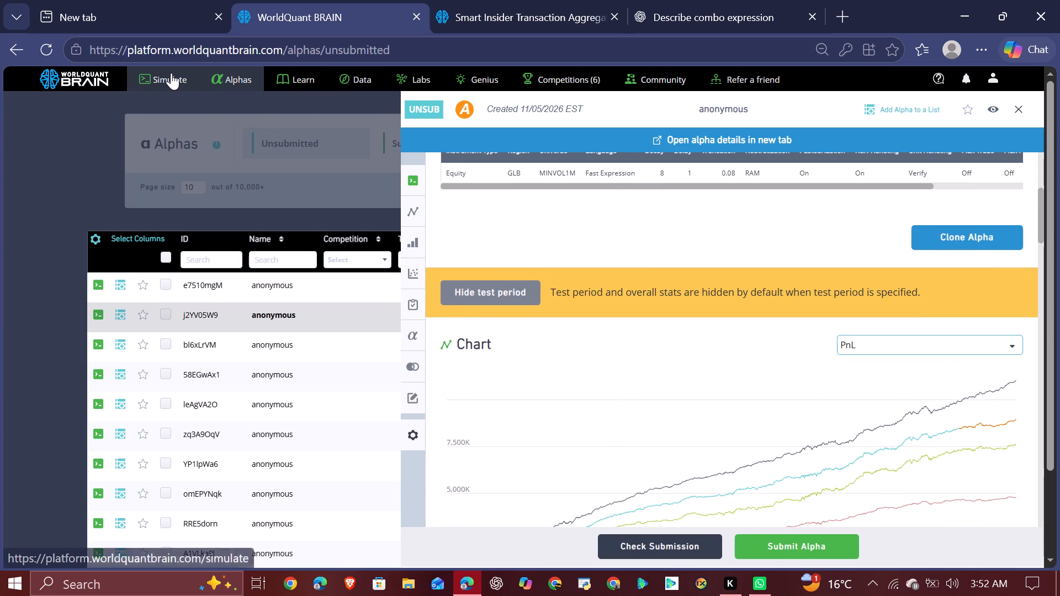
# Return to the simulation workspace and clone the Super Simulation 1 alpha into a new tab.
pyautogui.doubleClick(171, 73)
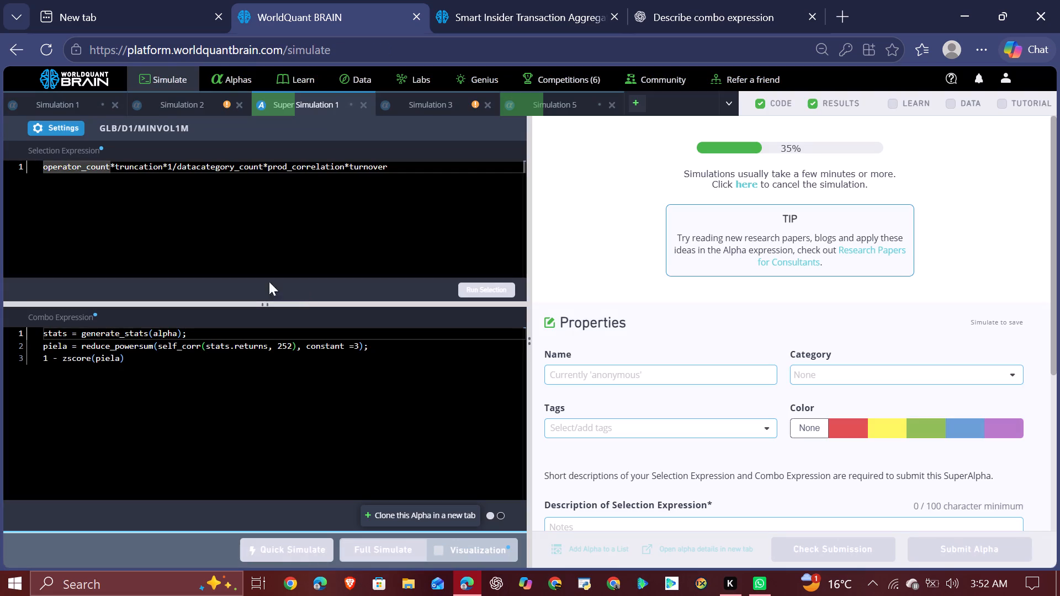
pyautogui.click(394, 512)
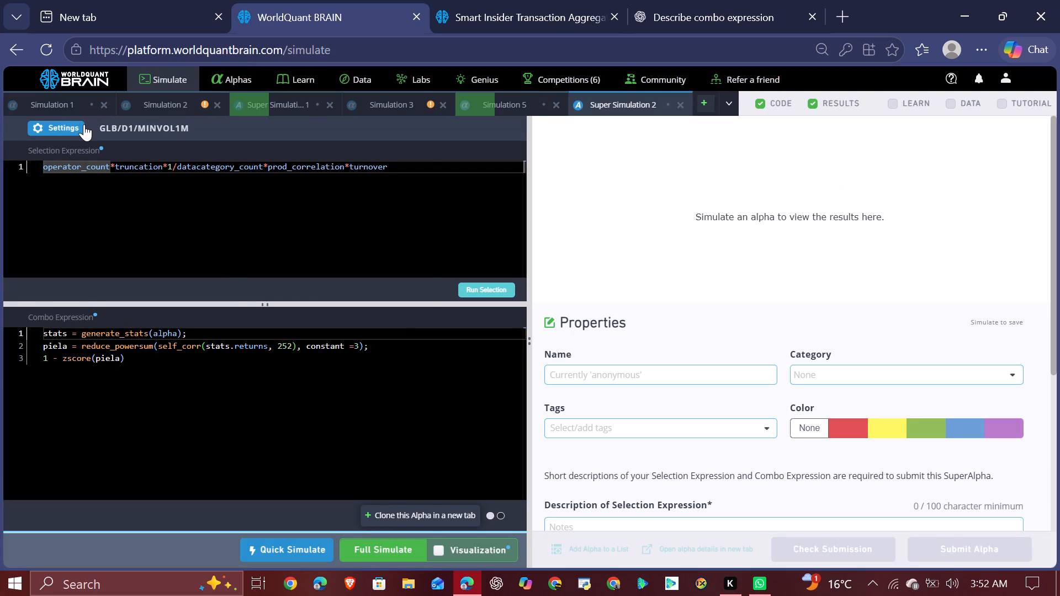
# Set the cloned SuperAlpha's decay to 10 and apply the settings.
pyautogui.click(84, 124)
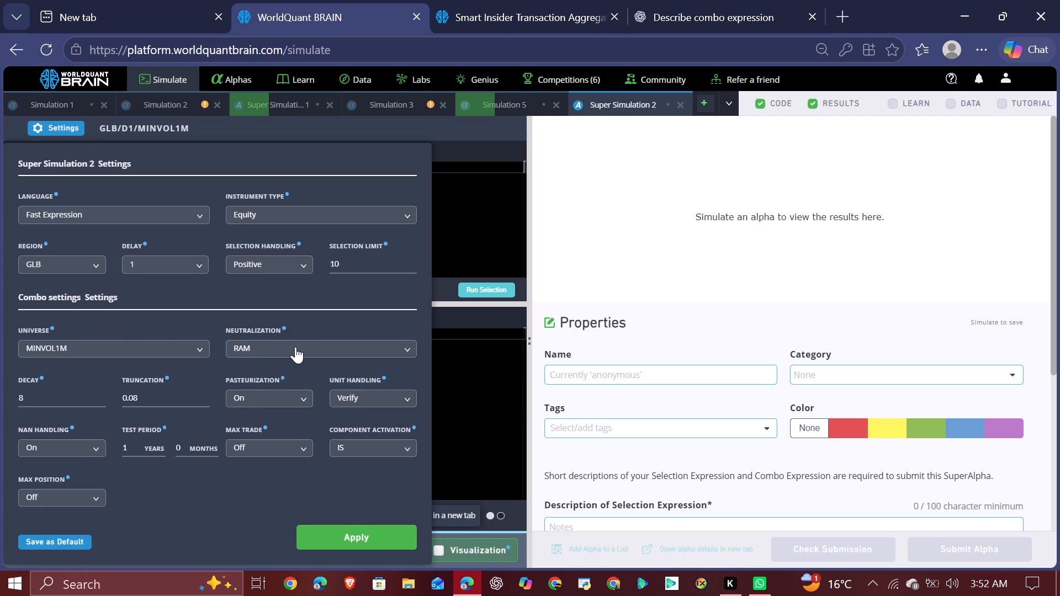
pyautogui.tripleClick(104, 397)
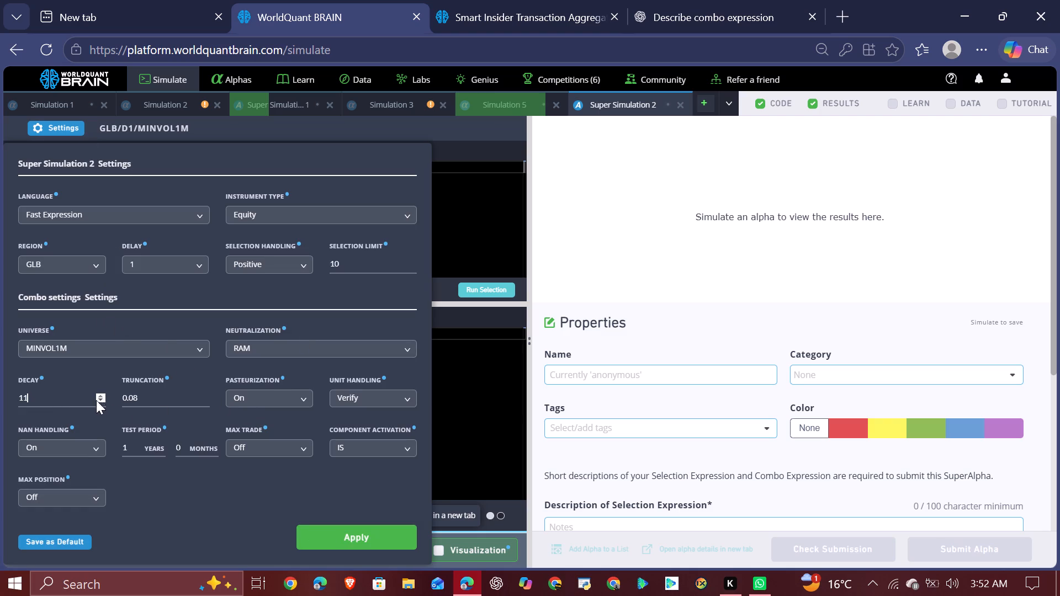
pyautogui.click(92, 401)
pyautogui.click(101, 400)
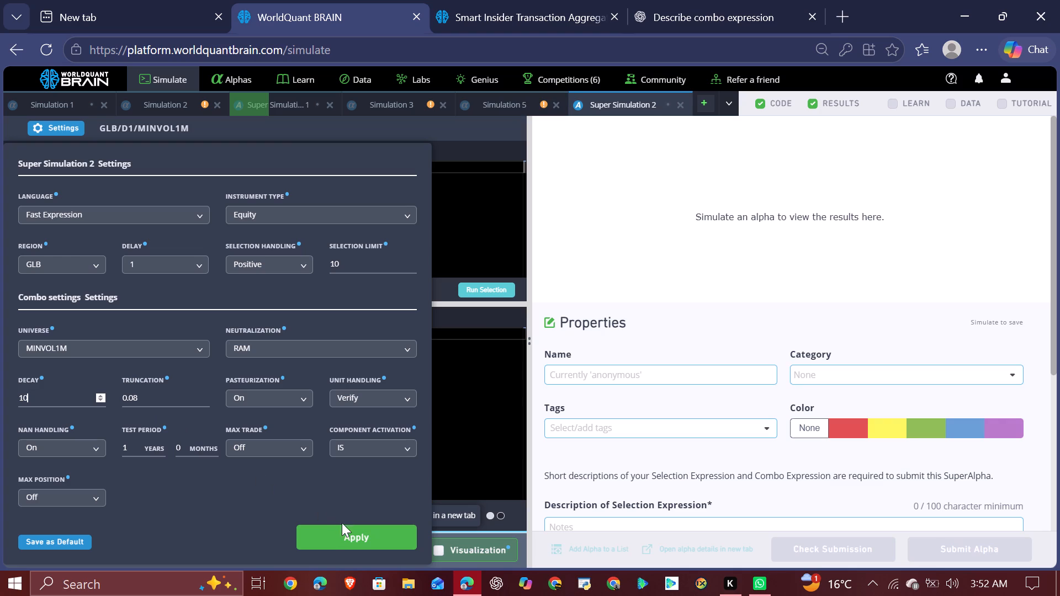
pyautogui.click(333, 535)
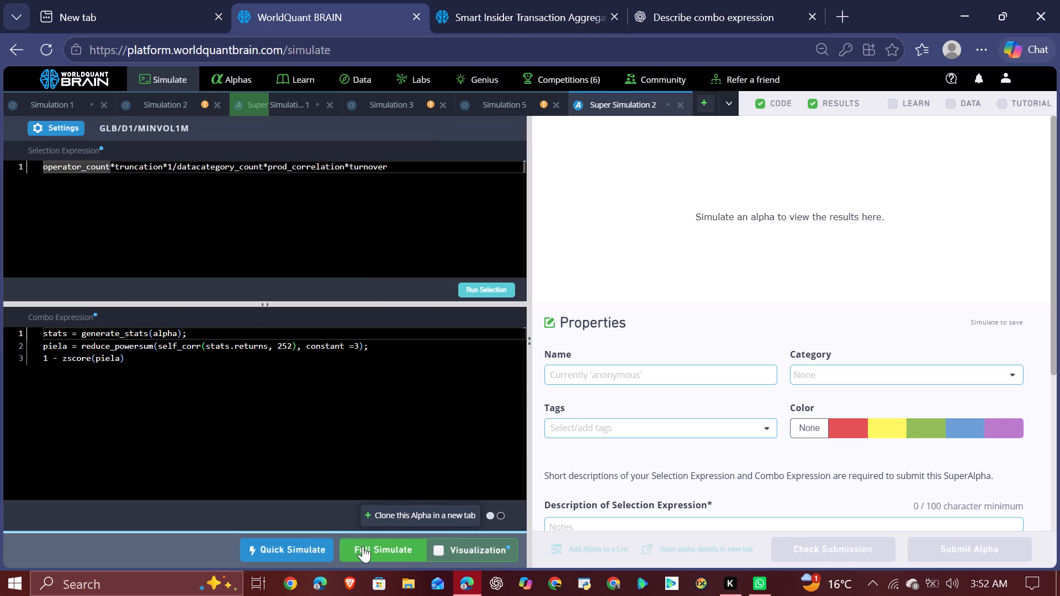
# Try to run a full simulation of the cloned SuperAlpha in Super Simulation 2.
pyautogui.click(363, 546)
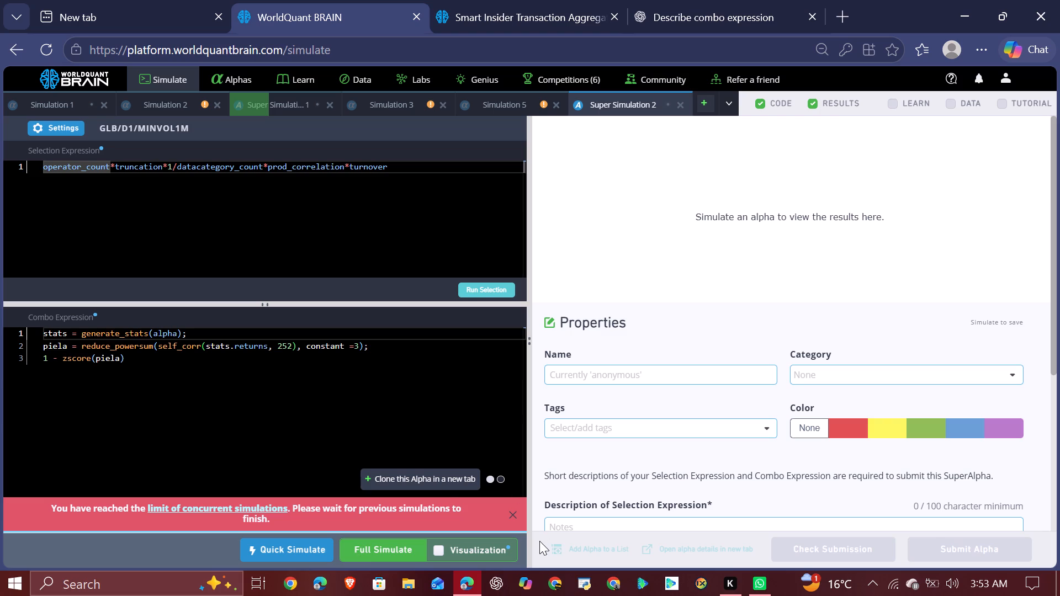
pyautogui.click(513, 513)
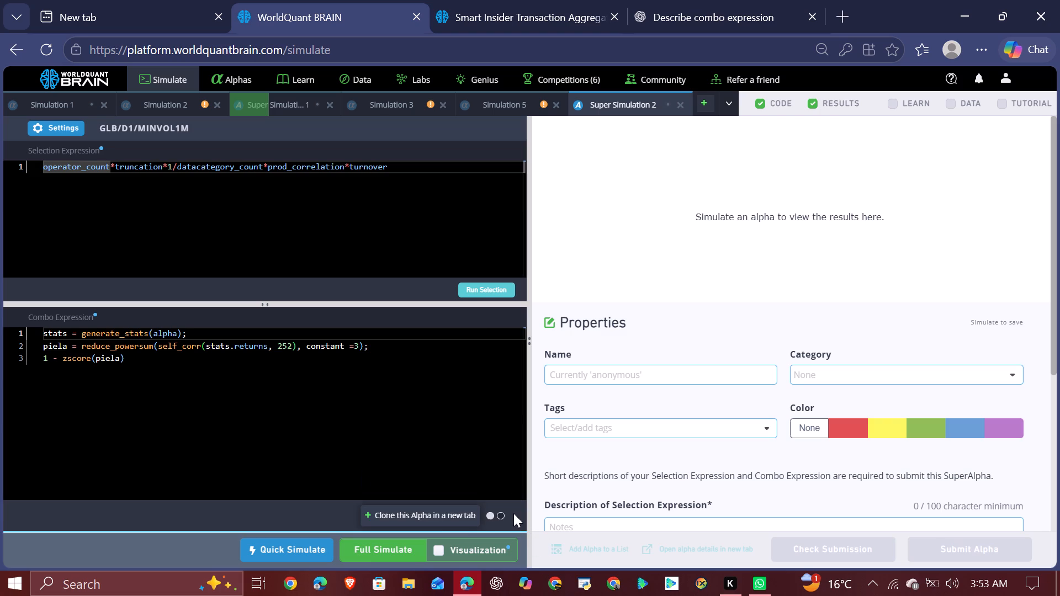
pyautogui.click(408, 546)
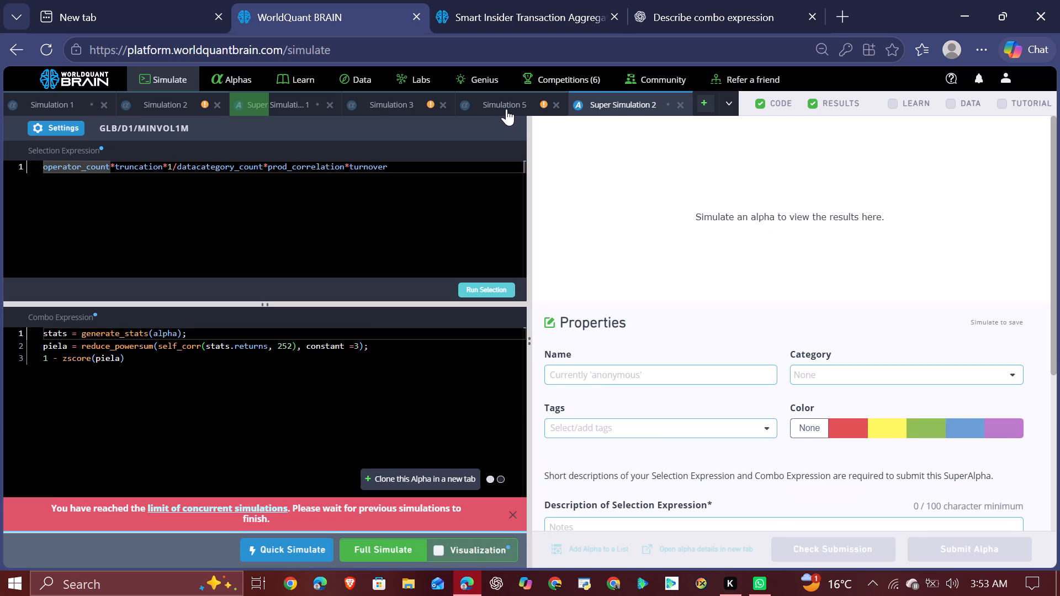
# Reveal Simulation 5's test period and examine its PnL chart, IS-period summary, investability-constrained statistics, correlation section and testing status.
pyautogui.click(506, 109)
pyautogui.click(506, 109)
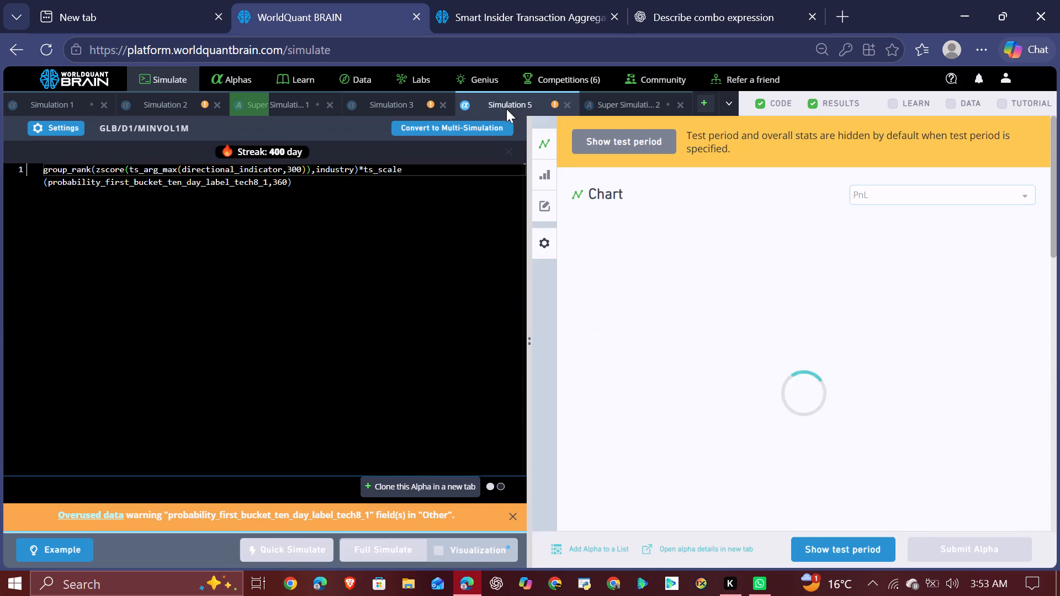
pyautogui.click(855, 549)
pyautogui.scroll(-2, 873, 400)
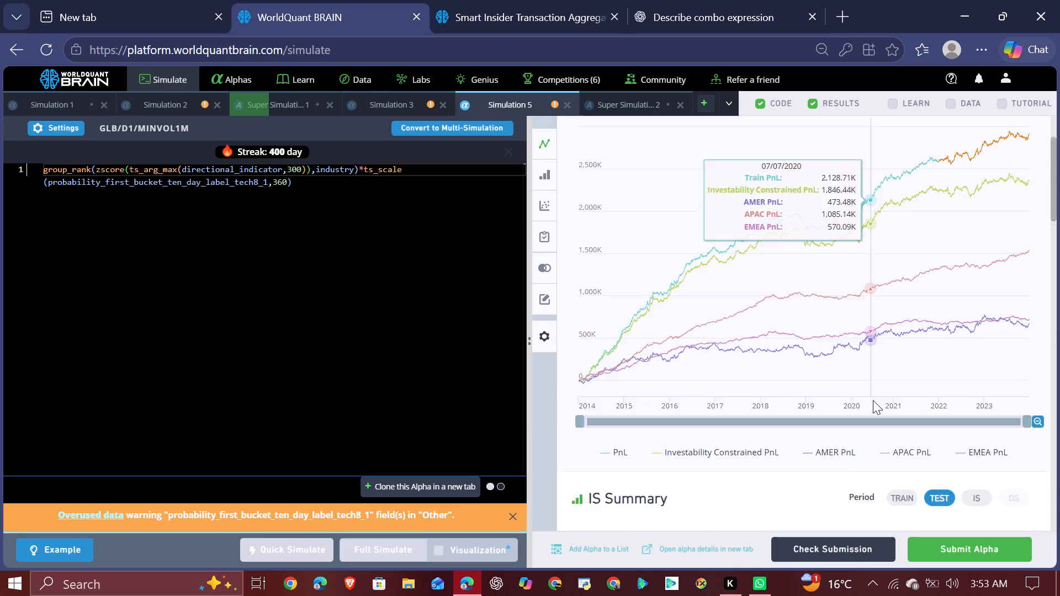
pyautogui.scroll(-3, 873, 400)
pyautogui.click(981, 175)
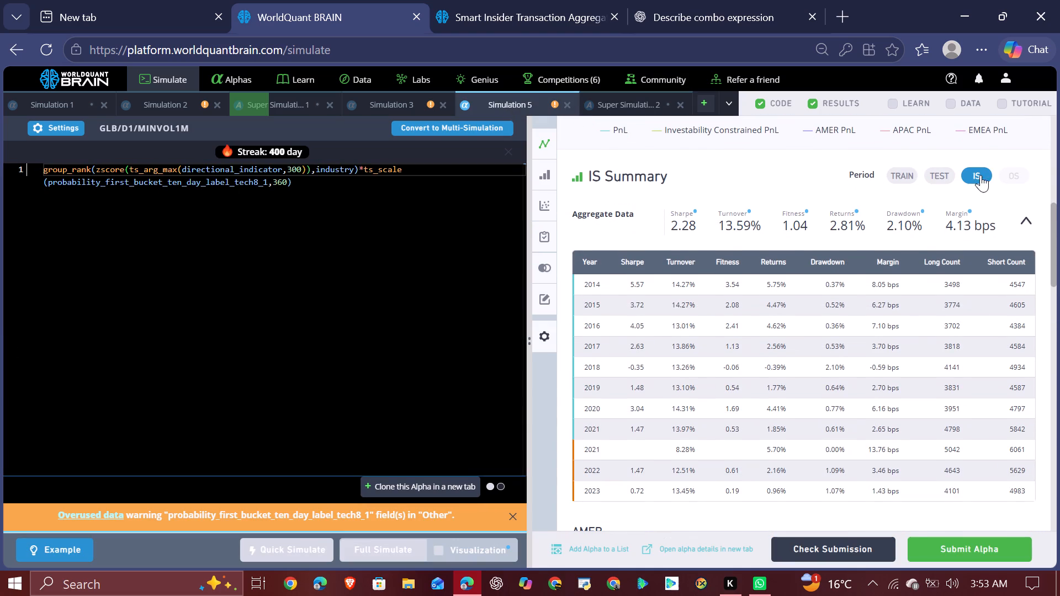
pyautogui.scroll(-8, 839, 375)
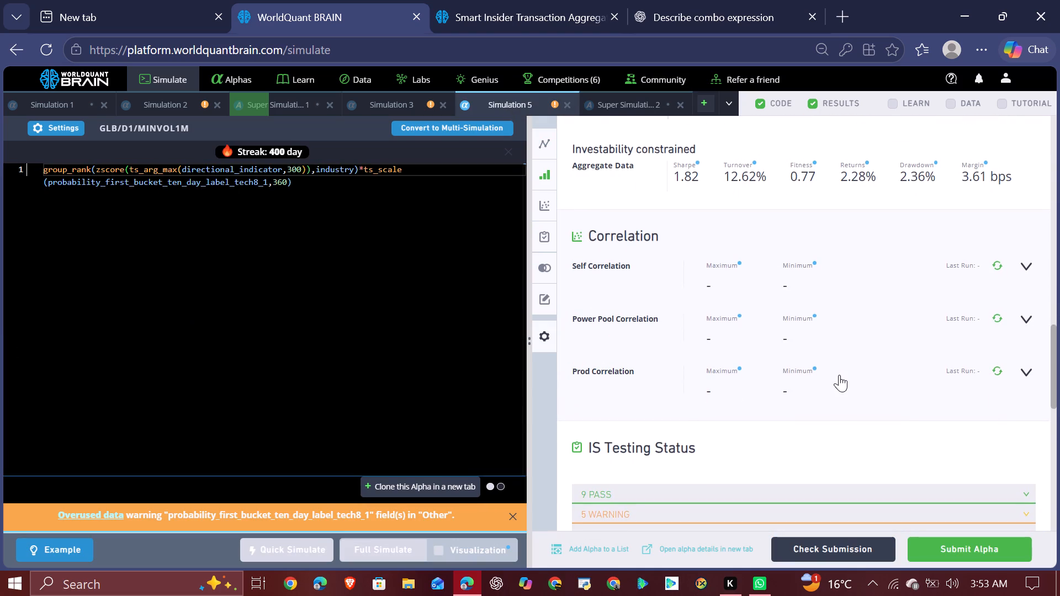
pyautogui.scroll(-1, 839, 375)
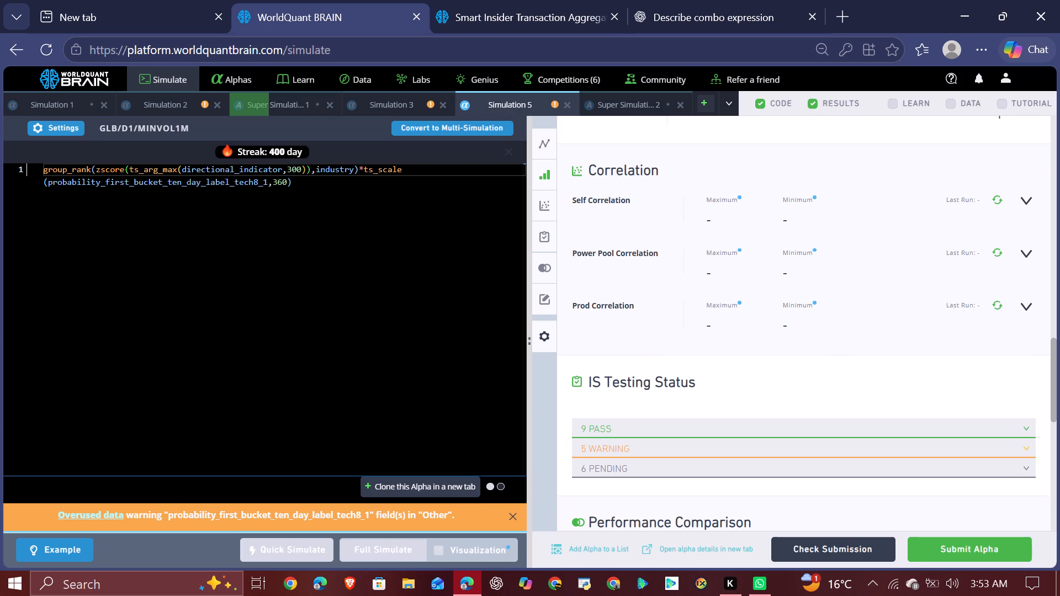
# Replace the zscore operator with rank in Simulation 5's expression and run a full simulation.
pyautogui.doubleClick(114, 165)
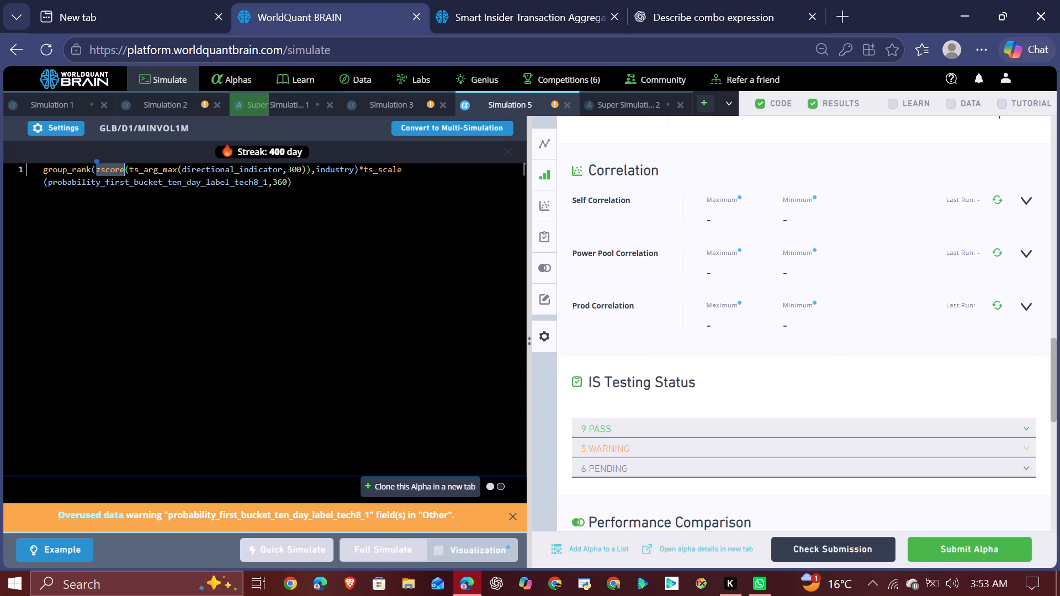
pyautogui.write('ra')
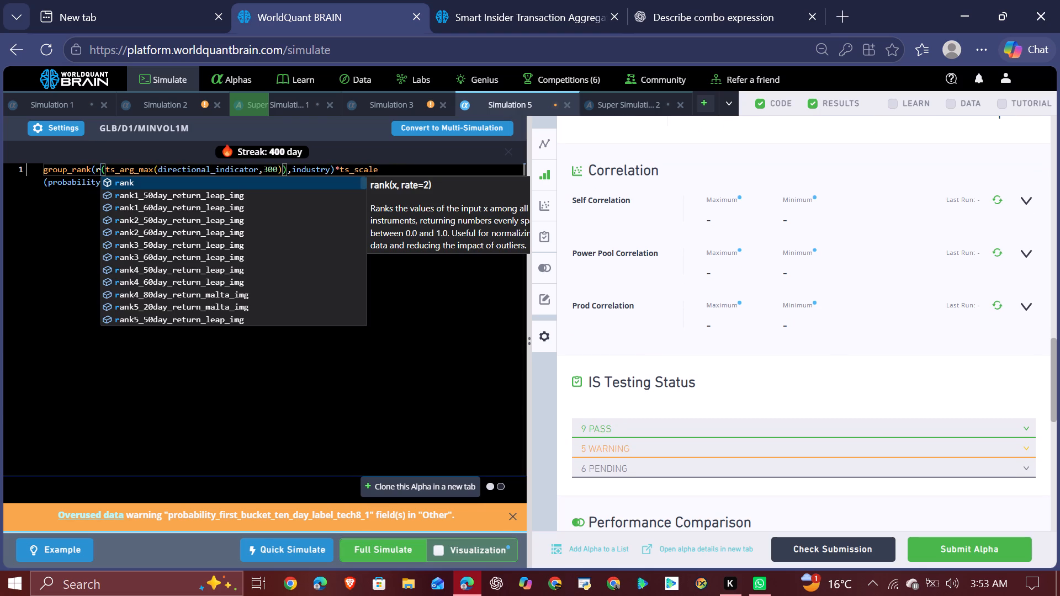
pyautogui.click(147, 184)
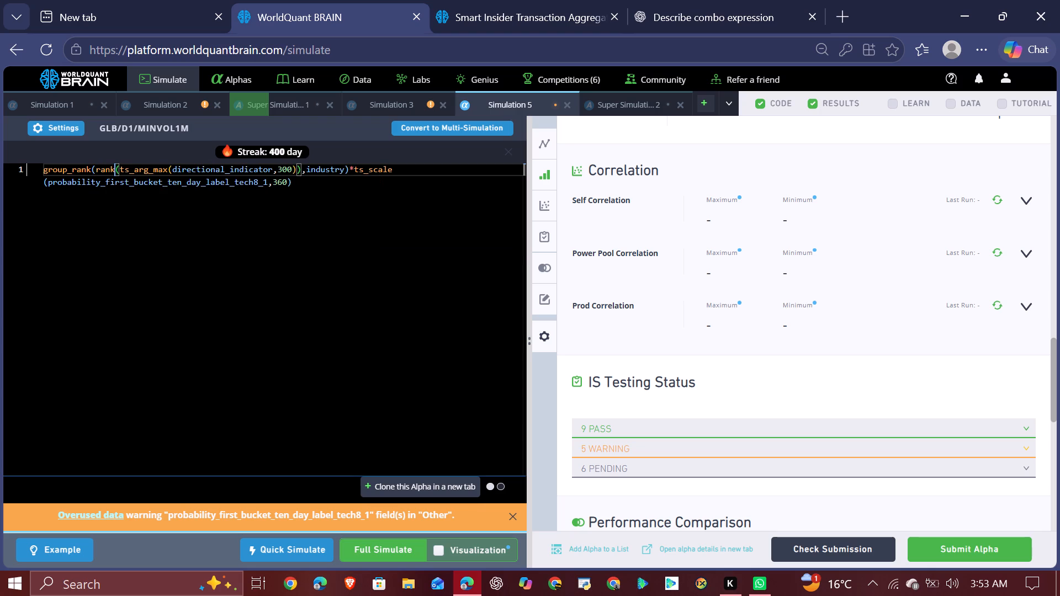
pyautogui.click(395, 544)
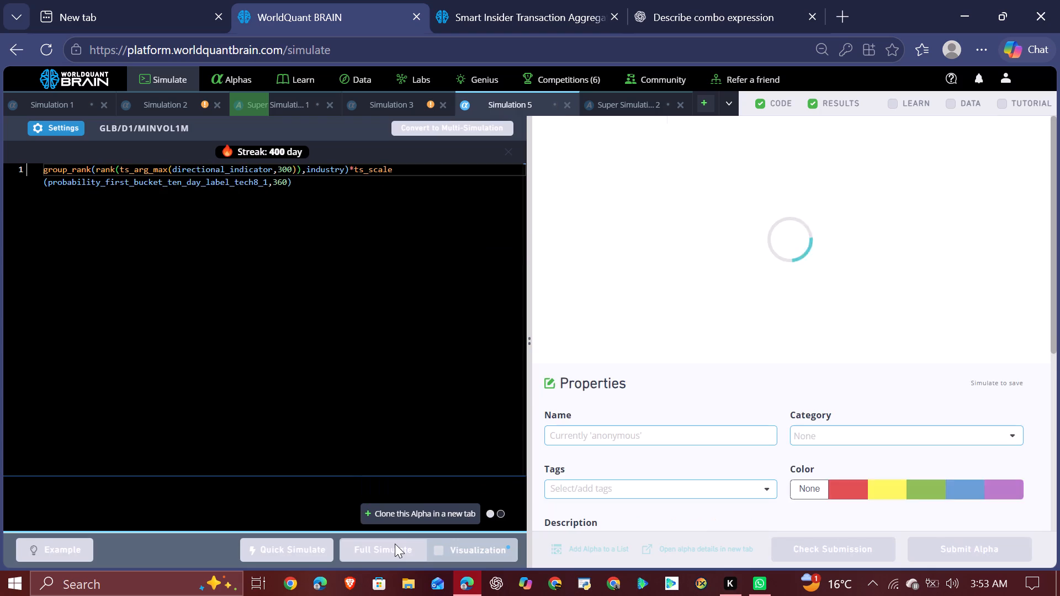
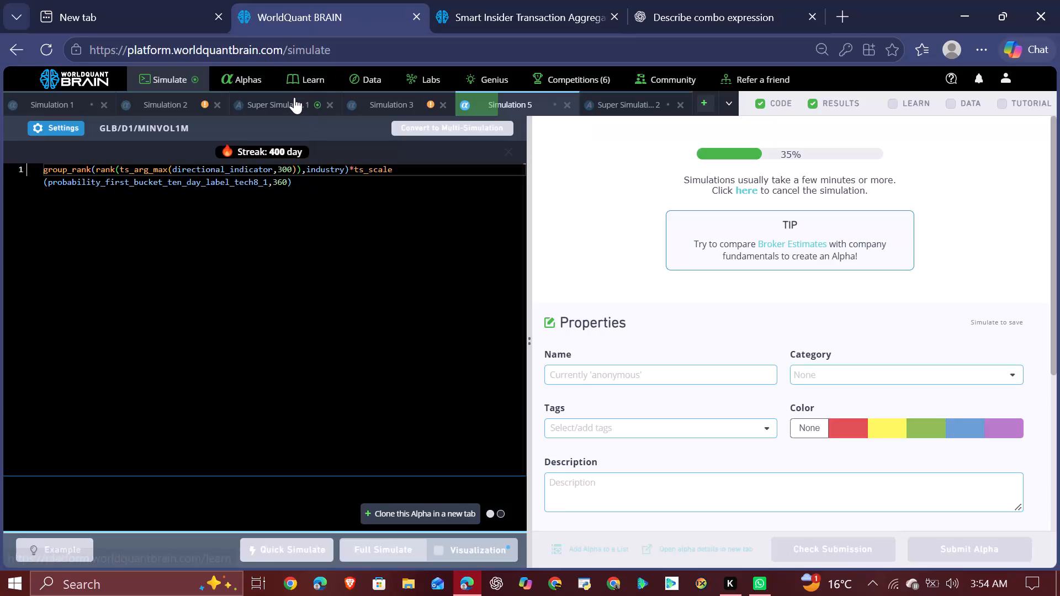
# Run a full simulation of the cloned SuperAlpha in Super Simulation 2.
pyautogui.click(294, 97)
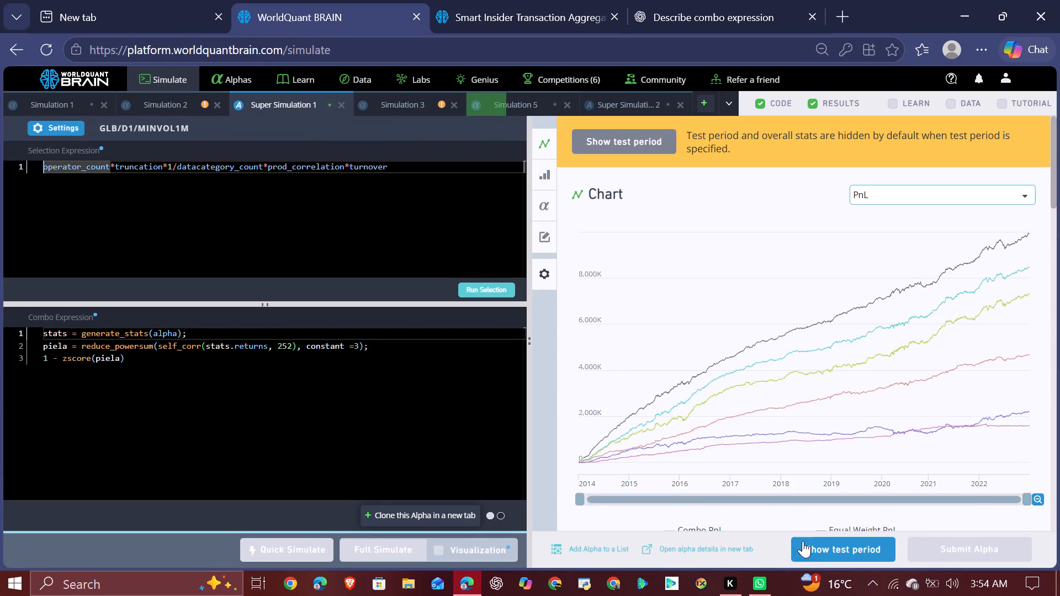
pyautogui.click(632, 105)
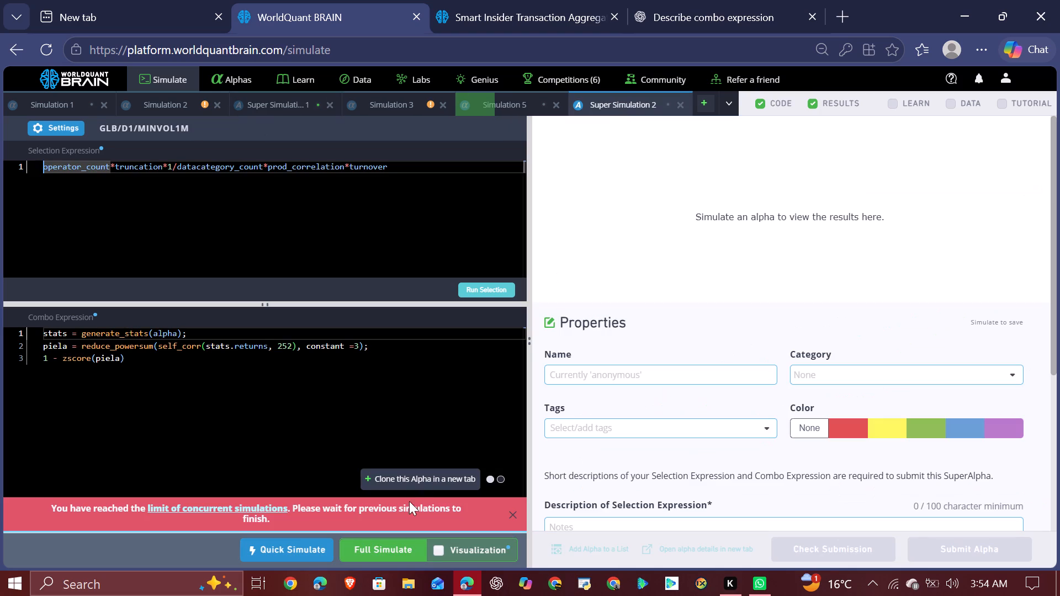
pyautogui.click(408, 551)
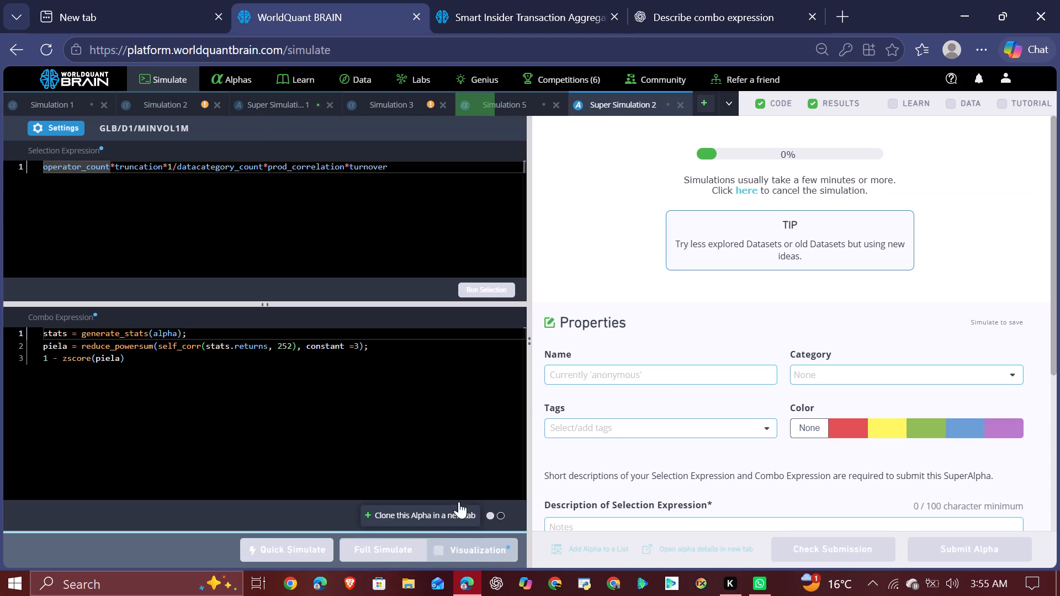
# Reveal Super Simulation 1's test period and examine its IS-period summary, regional and investability-constrained statistics, correlation section and testing-status warnings.
pyautogui.click(296, 102)
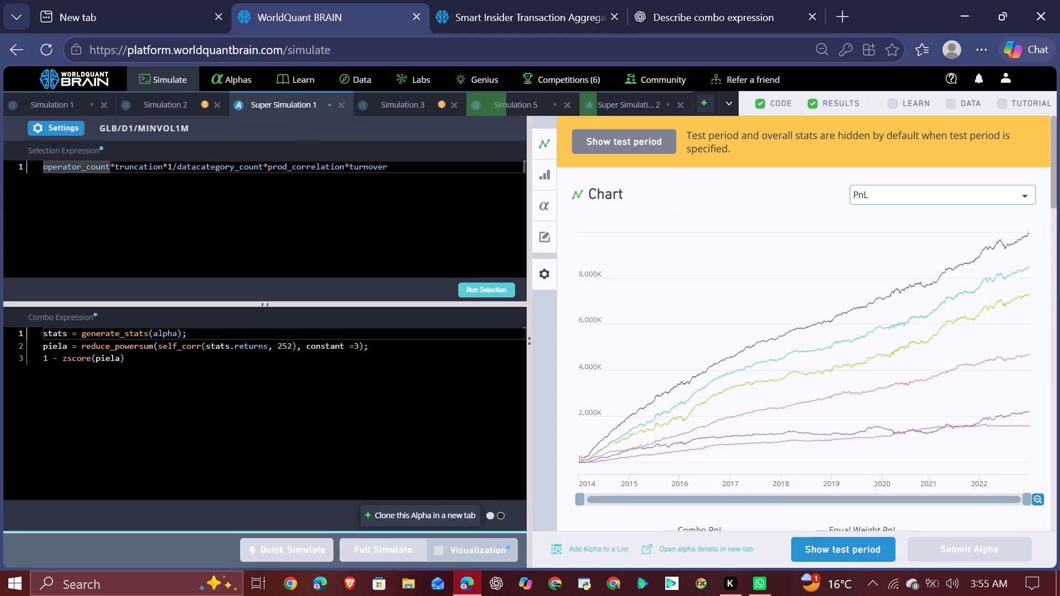
pyautogui.click(832, 547)
pyautogui.scroll(-3, 872, 403)
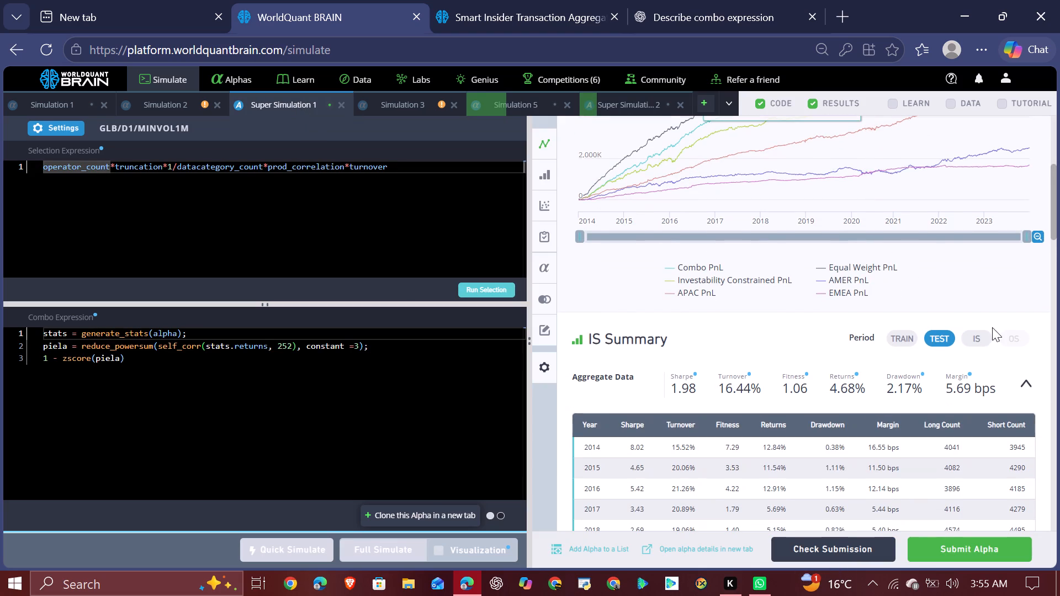
pyautogui.click(984, 337)
pyautogui.scroll(-6, 903, 415)
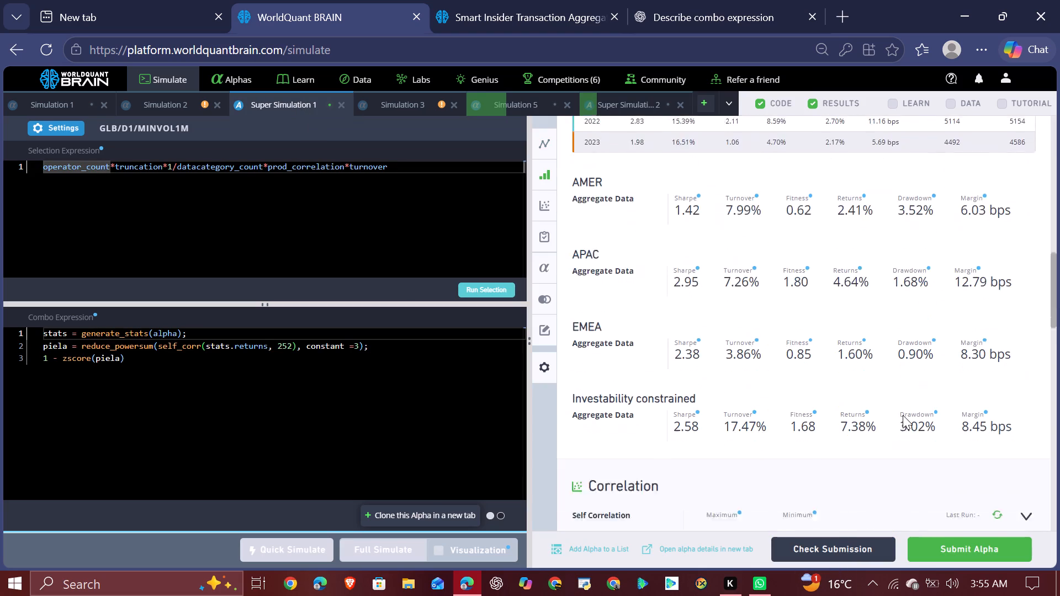
pyautogui.scroll(-4, 903, 415)
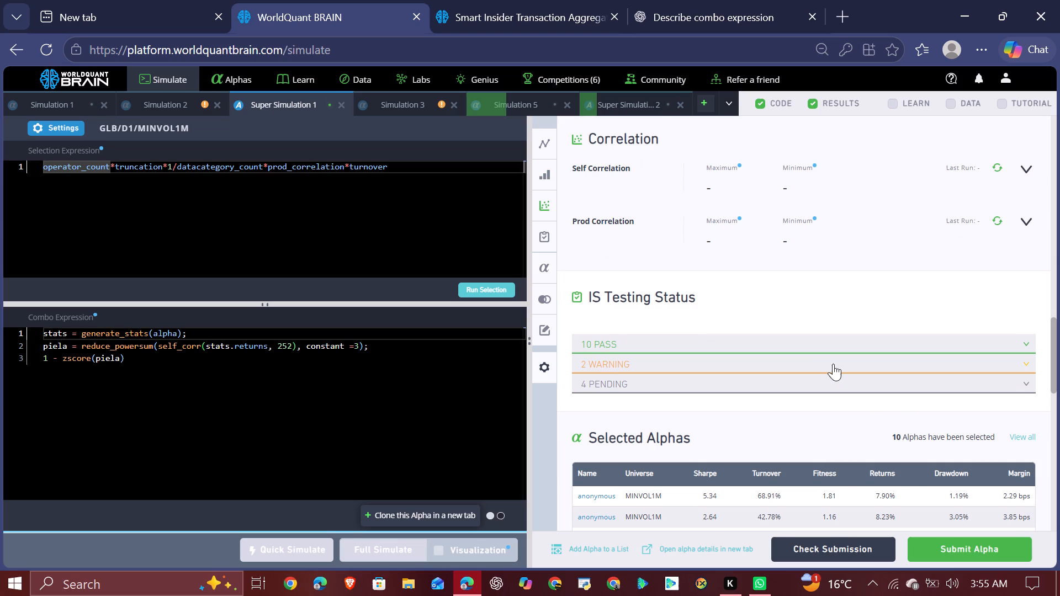
pyautogui.click(833, 364)
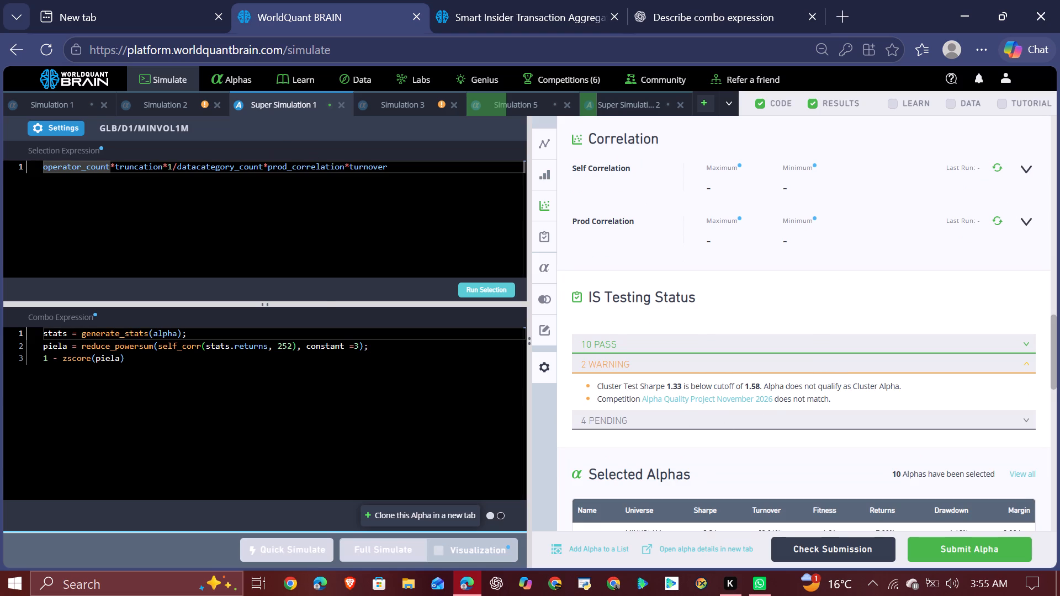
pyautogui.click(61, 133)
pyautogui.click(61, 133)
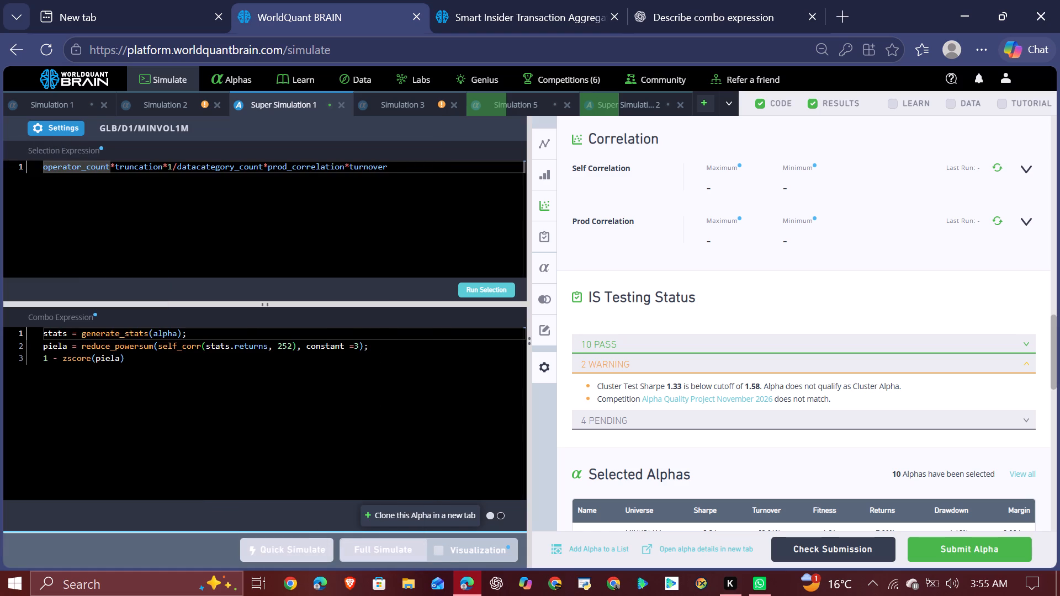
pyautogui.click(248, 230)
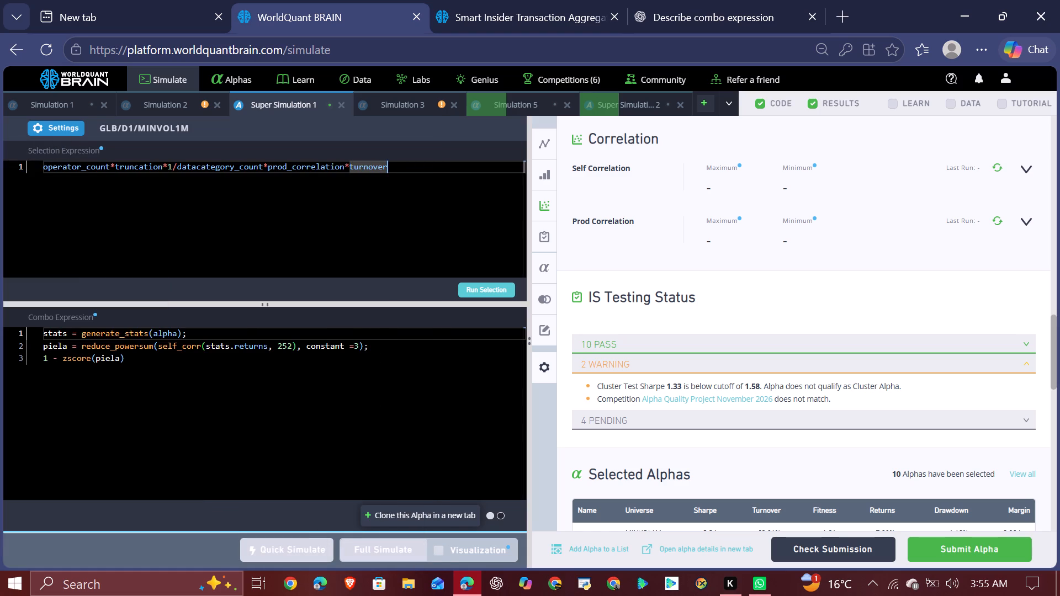
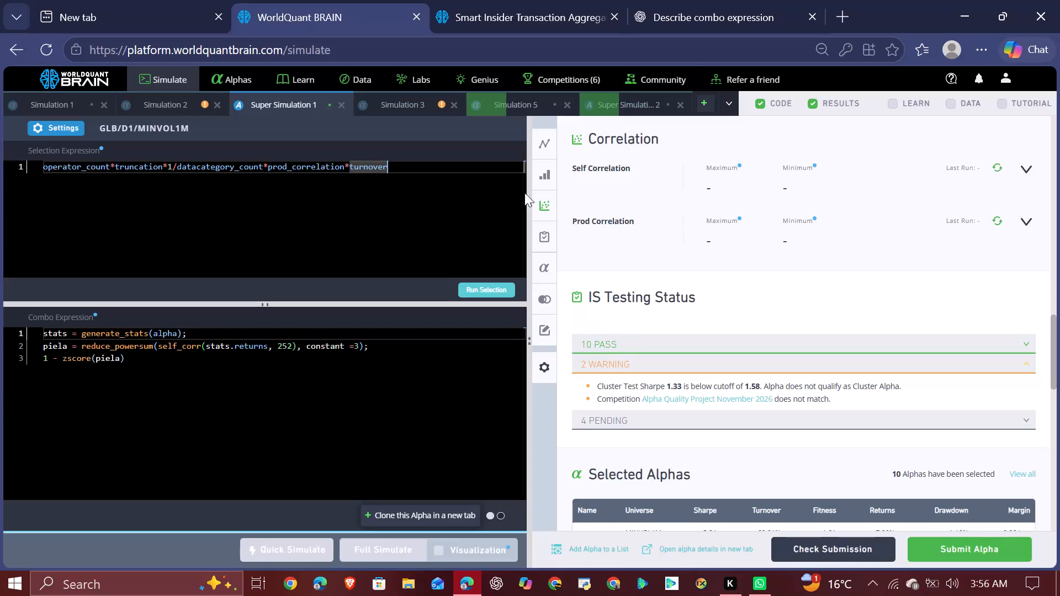
# Copy Super Simulation 1's full selection expression, followed by its full combo expression, to the clipboard.
pyautogui.click(433, 205)
pyautogui.hotkey('ctrl', 'a')
pyautogui.hotkey('ctrl', 'c')
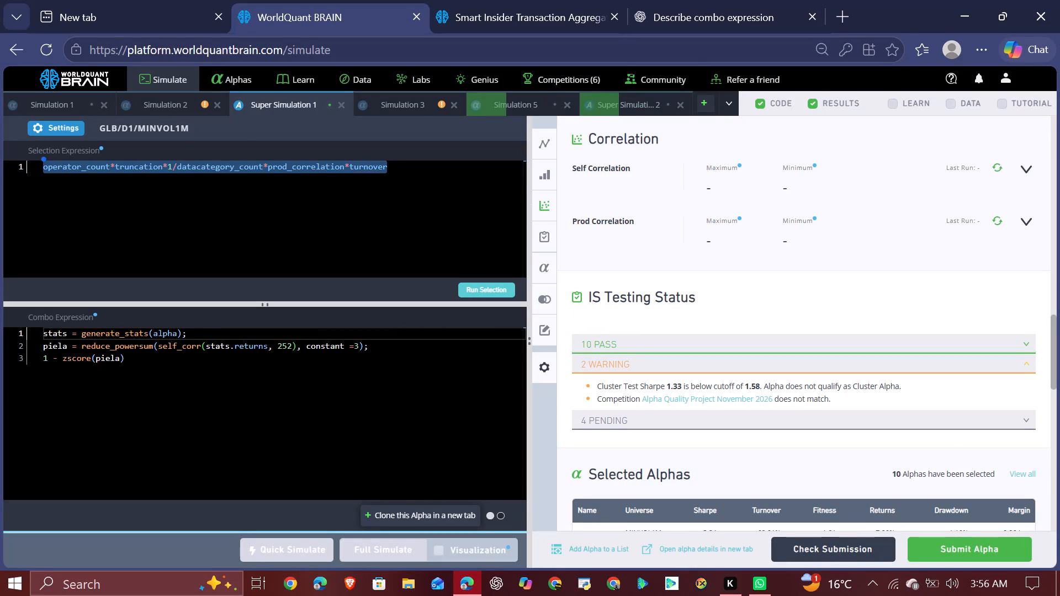
pyautogui.click(331, 379)
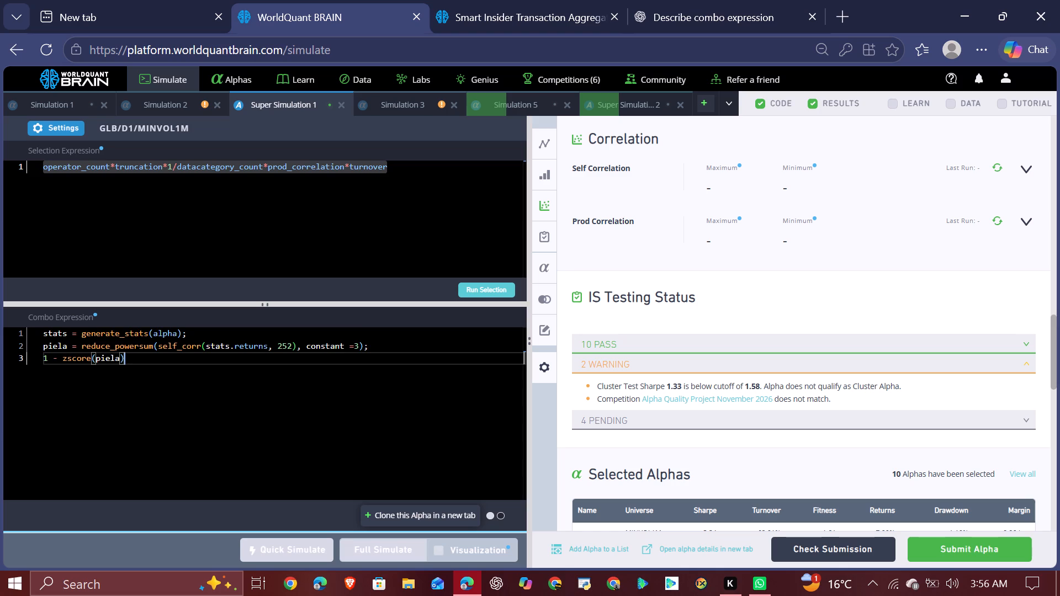
pyautogui.hotkey('ctrl', 'a')
pyautogui.hotkey('ctrl', 'c')
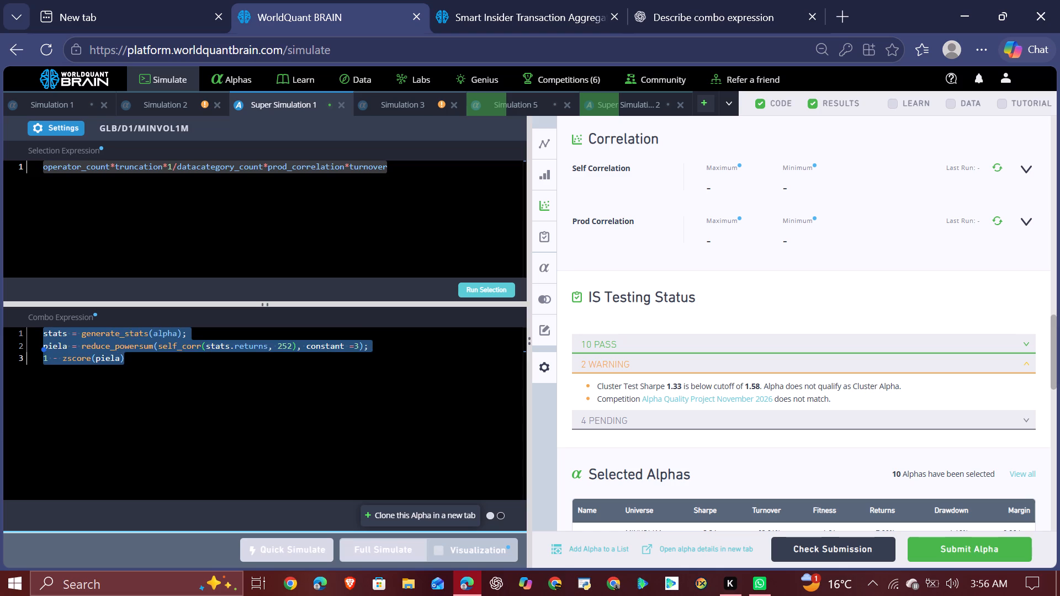
pyautogui.click(430, 413)
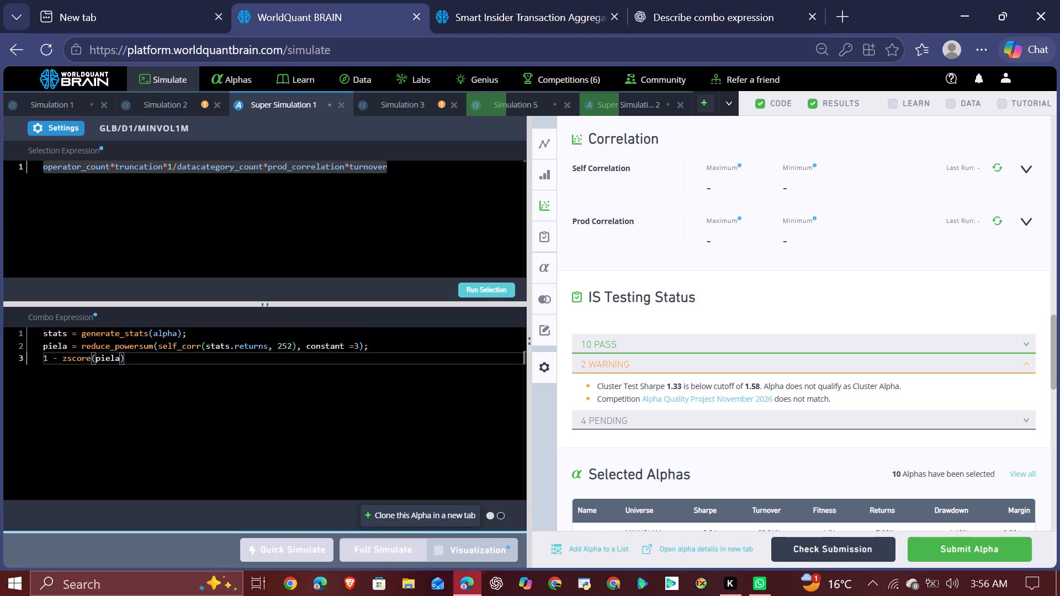
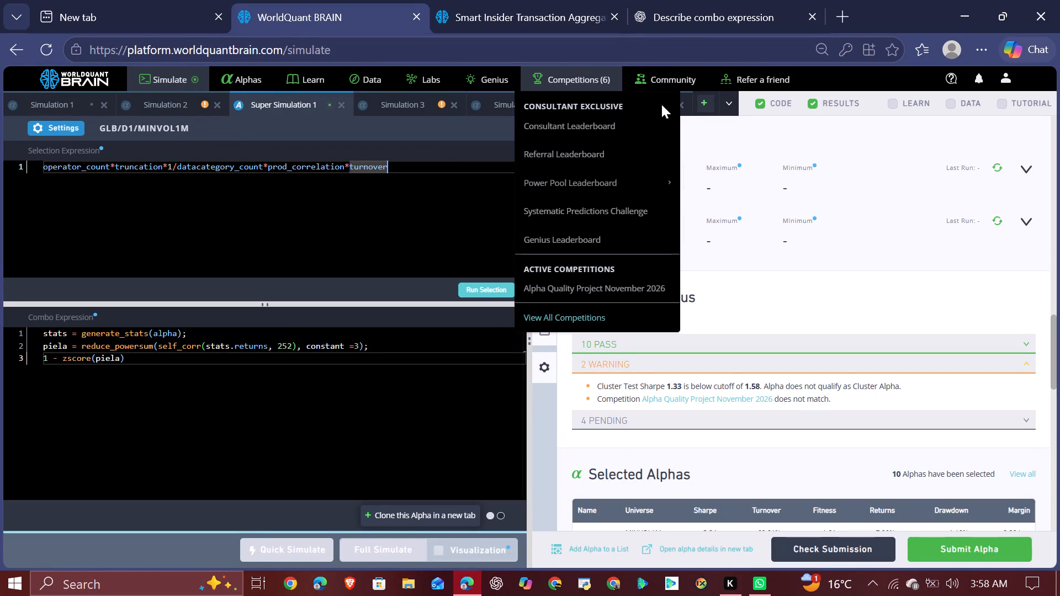
# Switch to Super Simulation 2 and show the test period for its simulated SuperAlpha.
pyautogui.click(631, 98)
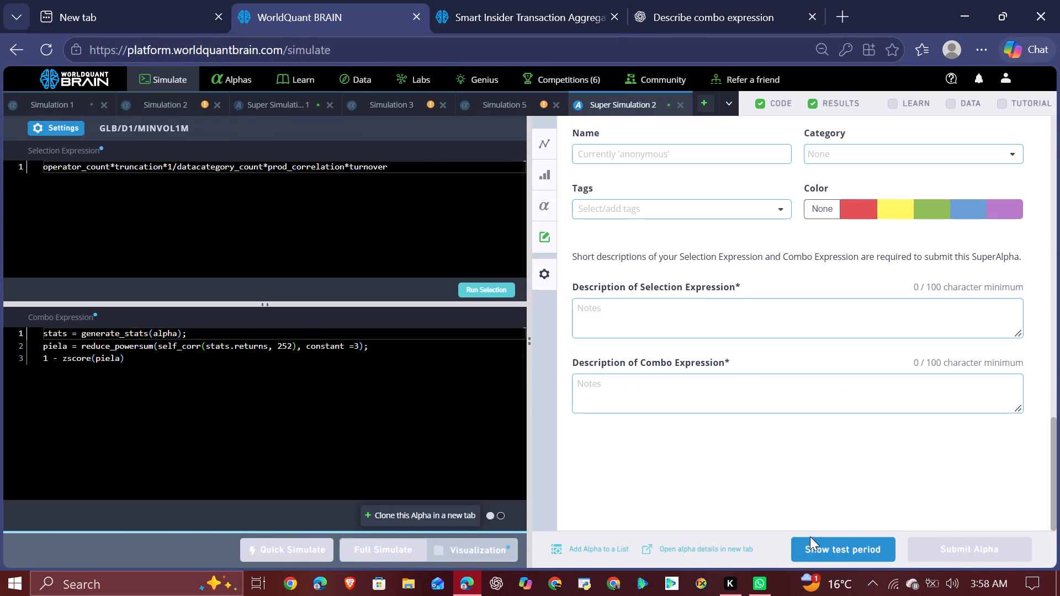
pyautogui.scroll(-1, 839, 384)
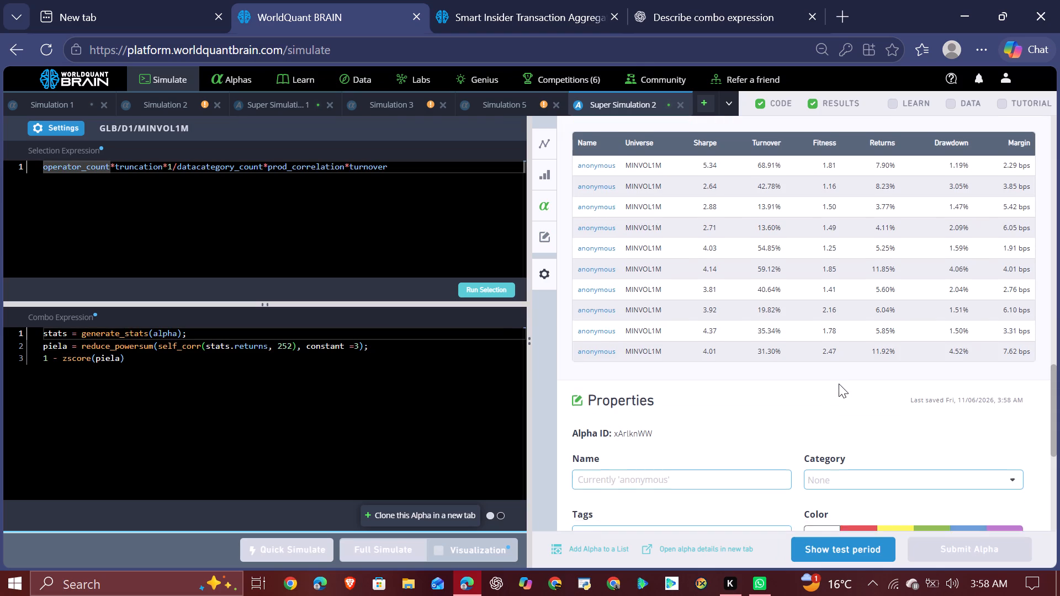
pyautogui.scroll(-1, 839, 384)
pyautogui.scroll(11, 839, 384)
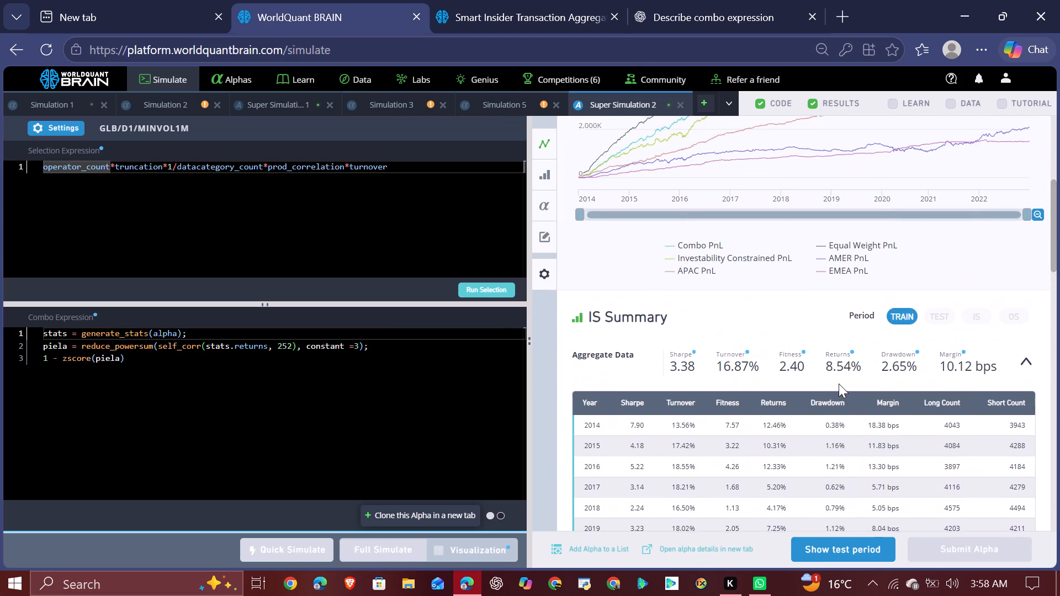
pyautogui.click(831, 552)
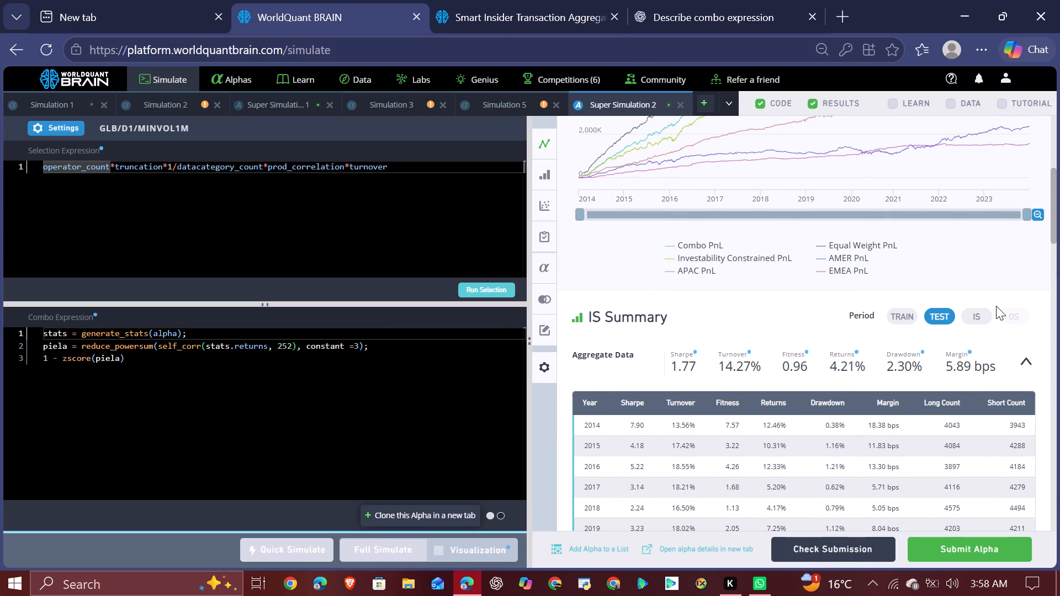
# Examine the IS-period summary of Super Simulation 2, including regional aggregate data, correlation and IS Testing Status warnings.
pyautogui.click(984, 314)
pyautogui.scroll(-3, 877, 435)
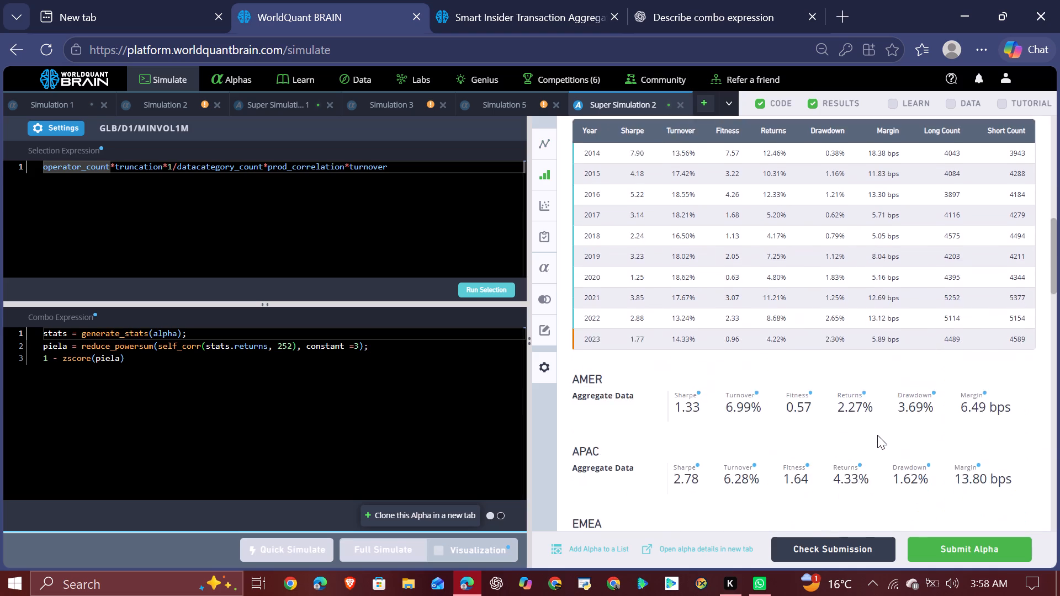
pyautogui.scroll(-7, 877, 435)
pyautogui.tripleClick(877, 434)
pyautogui.doubleClick(877, 434)
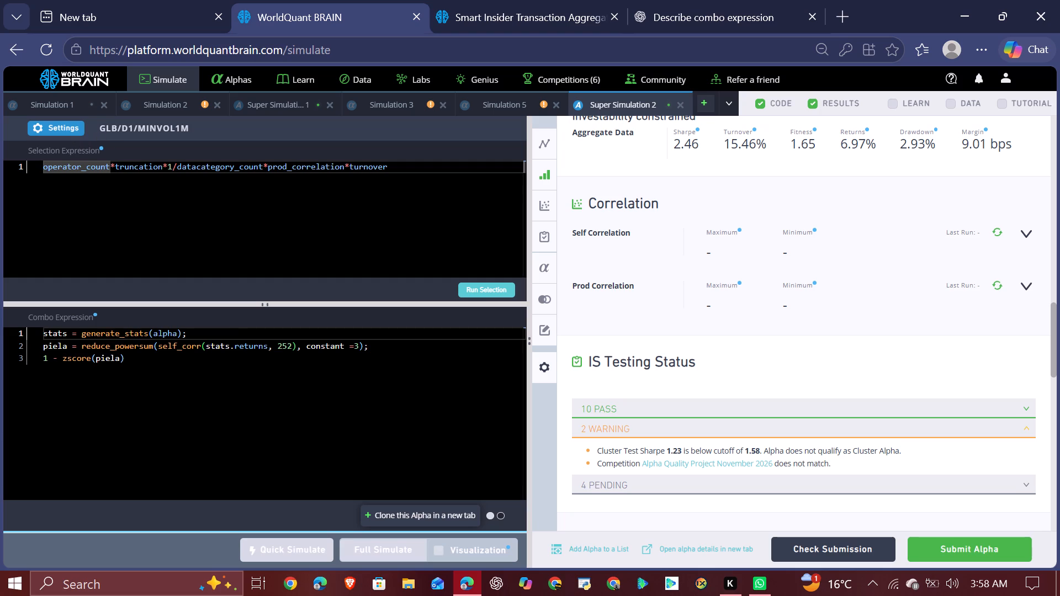
# Set the self_corr lookback in line 2 of Super Simulation 2's combo expression to 504.
pyautogui.doubleClick(287, 339)
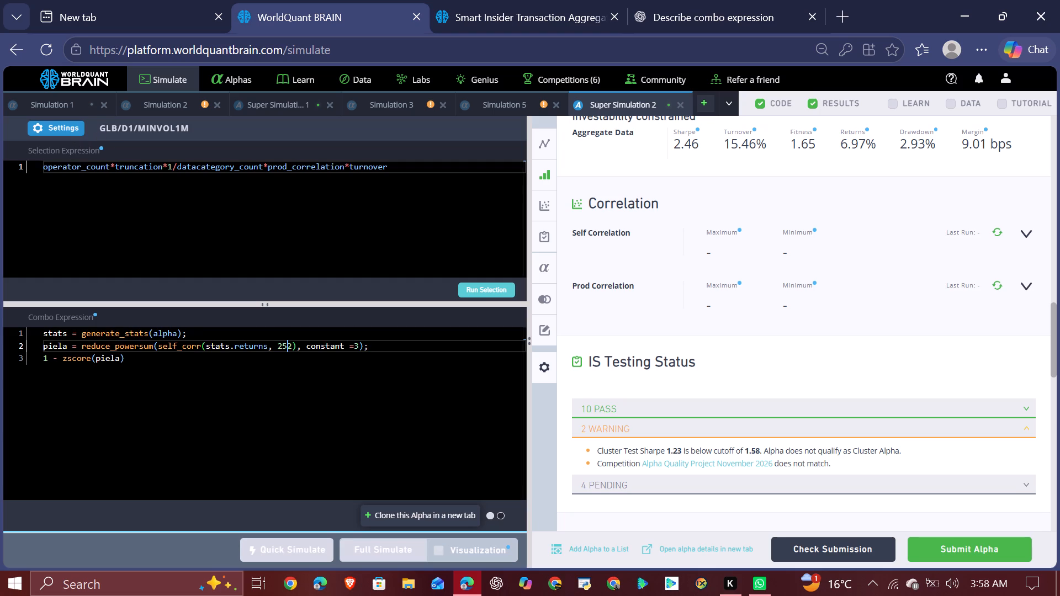
pyautogui.press('5')
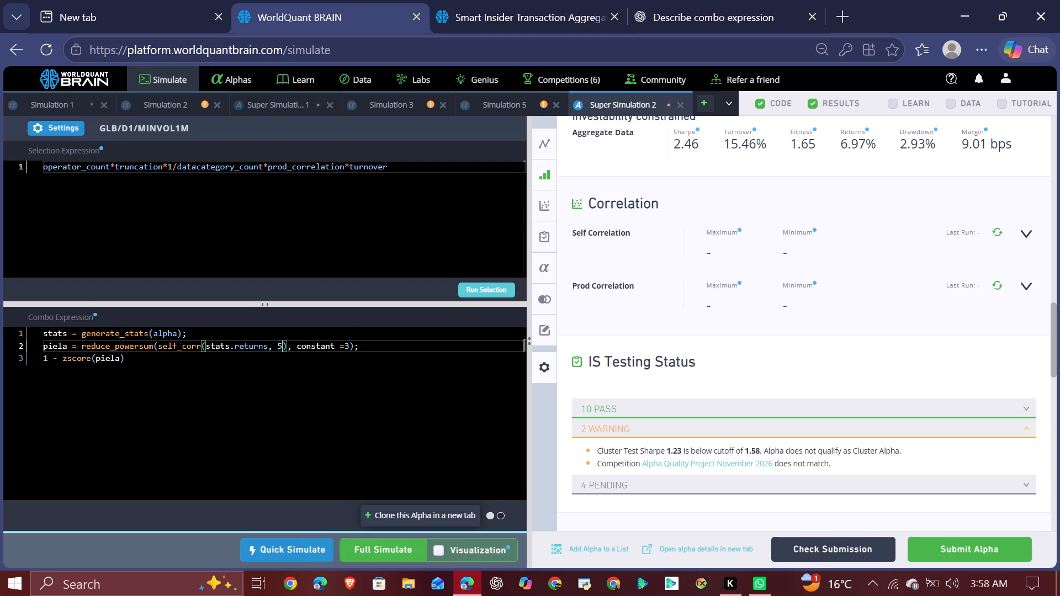
pyautogui.write('04')
# Apply a decay of 6 in the combo settings of Super Simulation 2 and run a full simulation.
pyautogui.click(71, 128)
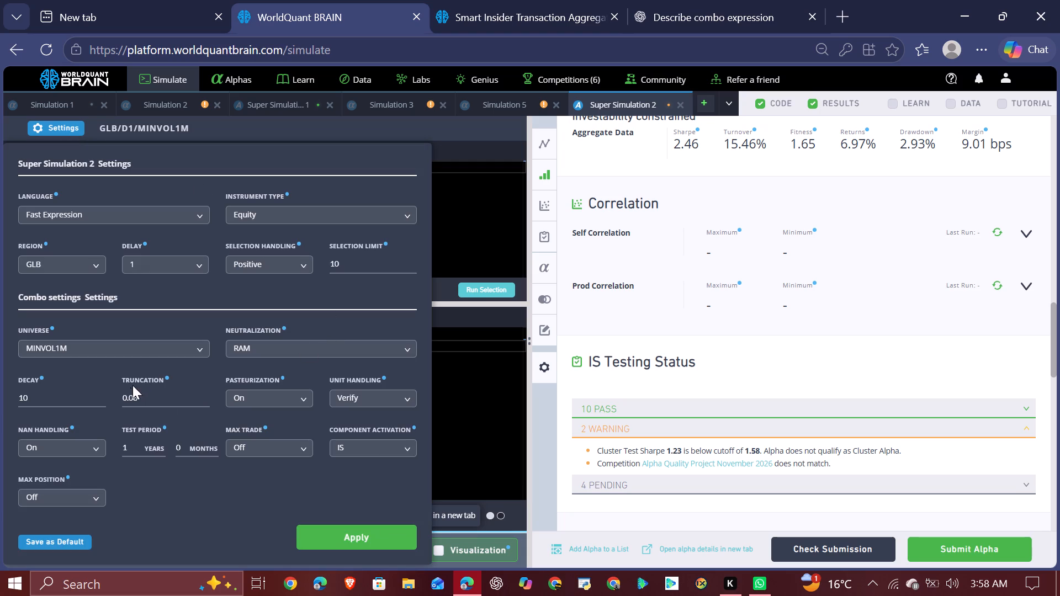
pyautogui.tripleClick(101, 401)
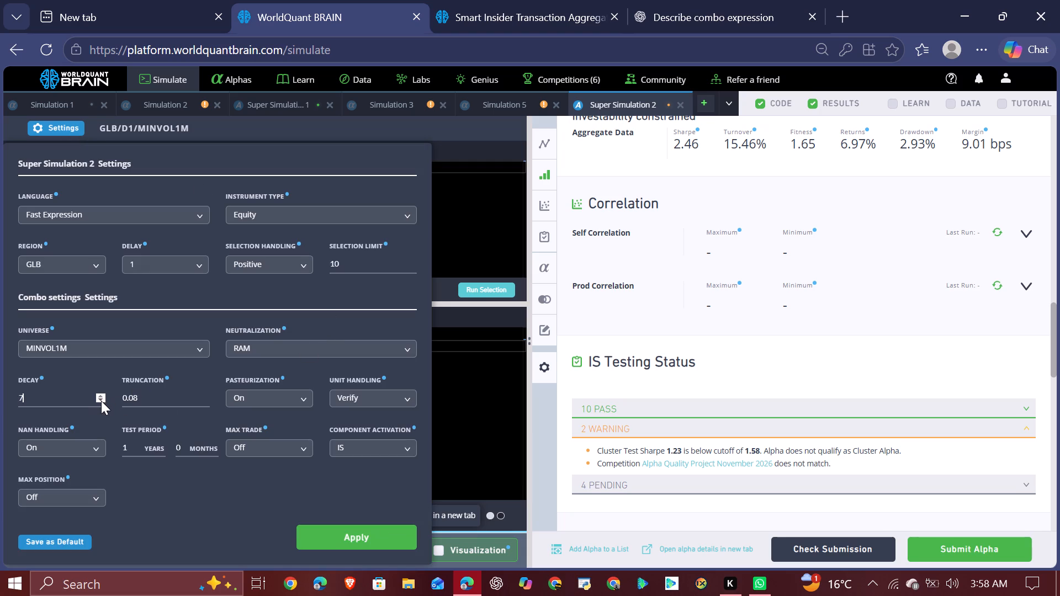
pyautogui.click(101, 401)
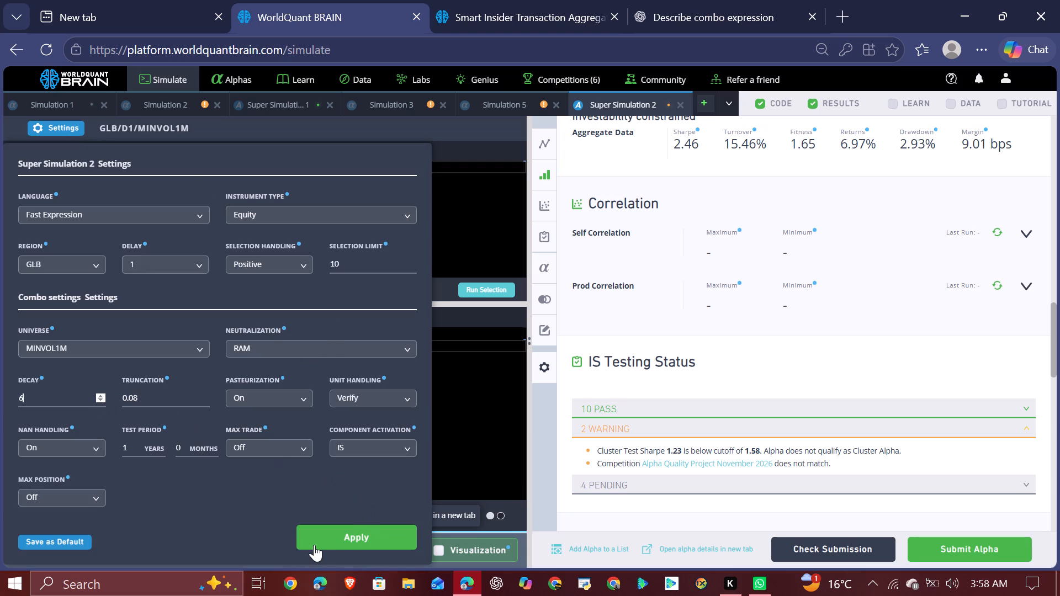
pyautogui.click(314, 545)
pyautogui.click(364, 551)
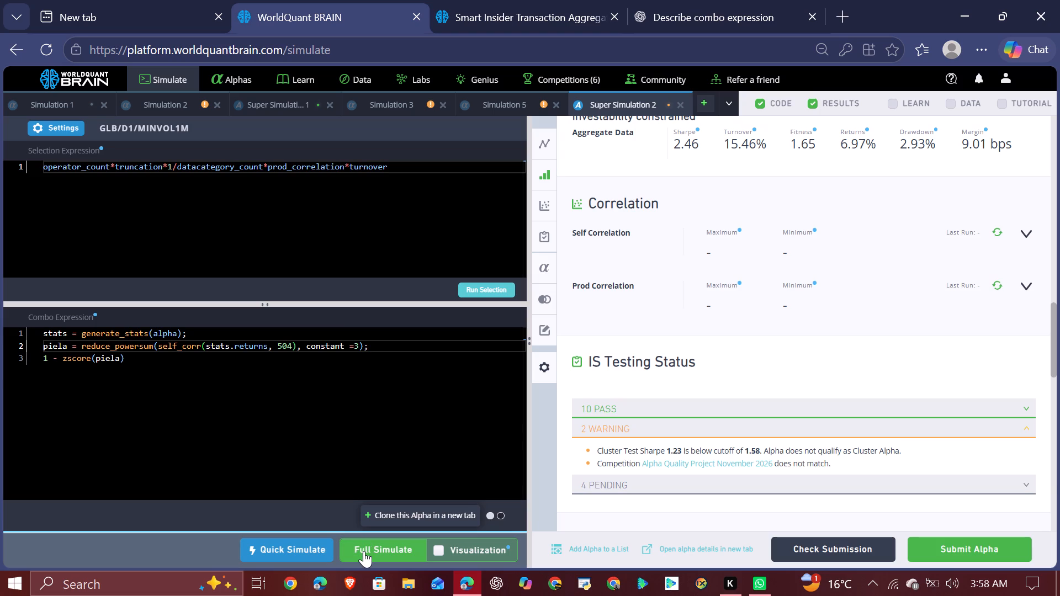
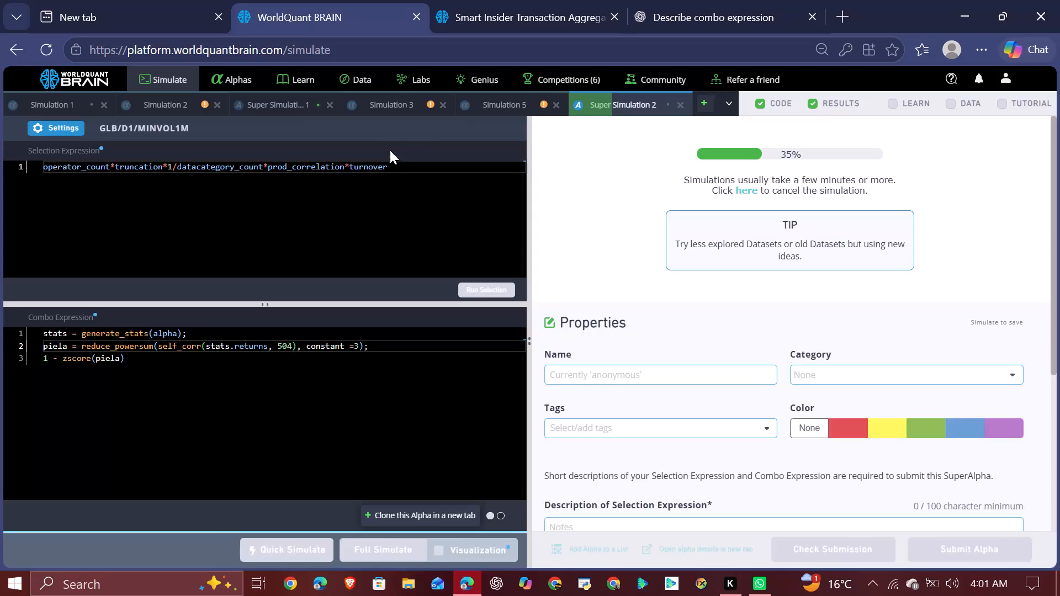
# Reveal Simulation 3's test period, examine its IS-period summary and testing status, and run its prod correlation check.
pyautogui.click(416, 99)
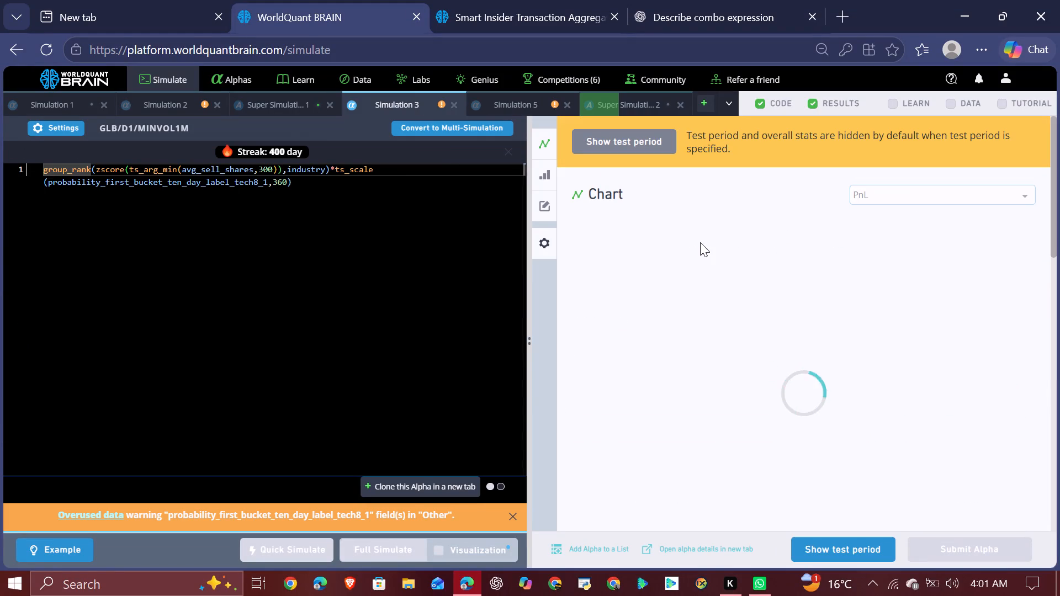
pyautogui.click(867, 551)
pyautogui.scroll(-1, 902, 471)
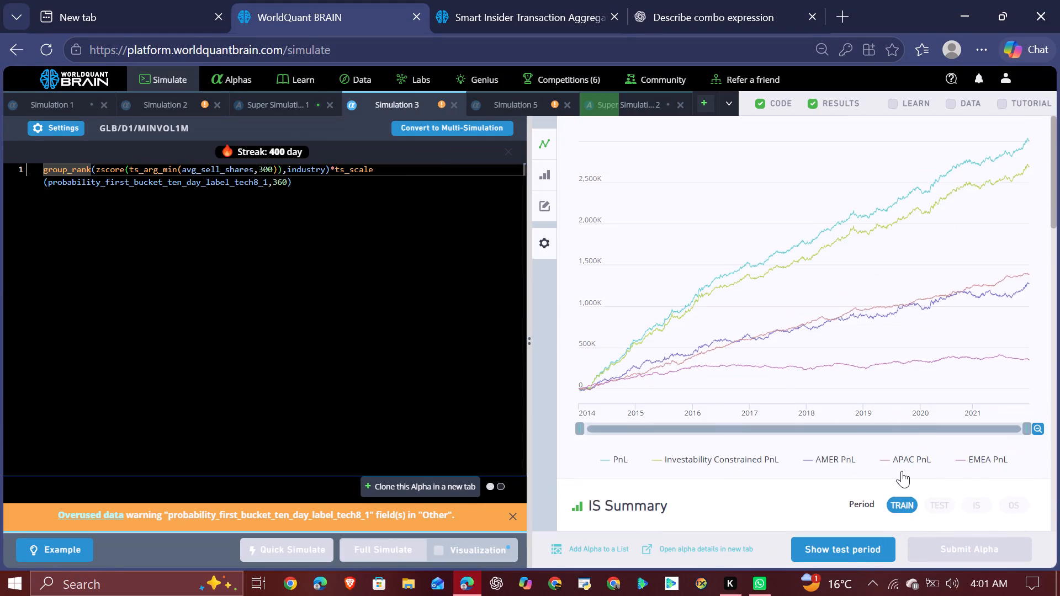
pyautogui.scroll(-1, 902, 471)
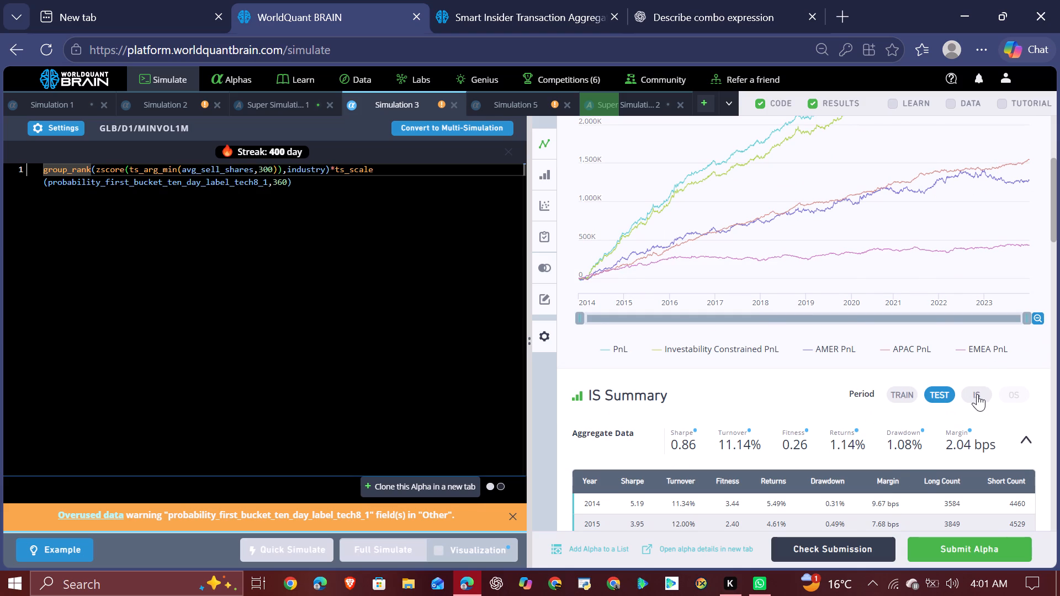
pyautogui.click(977, 394)
pyautogui.scroll(-8, 939, 440)
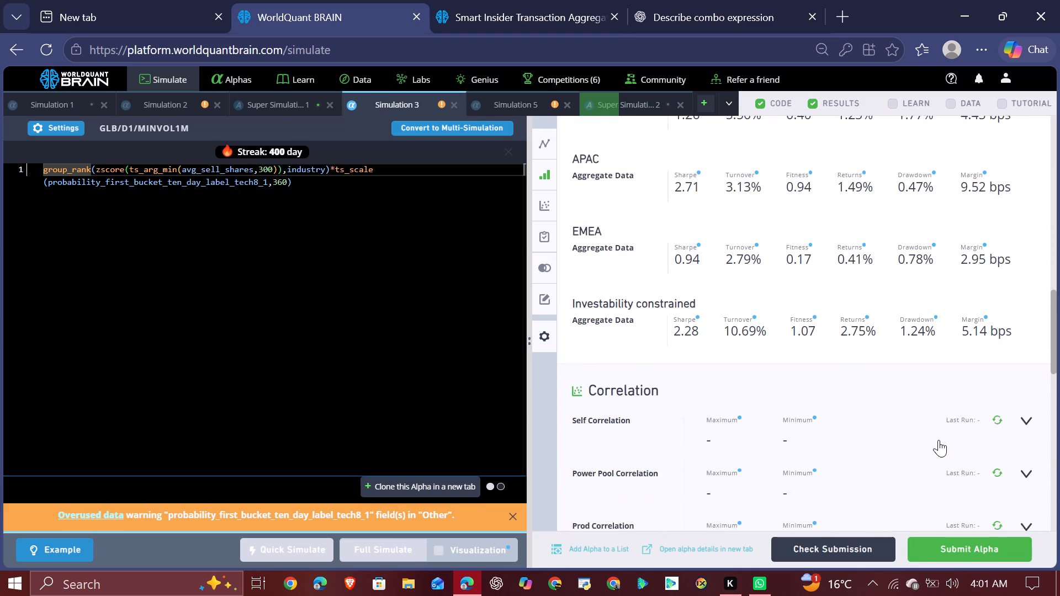
pyautogui.scroll(-1, 939, 440)
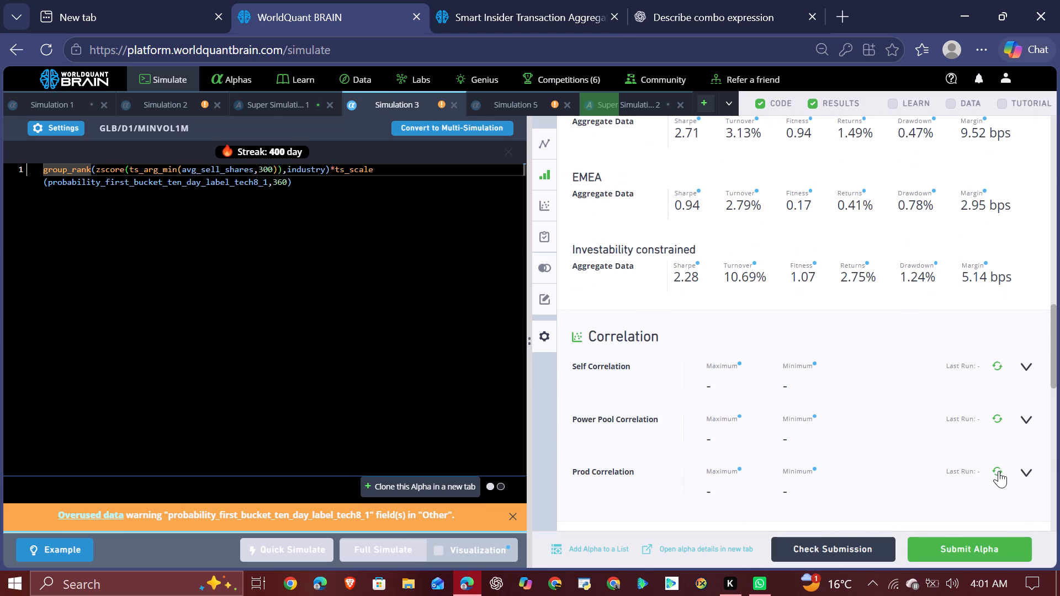
pyautogui.click(999, 471)
pyautogui.scroll(-2, 999, 471)
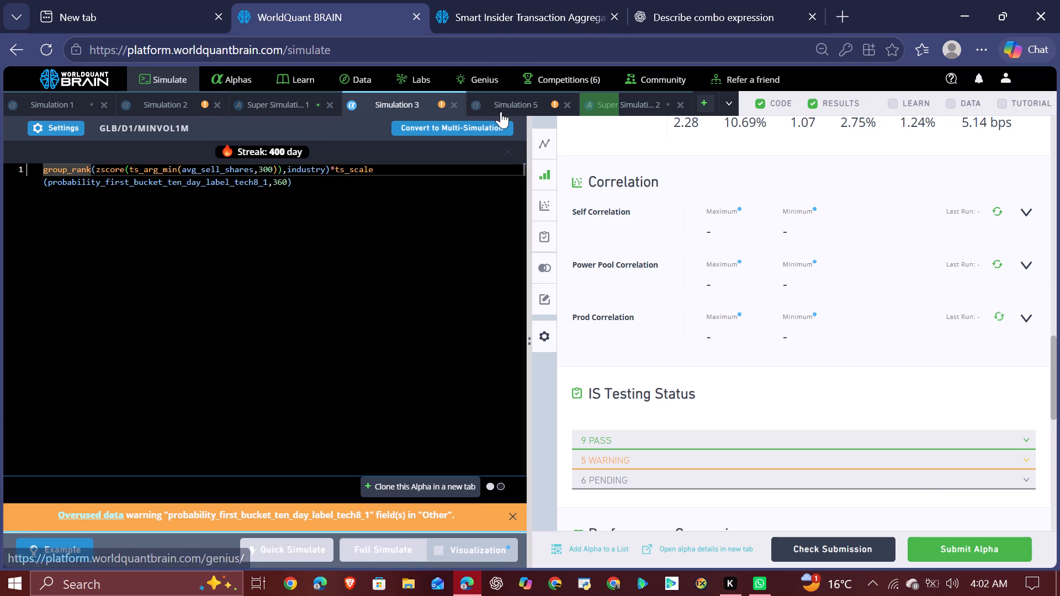
# Reveal Simulation 5's test period and examine its regional aggregate data, correlation section and IS Testing Status.
pyautogui.click(512, 102)
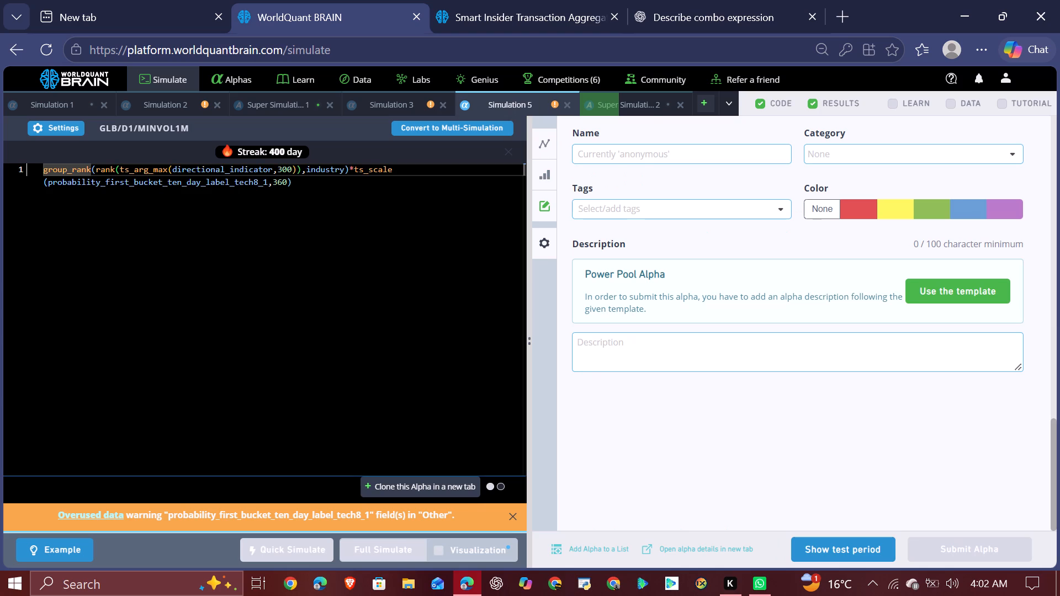
pyautogui.scroll(2, 712, 362)
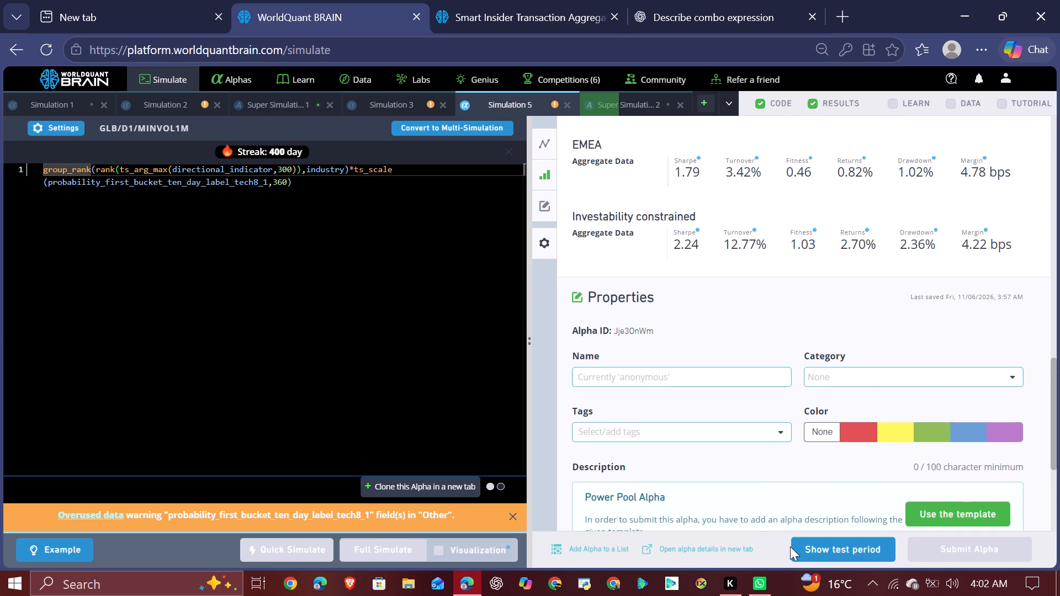
pyautogui.click(795, 546)
pyautogui.scroll(-1, 830, 489)
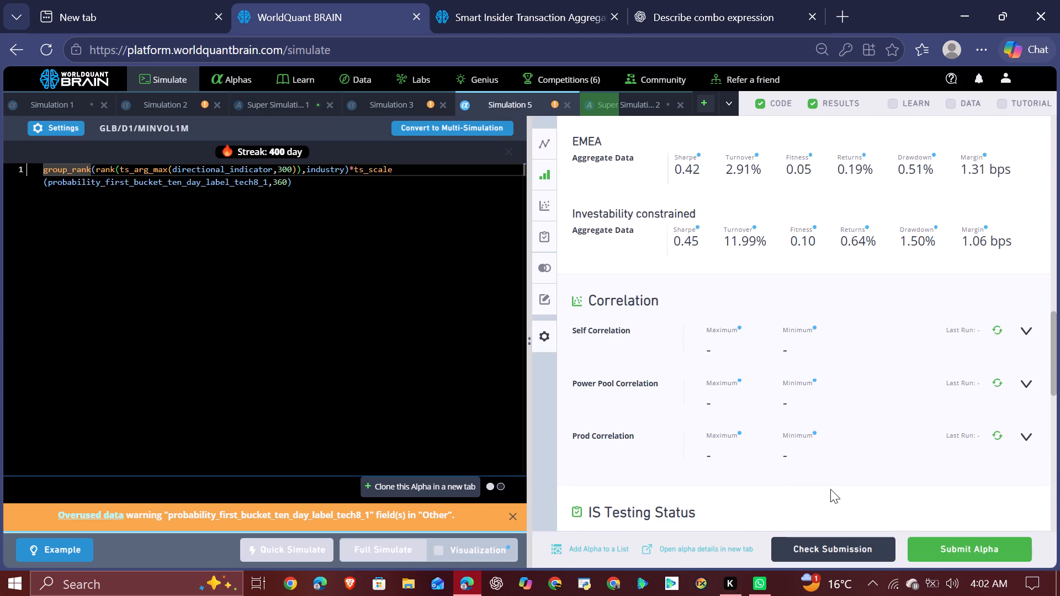
pyautogui.scroll(-1, 830, 489)
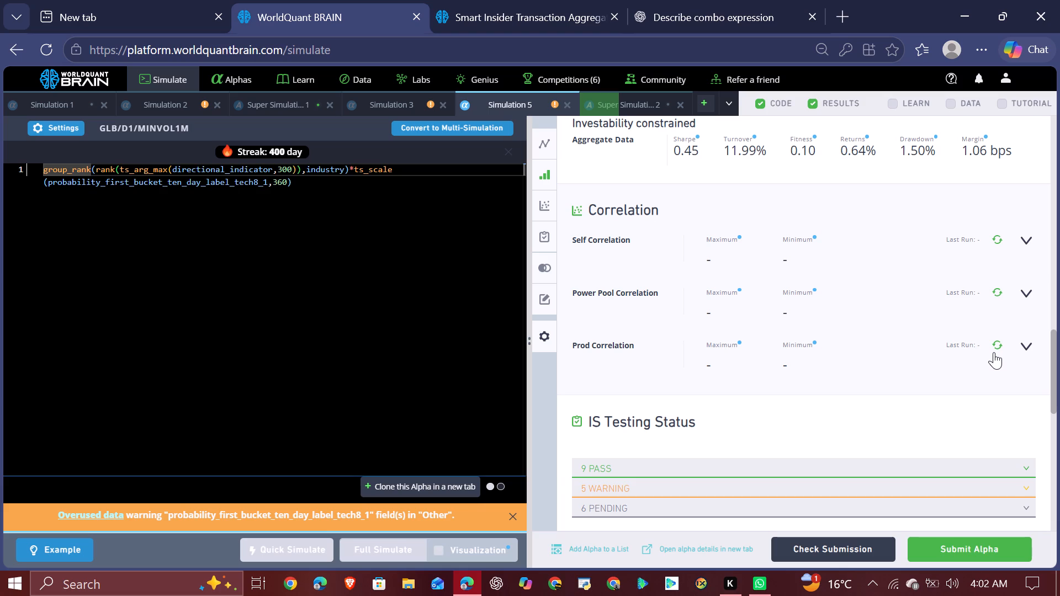
# Replace directional_indicator in Simulation 5's expression with total_buy_shares from the Smart Insider dataset page and run a full simulation.
pyautogui.click(515, 0)
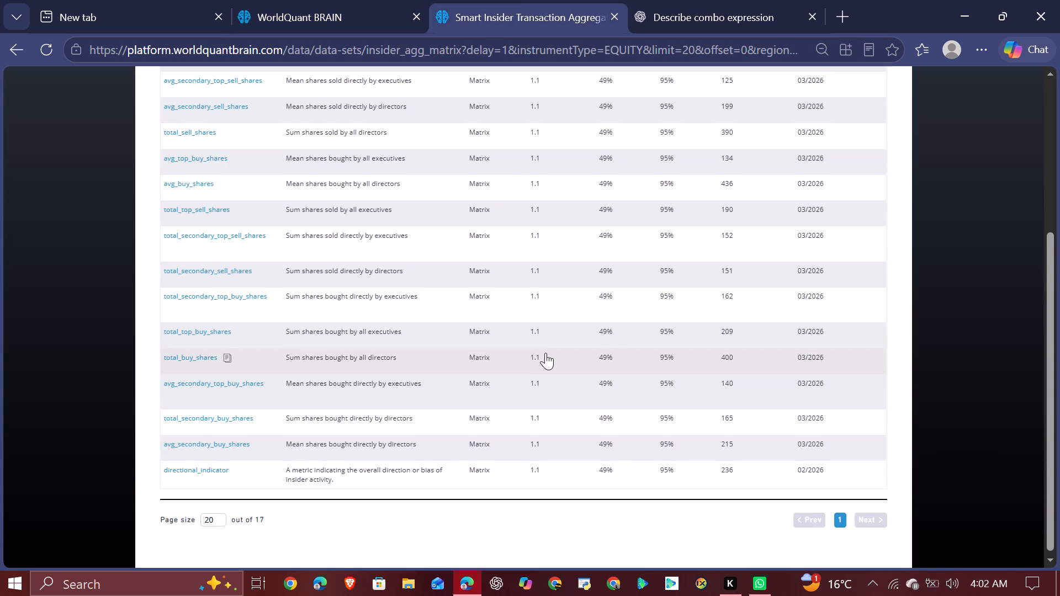
pyautogui.scroll(1, 545, 353)
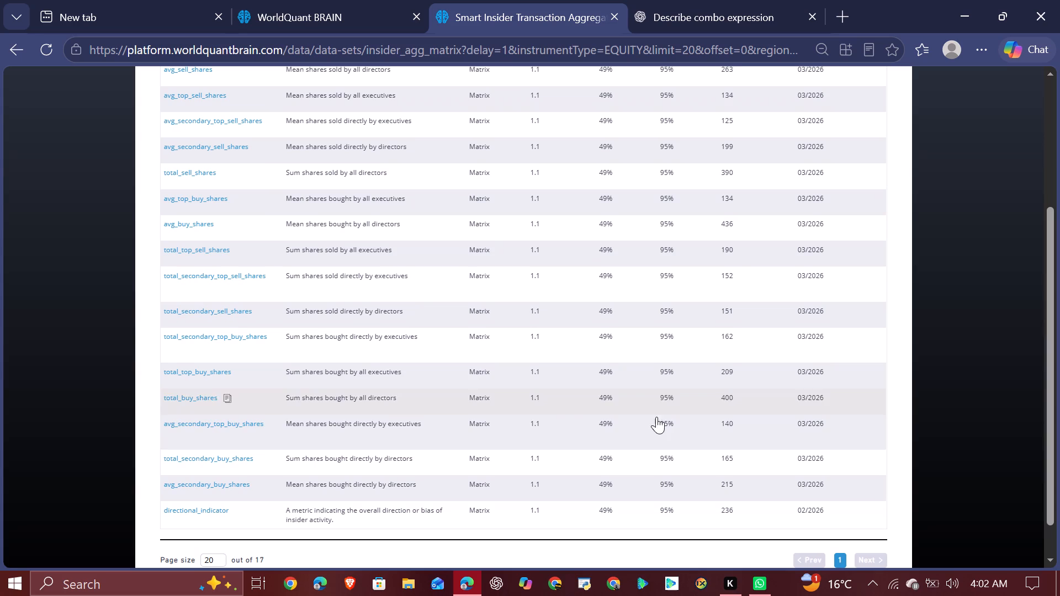
pyautogui.click(225, 402)
pyautogui.click(293, 31)
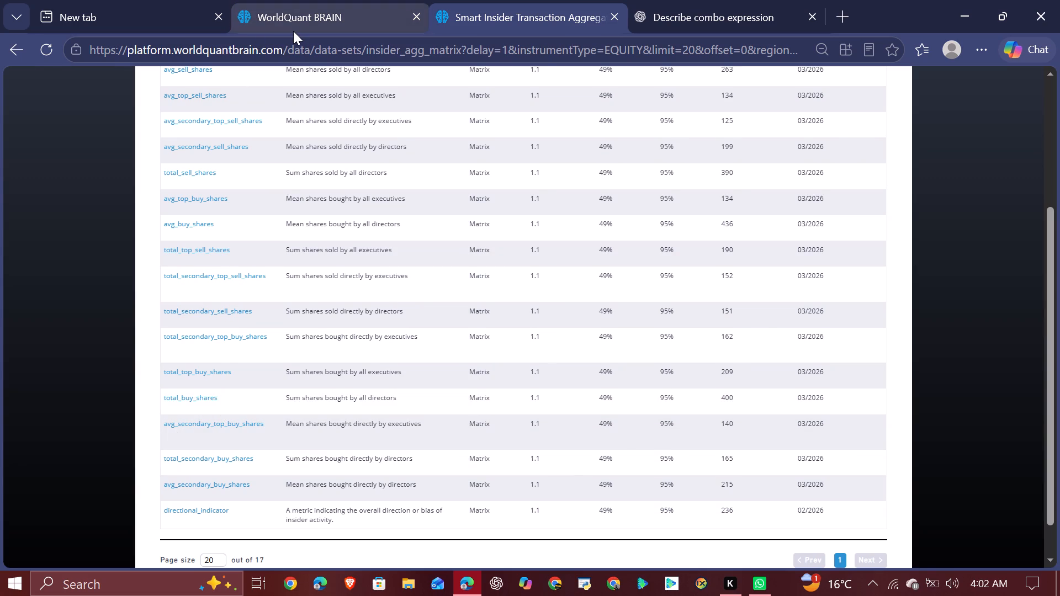
pyautogui.doubleClick(250, 172)
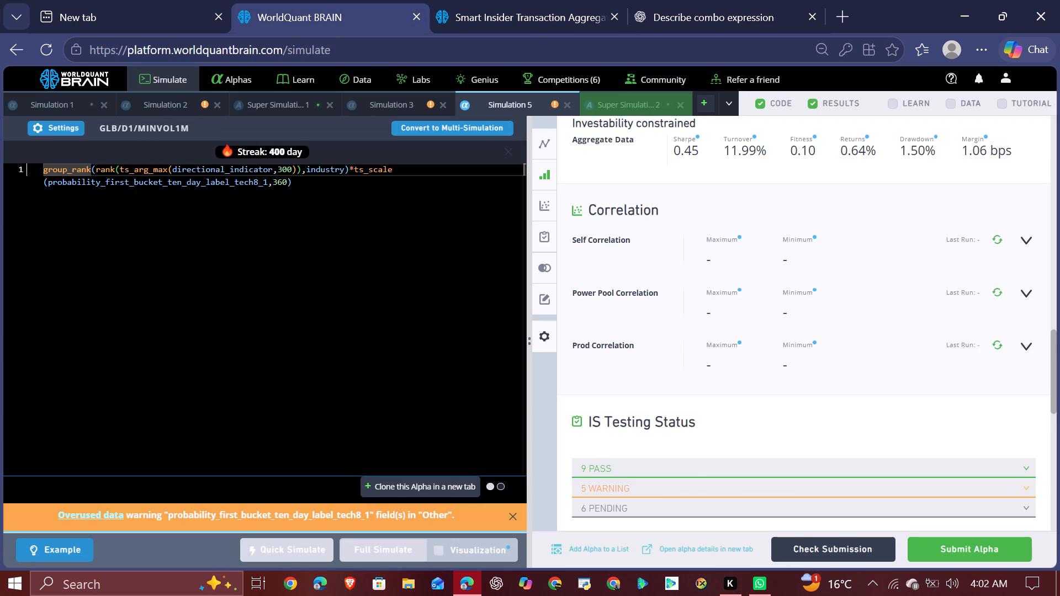
pyautogui.hotkey('ctrl', 'v')
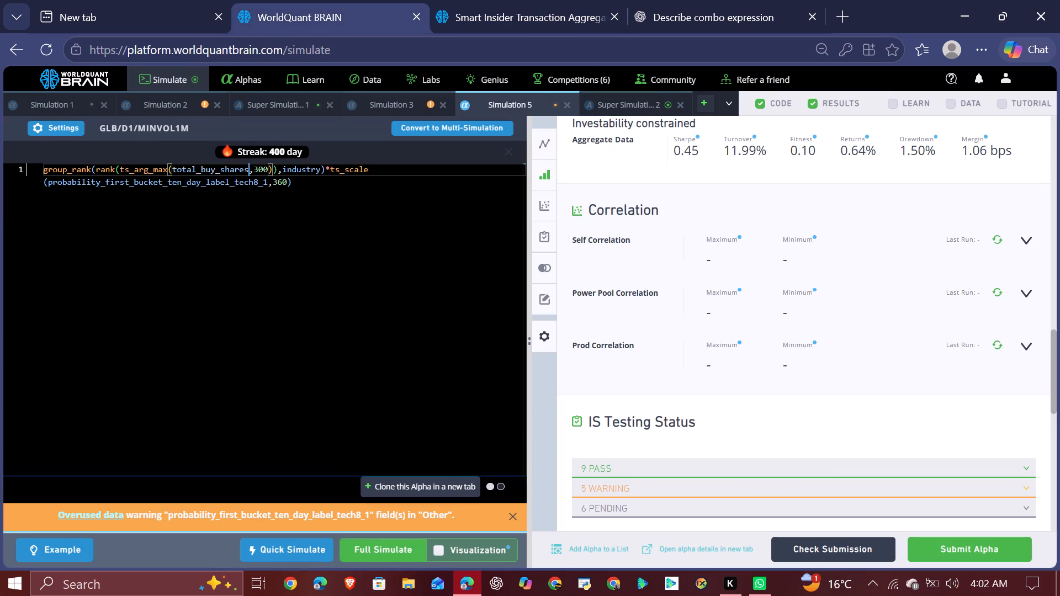
pyautogui.click(355, 547)
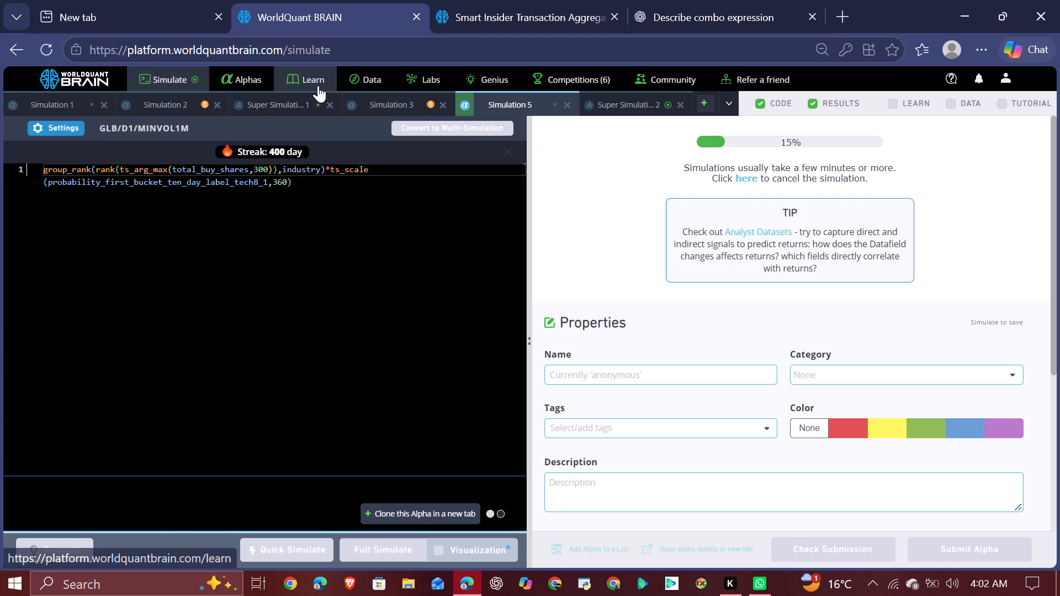
# Reveal the test period of Super Simulation 2 and examine its IS-period yearly and regional aggregate data.
pyautogui.click(659, 104)
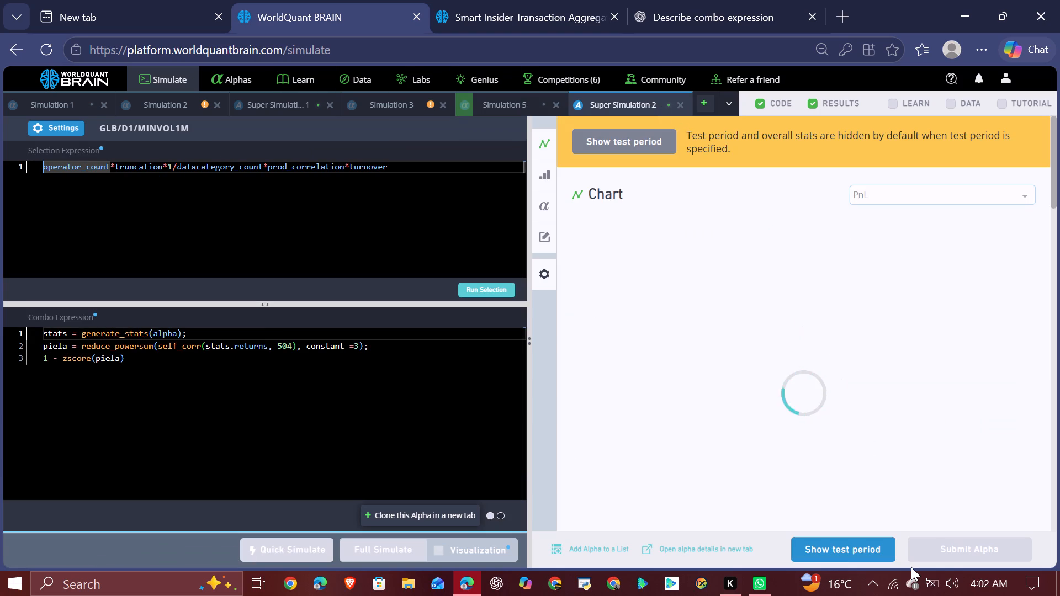
pyautogui.click(880, 553)
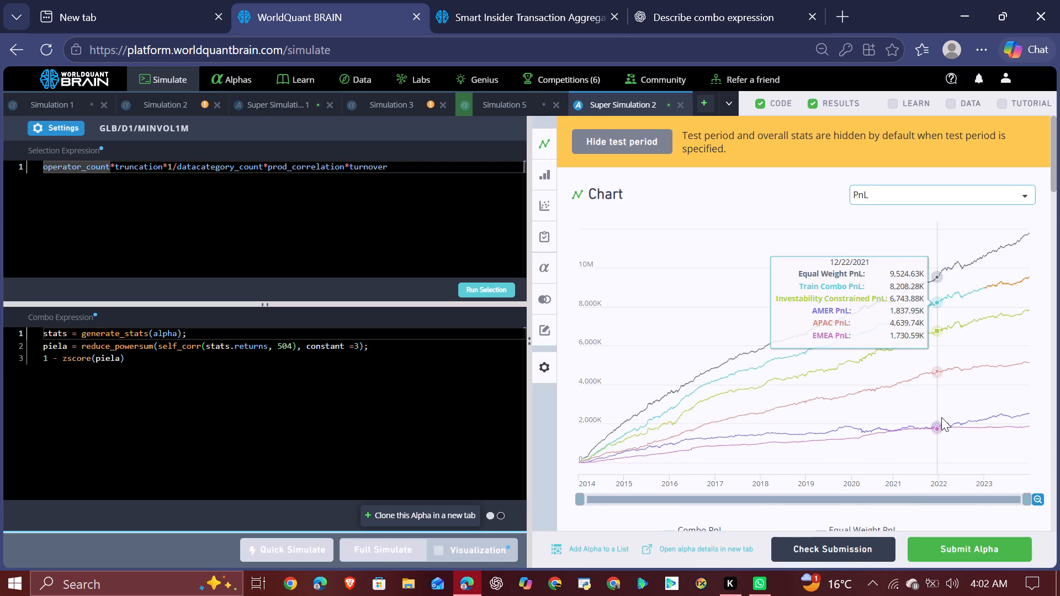
pyautogui.scroll(-2, 941, 417)
pyautogui.click(974, 466)
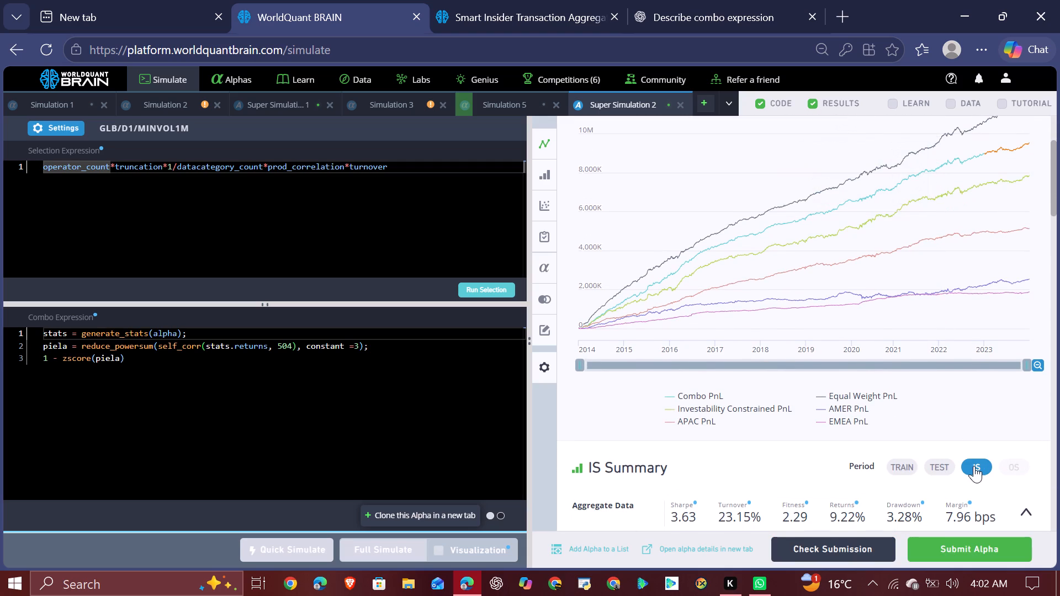
pyautogui.scroll(-6, 967, 392)
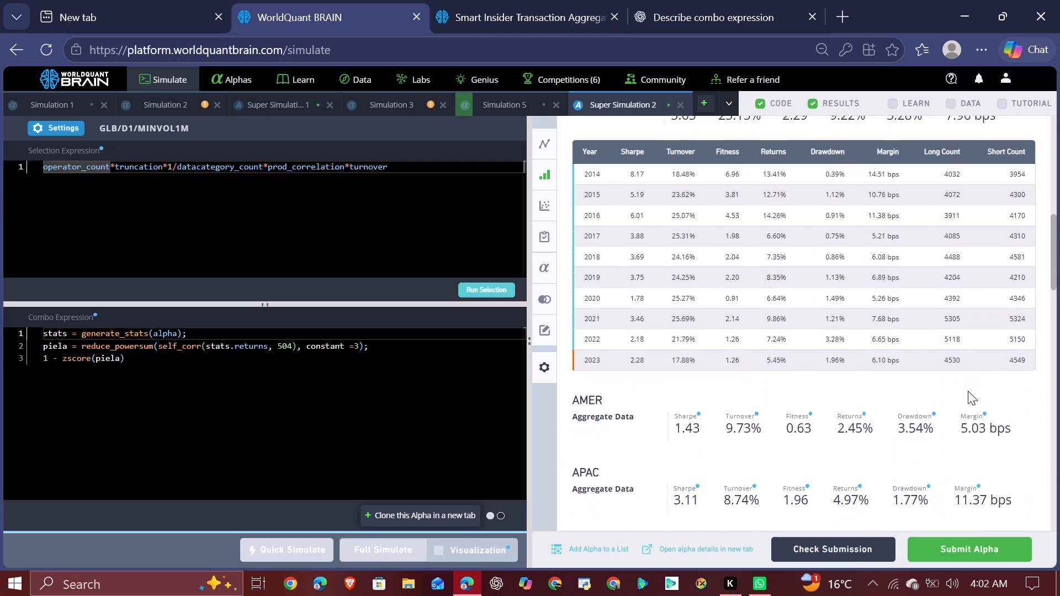
pyautogui.scroll(-5, 968, 391)
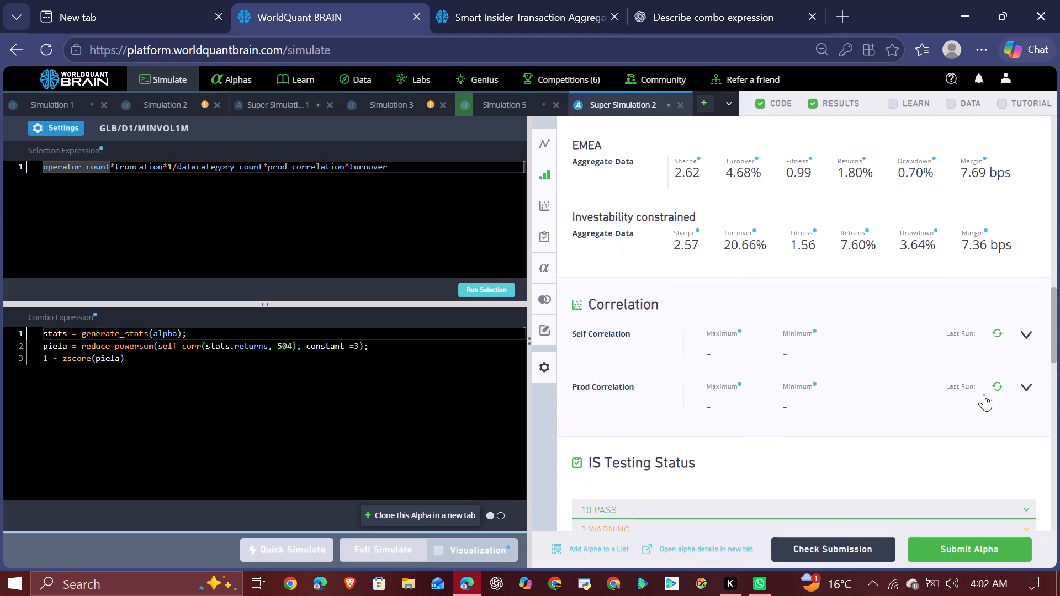
# Run the prod and self correlation checks for Super Simulation 2 and read its IS Testing Status warnings.
pyautogui.click(998, 384)
pyautogui.scroll(-1, 998, 384)
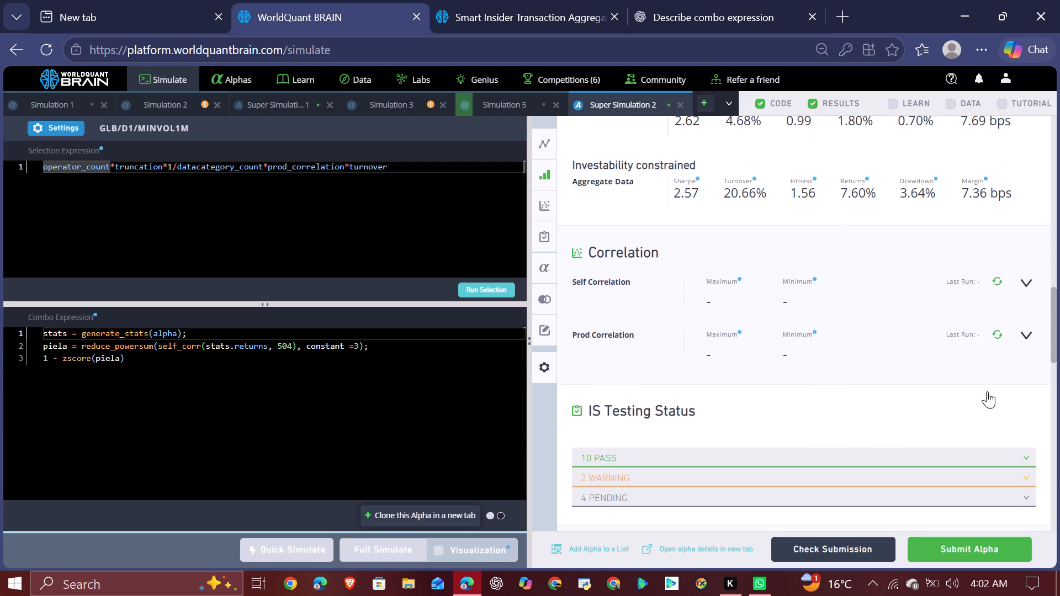
pyautogui.click(836, 478)
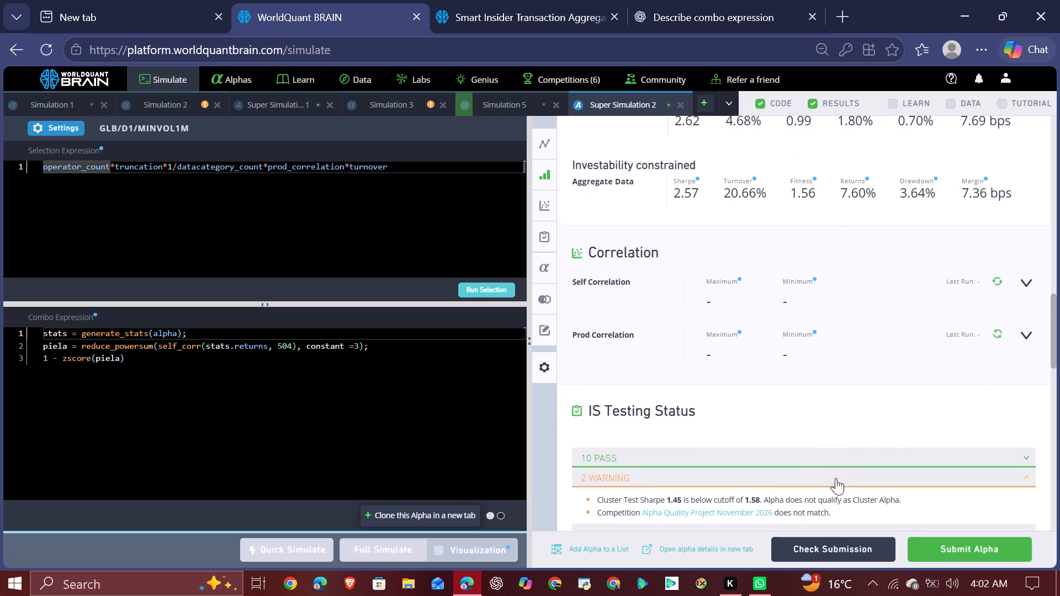
pyautogui.click(1001, 280)
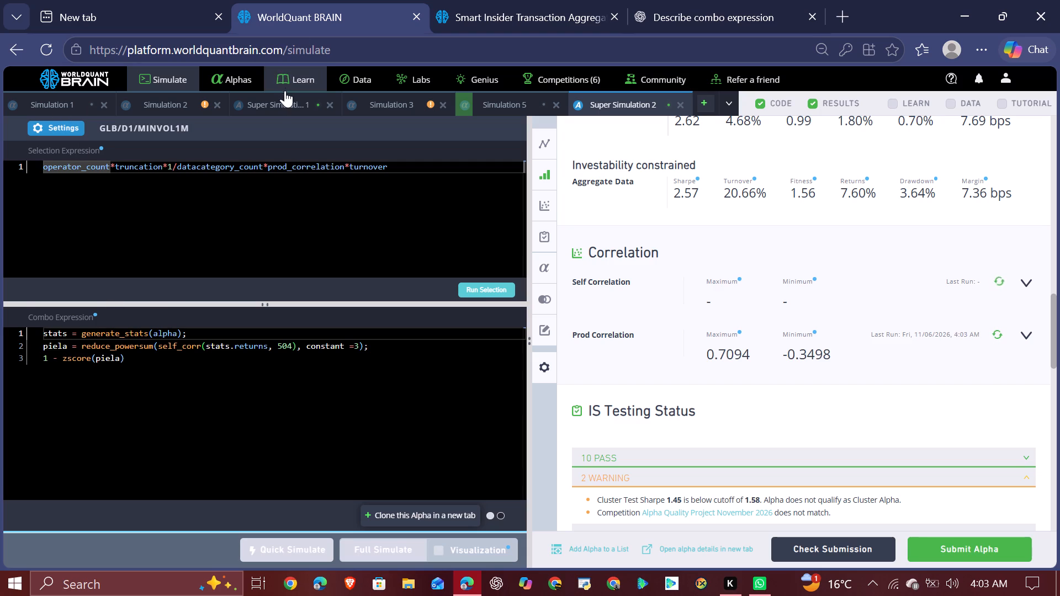
# Switch to Super Simulation 1 and run its prod and self correlation checks.
pyautogui.click(278, 107)
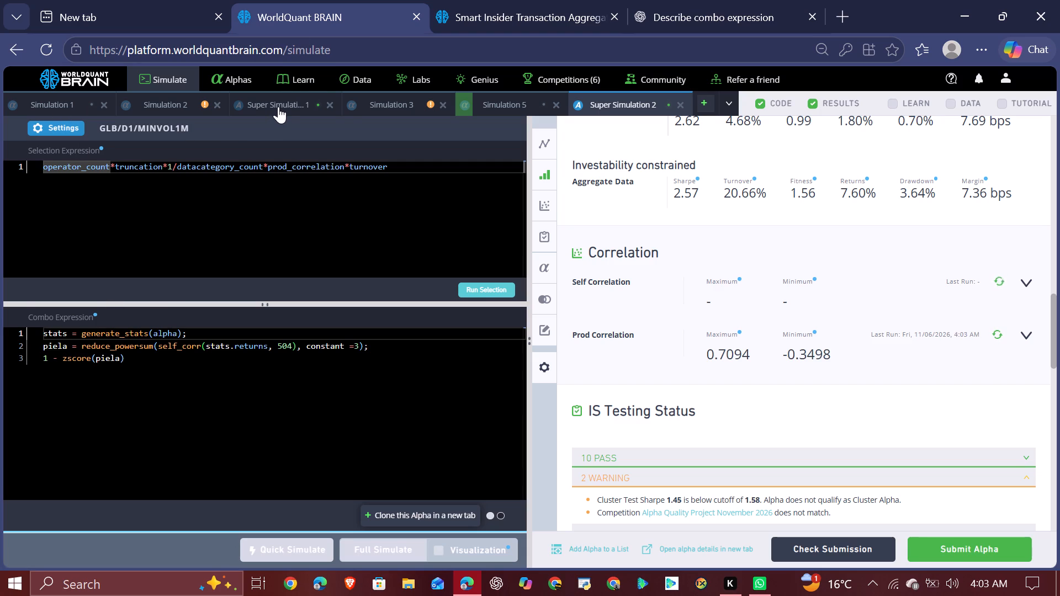
pyautogui.scroll(2, 587, 225)
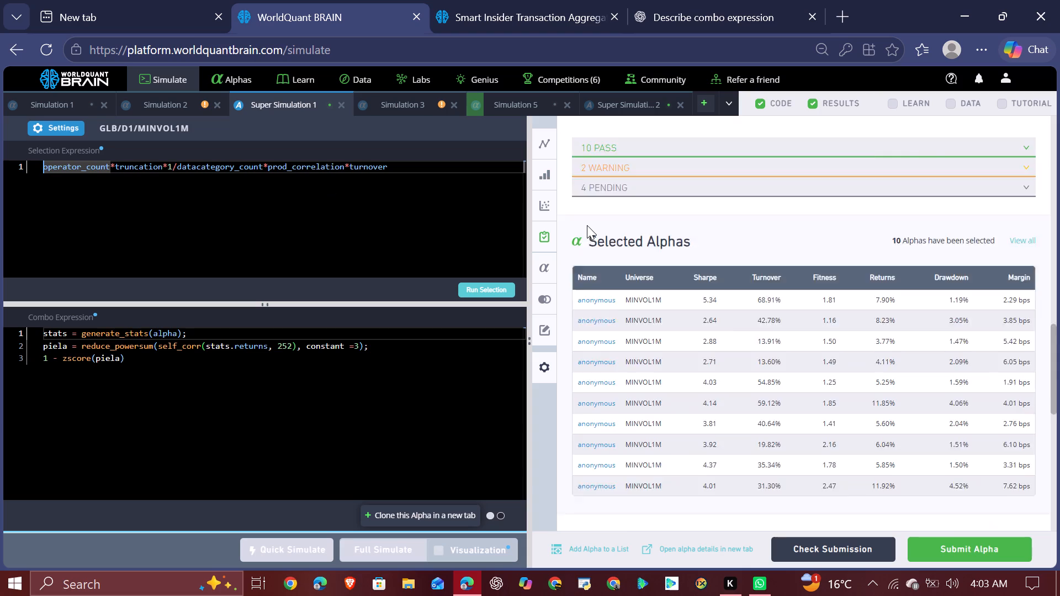
pyautogui.scroll(1, 587, 225)
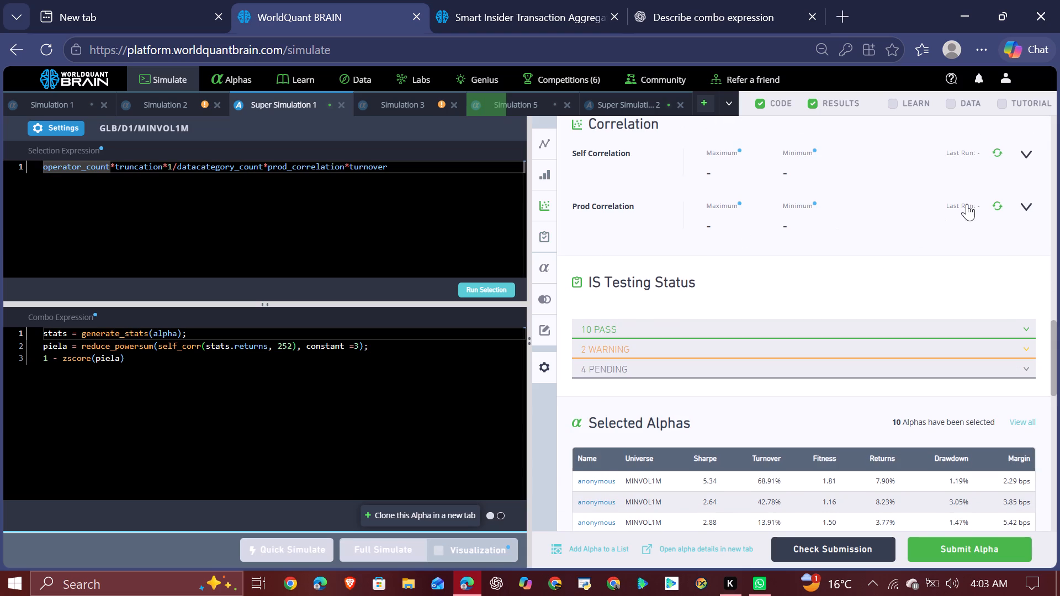
pyautogui.click(994, 206)
pyautogui.click(995, 152)
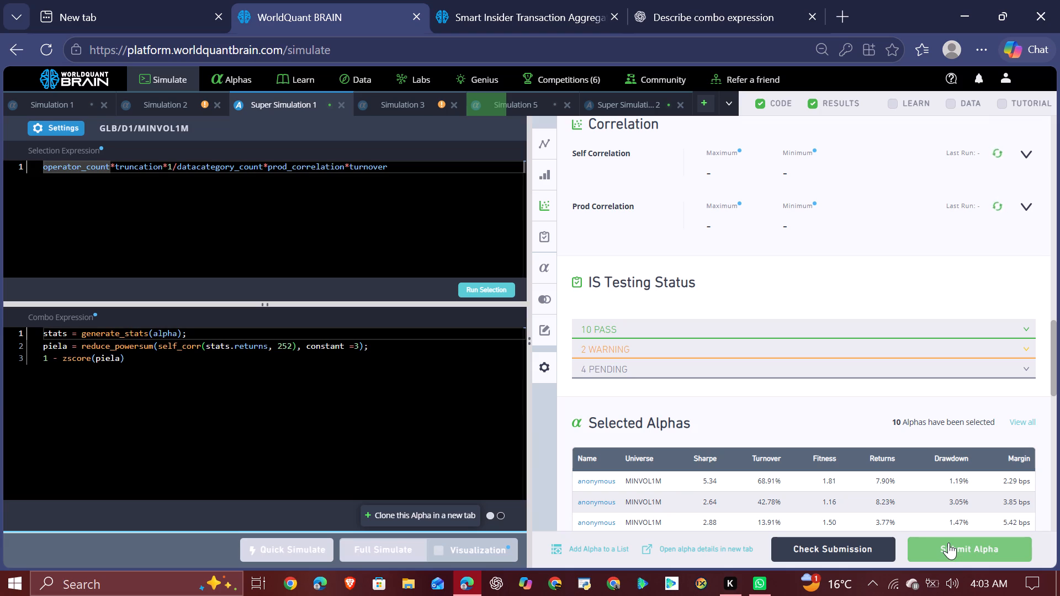
# Fill Super Simulation 1's required Selection Expression and Combo Expression descriptions, both with the copied selection-expression description from the clipboard history.
pyautogui.click(948, 542)
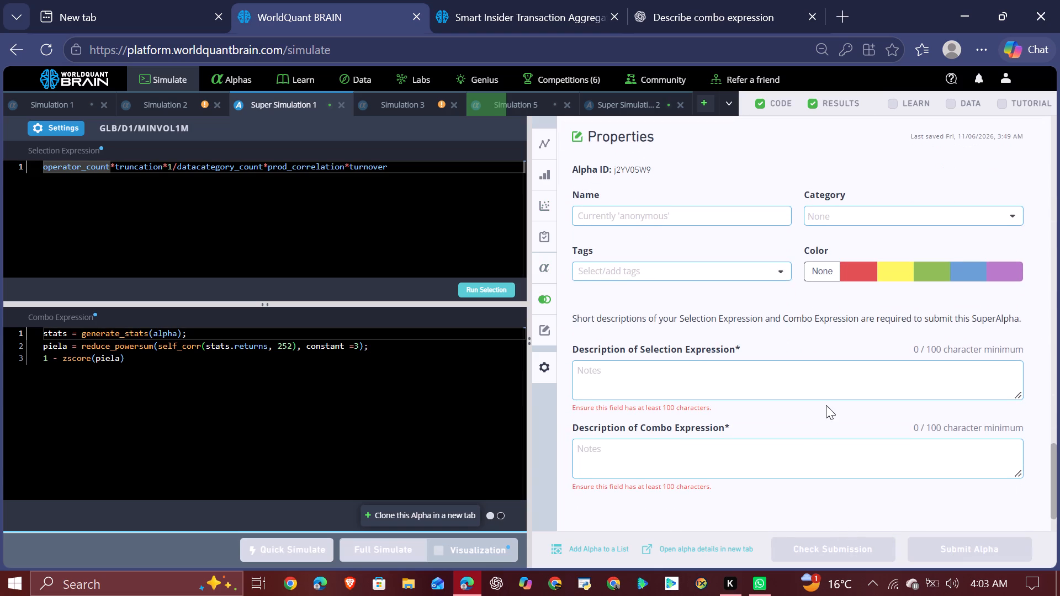
pyautogui.click(809, 372)
pyautogui.press('super+v')
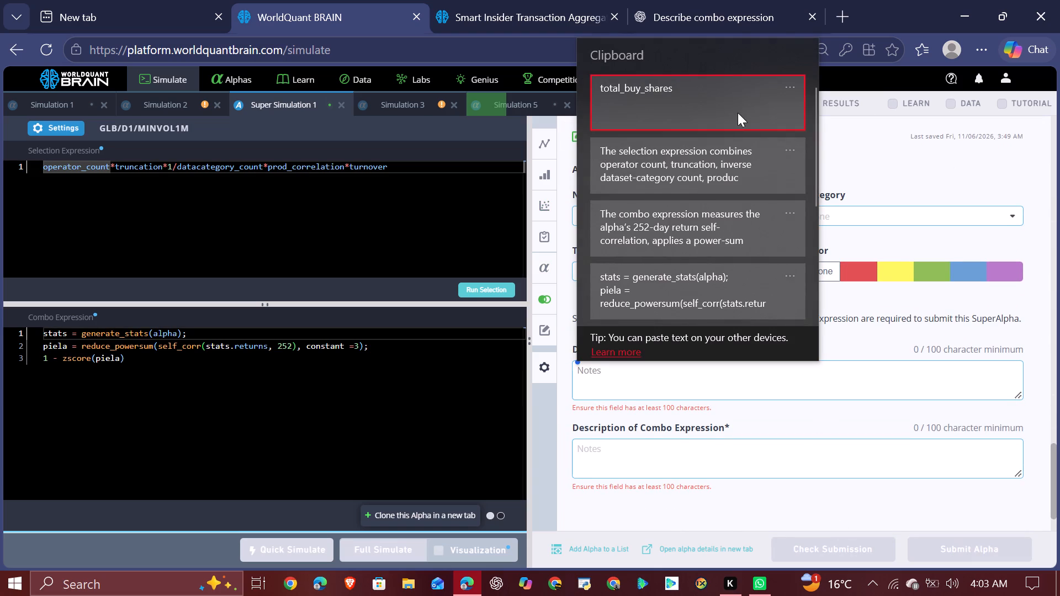
pyautogui.click(709, 160)
pyautogui.hotkey('ctrl', 'v')
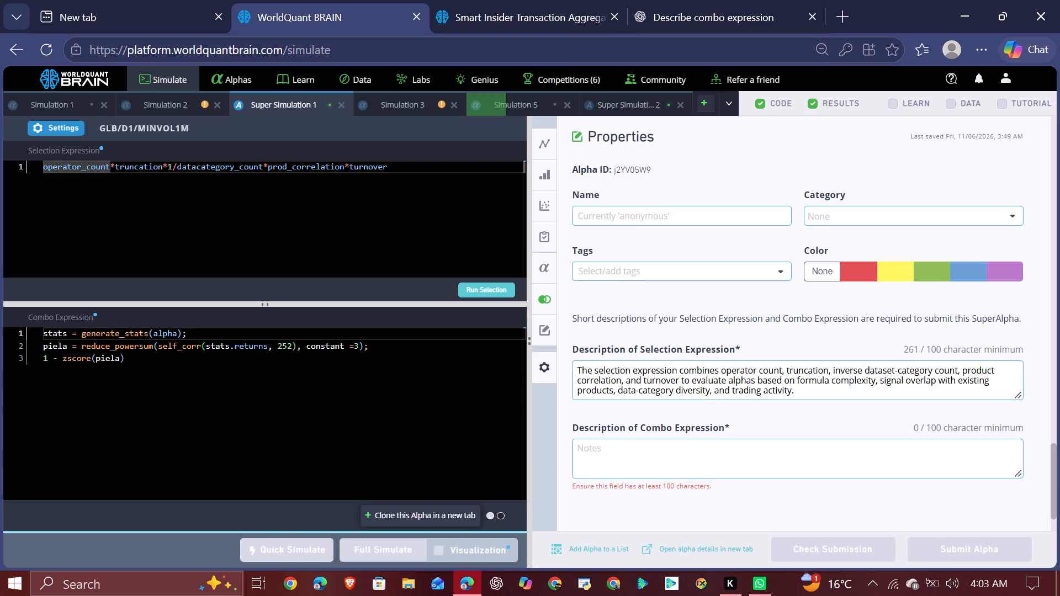
pyautogui.click(679, 461)
pyautogui.press('super+v')
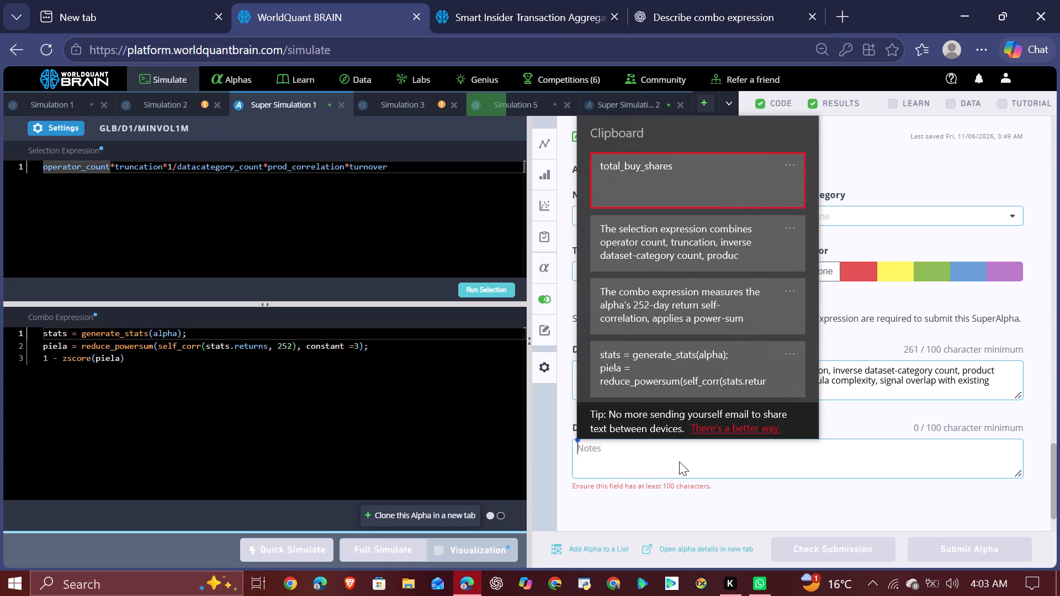
pyautogui.click(673, 223)
pyautogui.hotkey('ctrl', 'v')
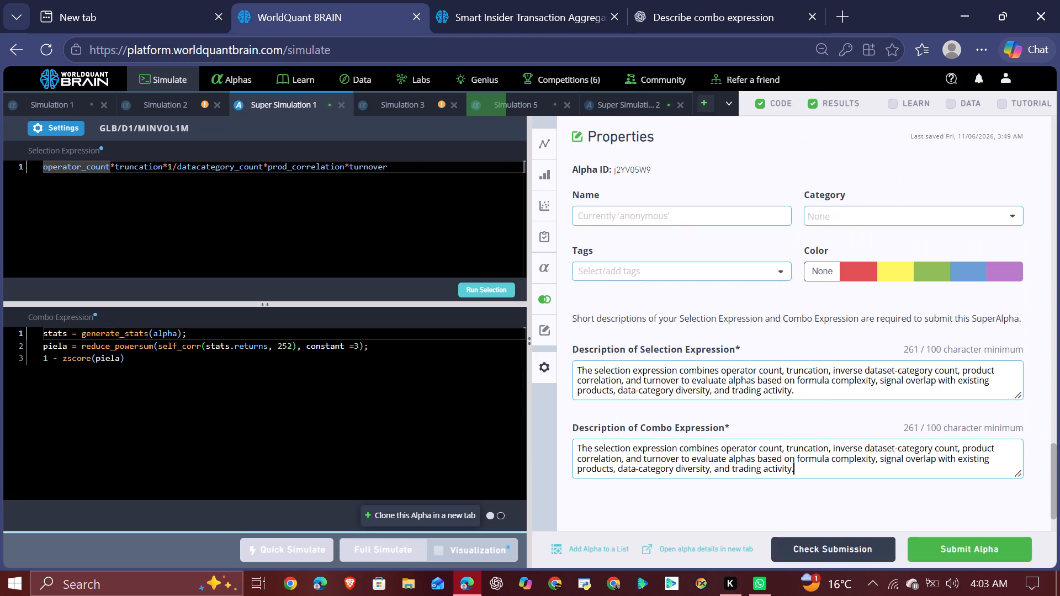
# Run the submission check on Super Simulation 1's SuperAlpha and submit it.
pyautogui.click(872, 558)
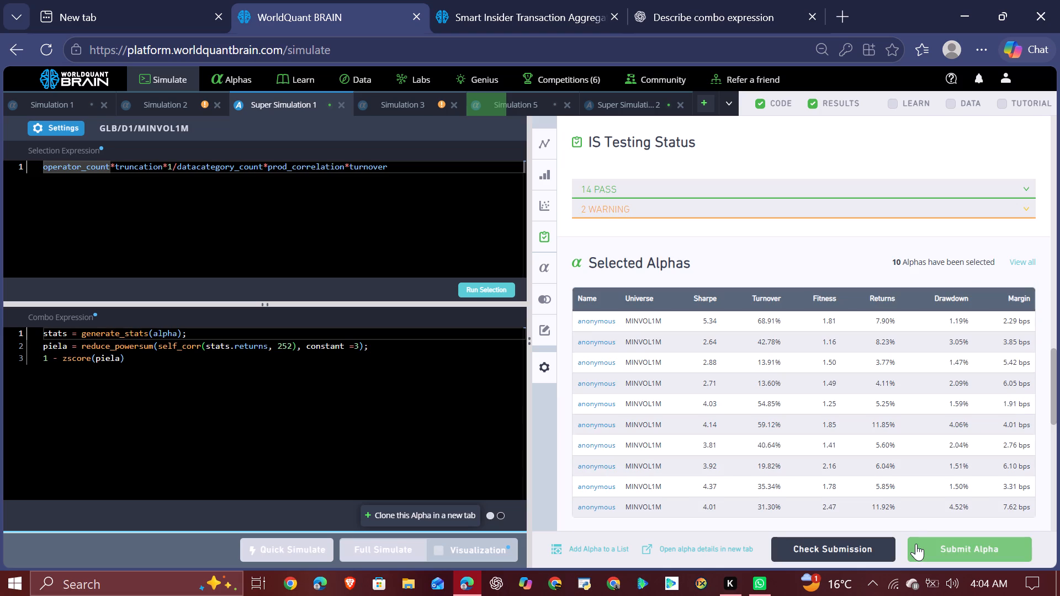
pyautogui.click(956, 545)
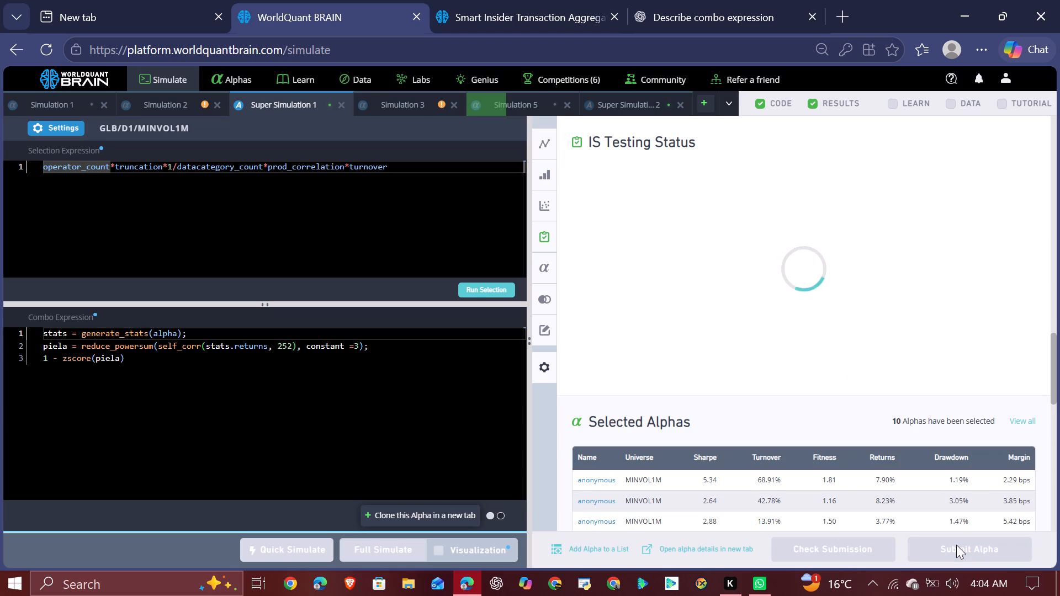
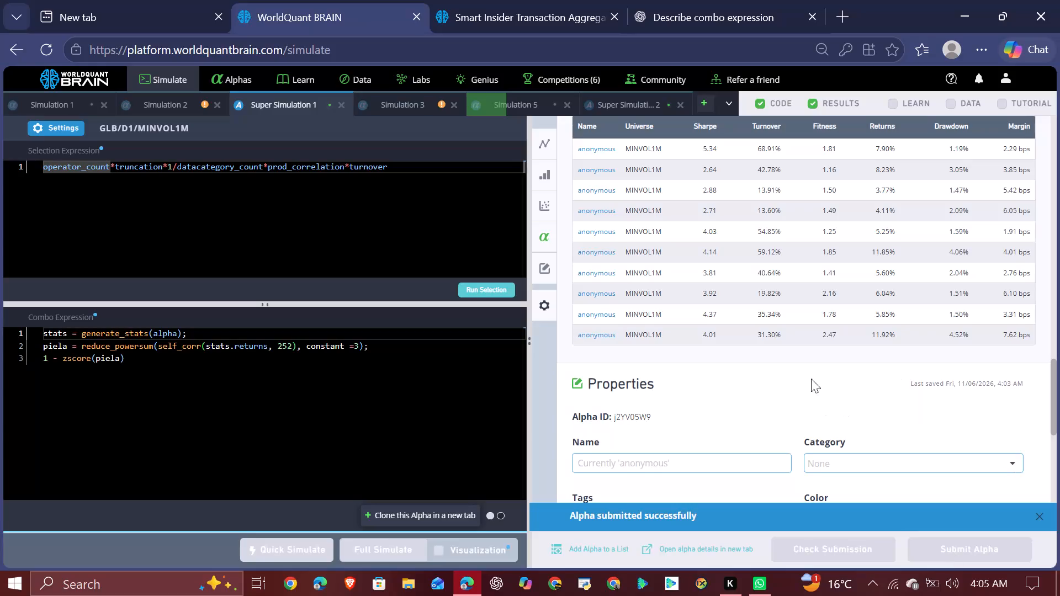
# Close the whole browser window and leave the simulation page without keeping unsaved changes.
pyautogui.click(1042, 24)
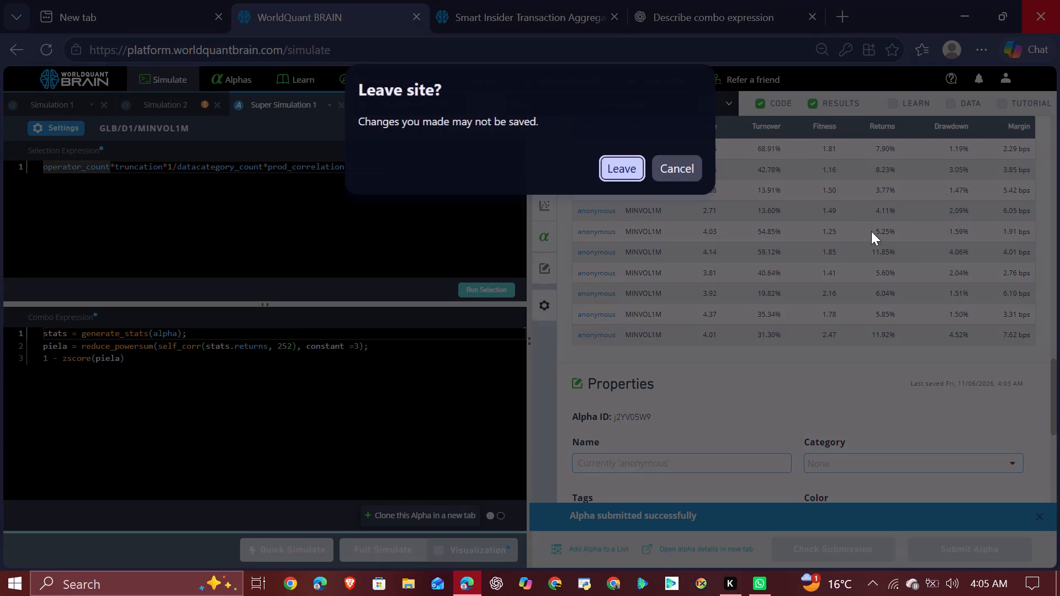
pyautogui.click(623, 167)
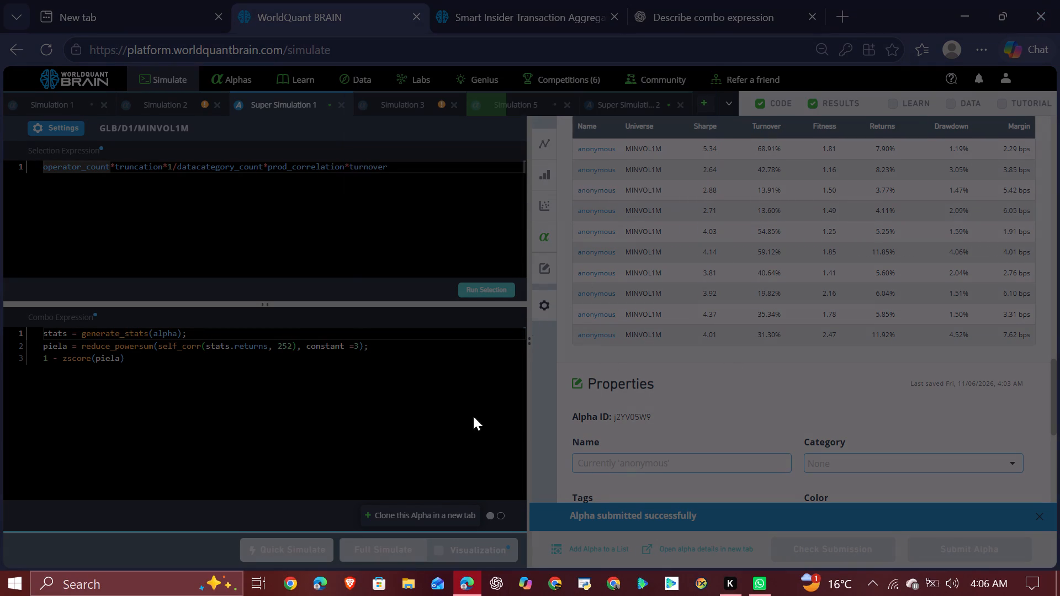